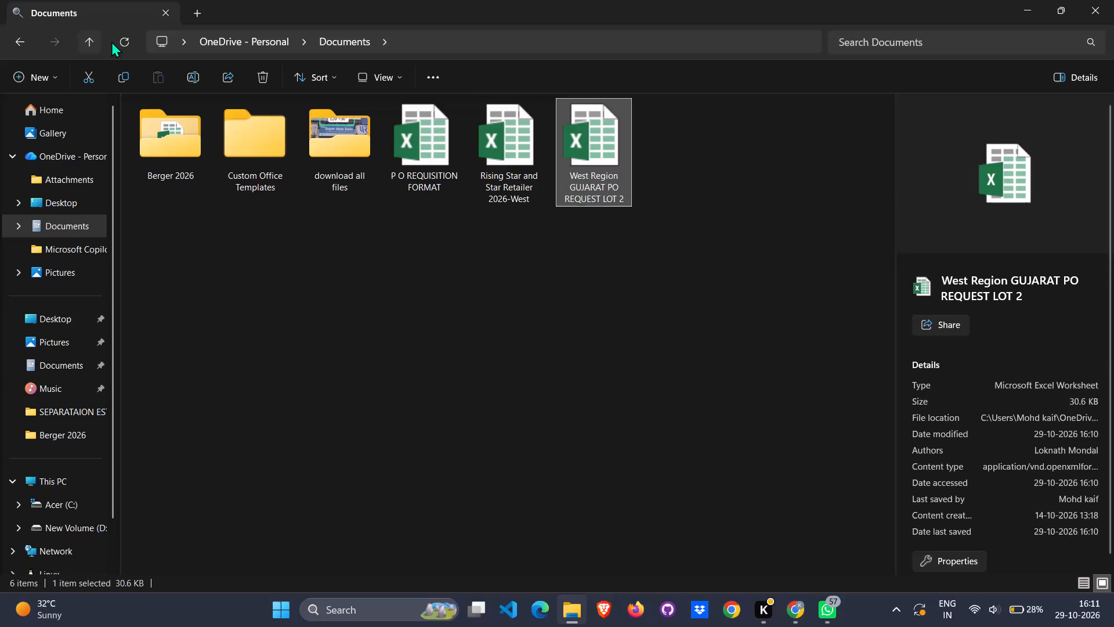
Refresh the Documents folder and display its contents as large icons.
{"action": "left_click", "coordinate": [125, 38]}
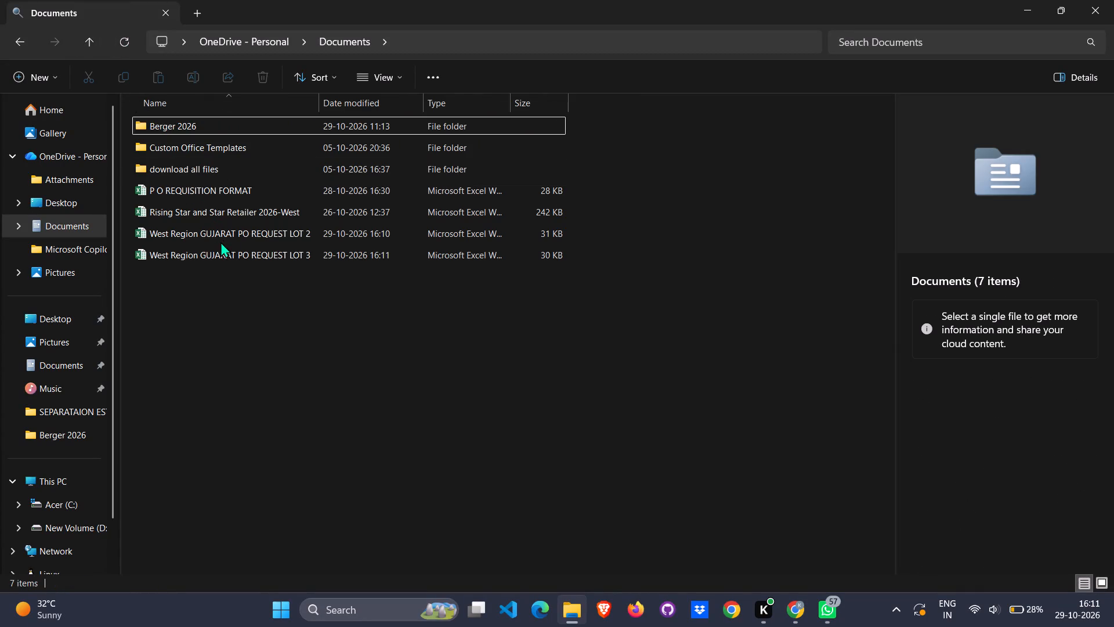
{"action": "left_click", "coordinate": [389, 74]}
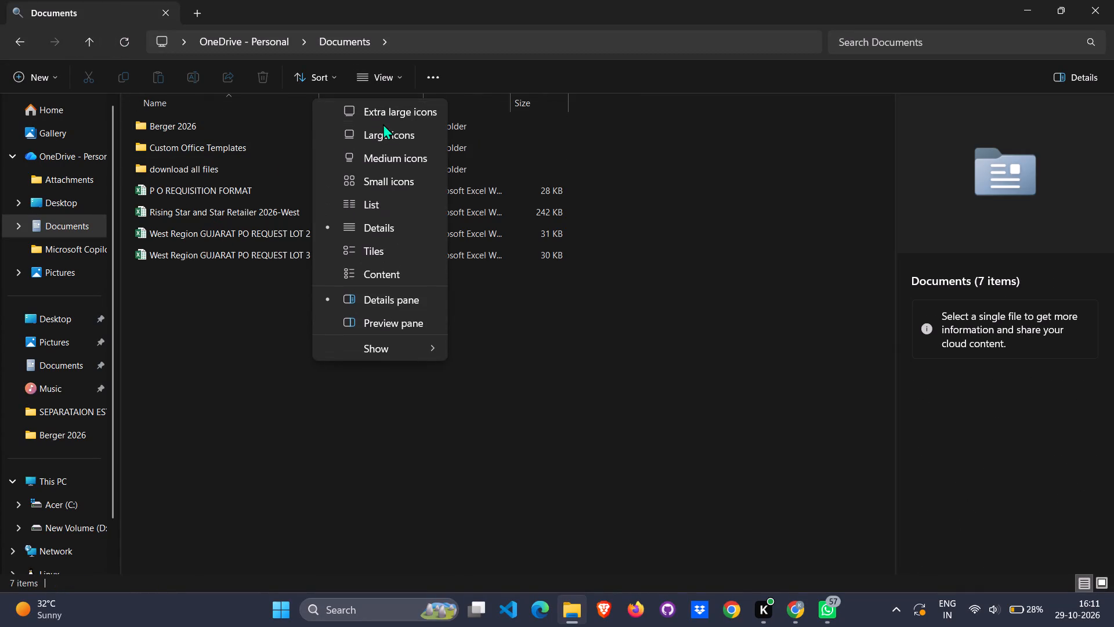
{"action": "left_click", "coordinate": [383, 128]}
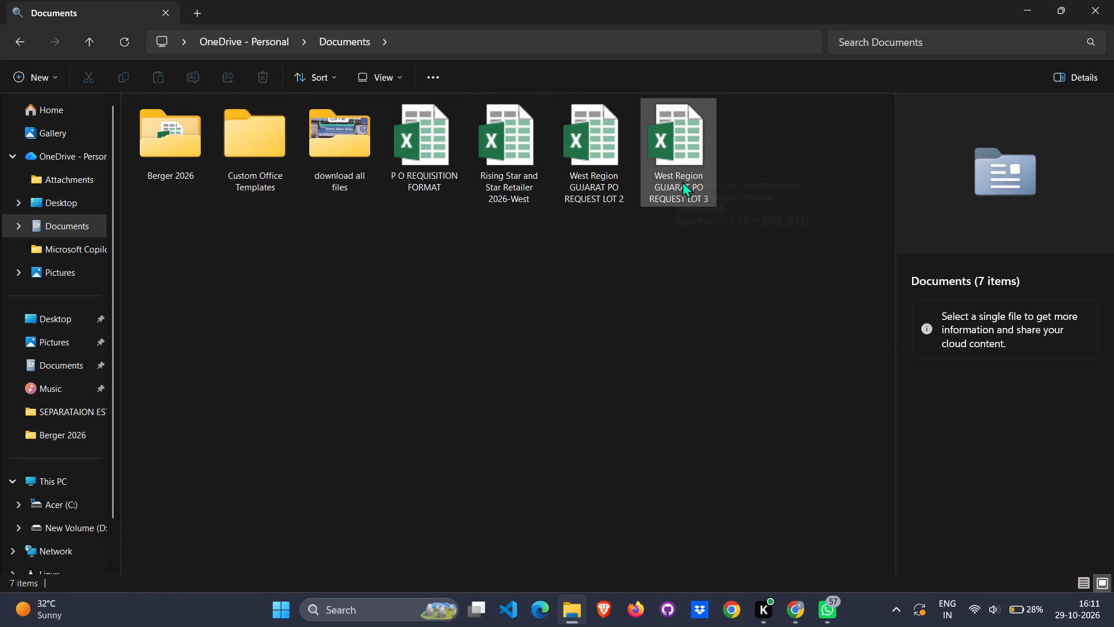
Open the West Region GUJARAT PO REQUEST LOT 3 workbook and enable editing.
{"action": "double_click", "coordinate": [682, 181]}
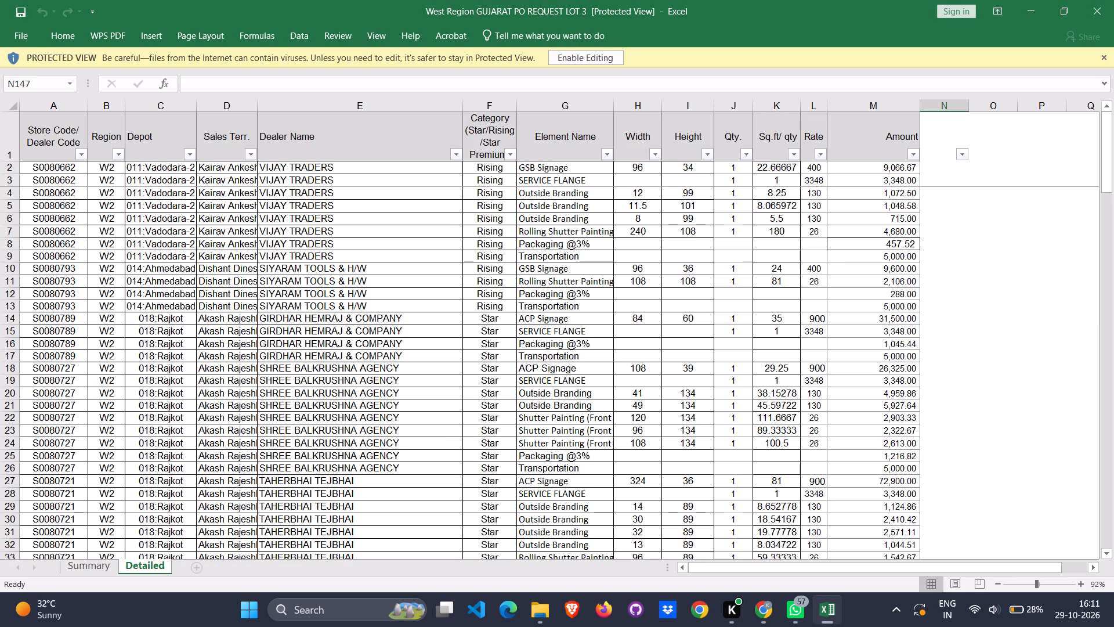
{"action": "left_click", "coordinate": [585, 59]}
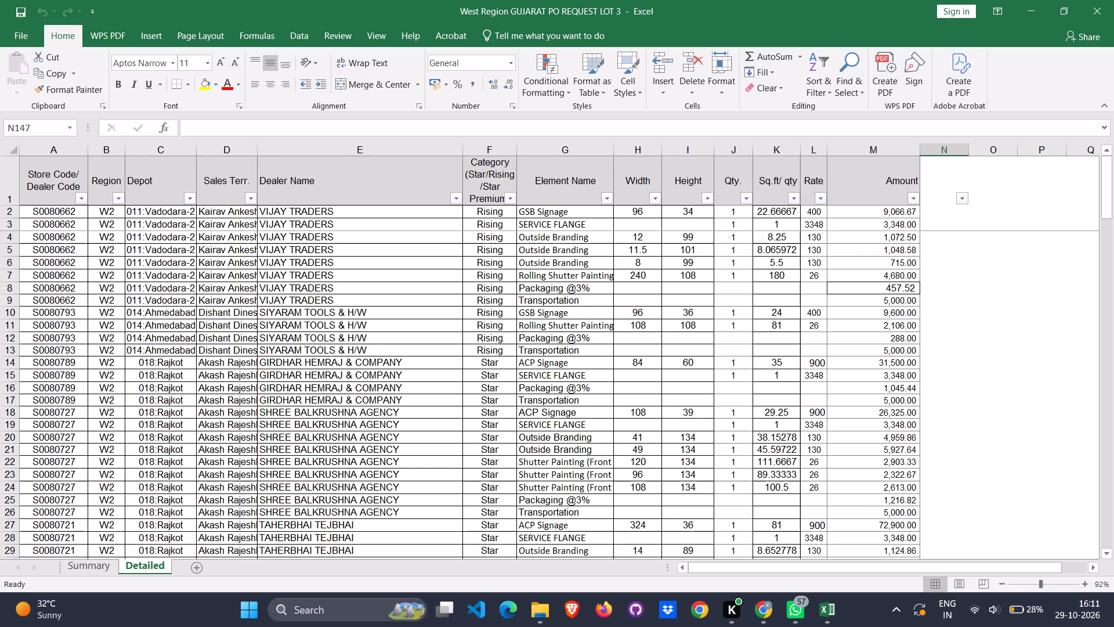
Make the Packaging @3% and Transportation element names in G8:G9 of the Detailed sheet bold.
{"action": "scroll", "coordinate": [766, 408], "scroll_direction": "up", "scroll_amount": 7}
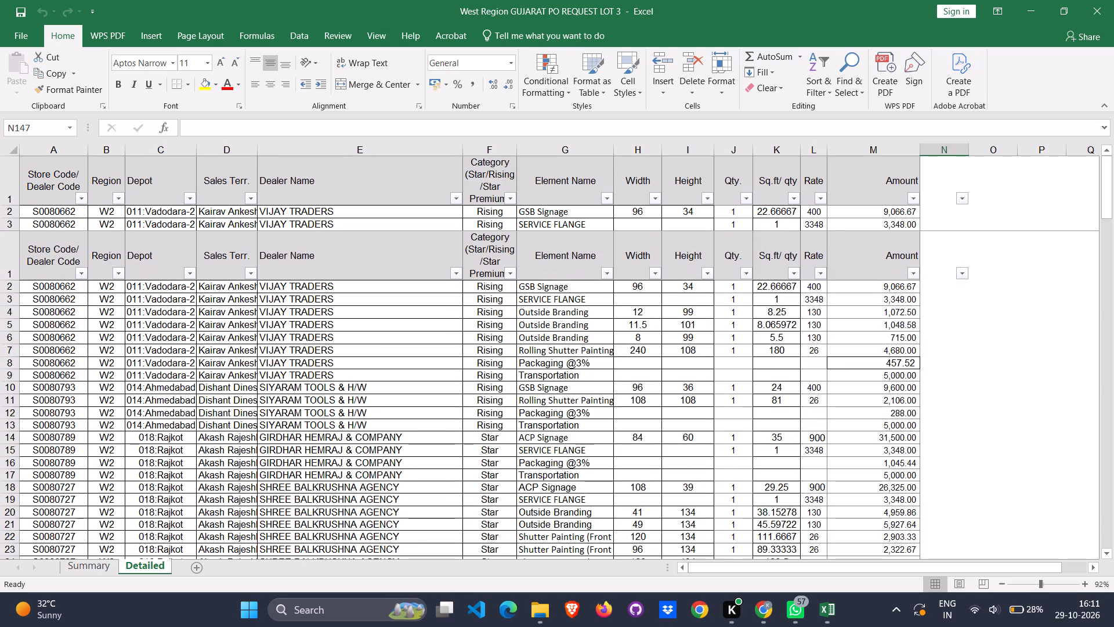
{"action": "left_click", "coordinate": [552, 278]}
{"action": "left_click", "coordinate": [553, 291]}
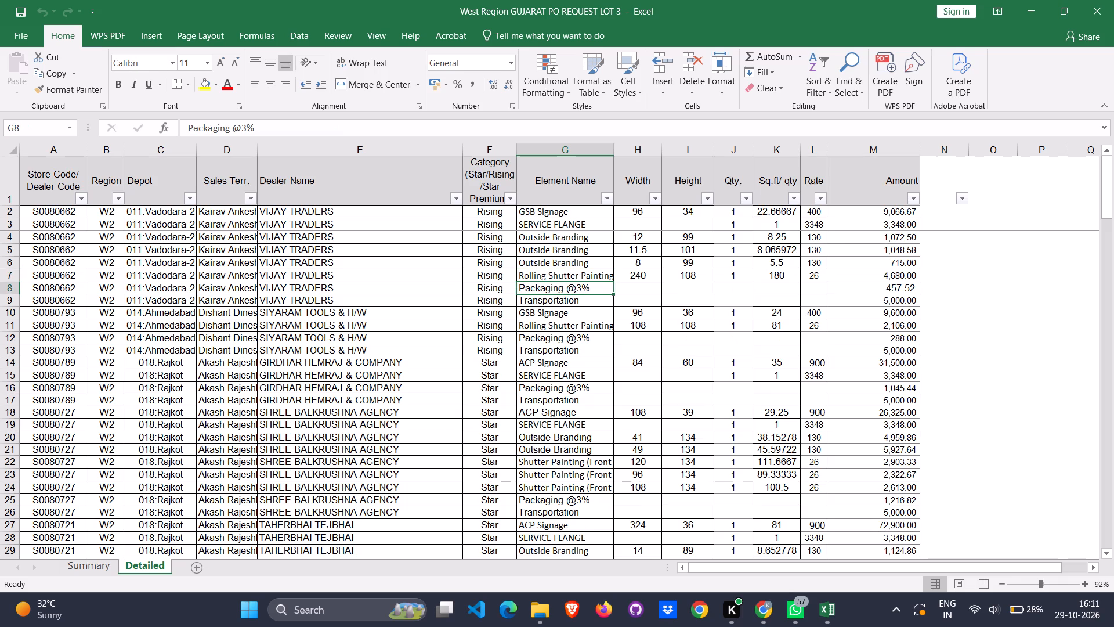
{"action": "left_click", "coordinate": [556, 302], "text": "shift"}
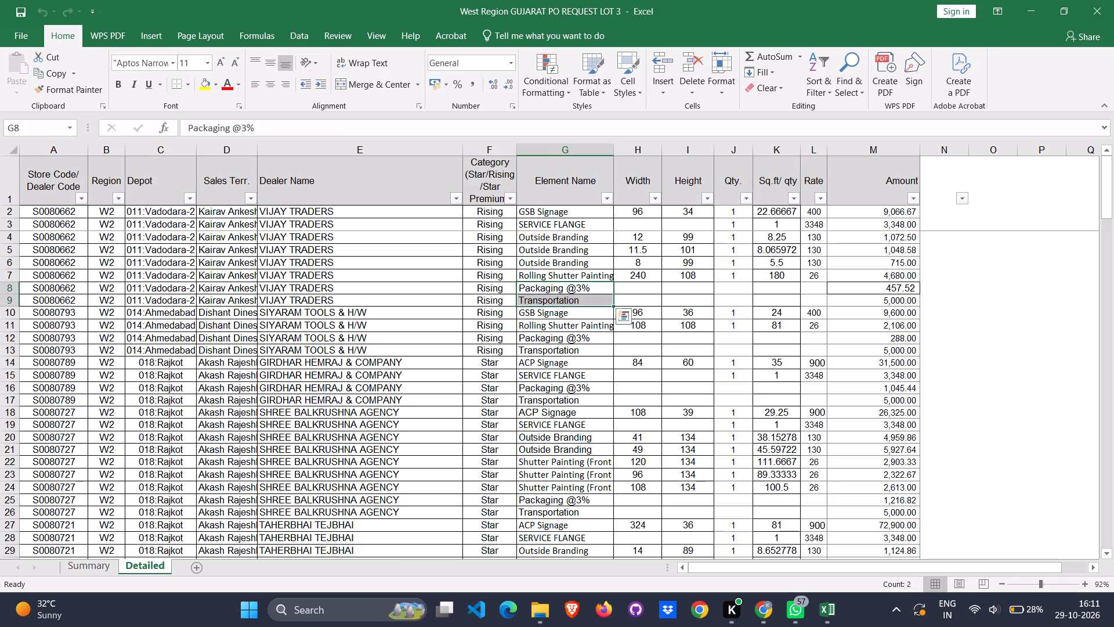
{"action": "left_click", "coordinate": [117, 82]}
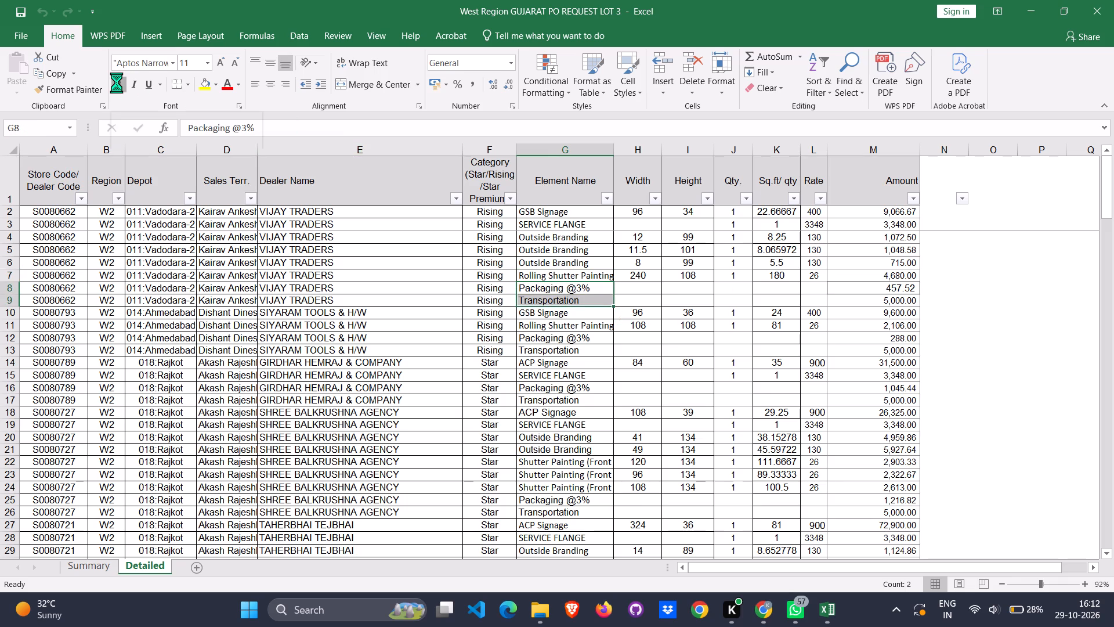
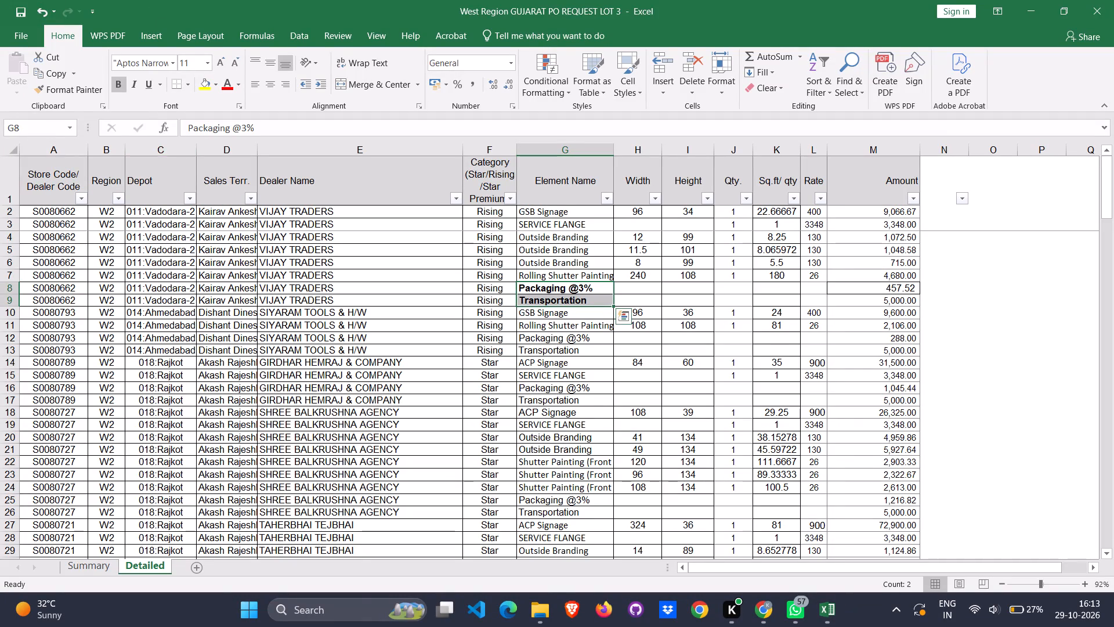
Make the Packaging @3% and Transportation element names bold in G12:G13 (SIYARAM TOOLS & H/W) and G16:G17 (GIRDHAR HEMRAJ & COMPANY).
{"action": "left_click", "coordinate": [554, 340]}
{"action": "left_click", "coordinate": [556, 351], "text": "shift"}
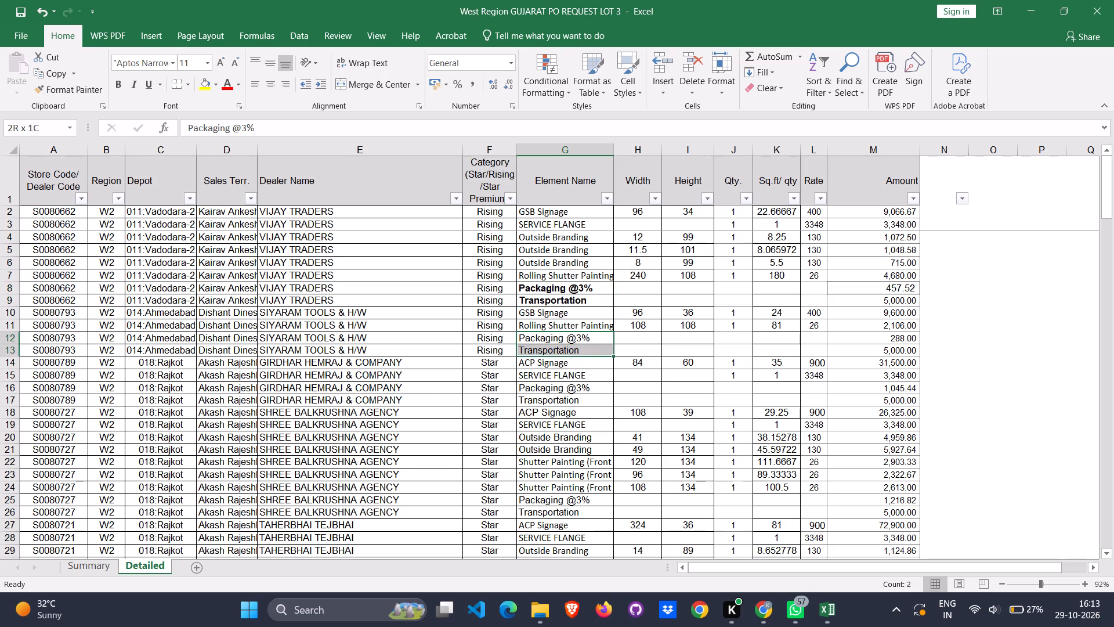
{"action": "left_click", "coordinate": [122, 81]}
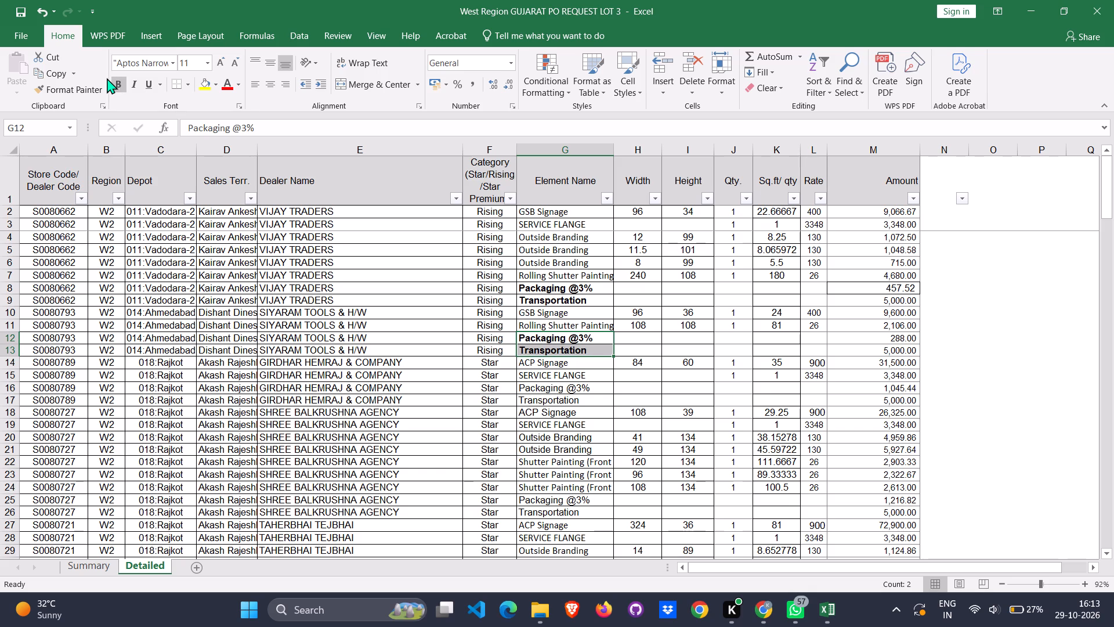
{"action": "scroll", "coordinate": [559, 362], "scroll_direction": "down", "scroll_amount": 3}
{"action": "left_click", "coordinate": [554, 349]}
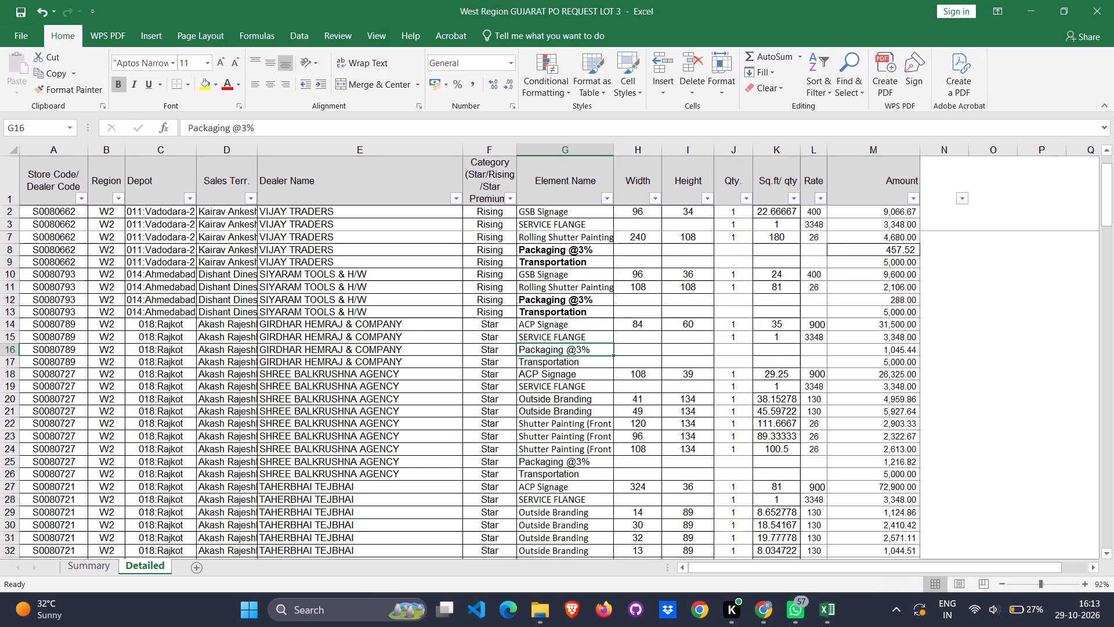
{"action": "left_click", "coordinate": [555, 365], "text": "shift"}
{"action": "left_click", "coordinate": [114, 82]}
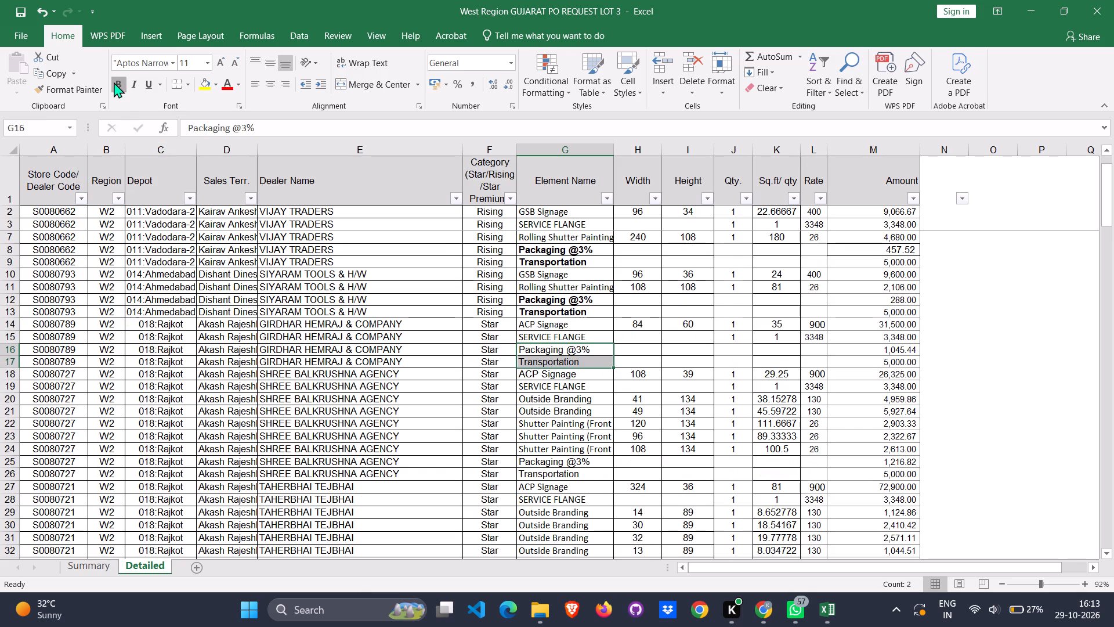
{"action": "scroll", "coordinate": [597, 389], "scroll_direction": "down", "scroll_amount": 4}
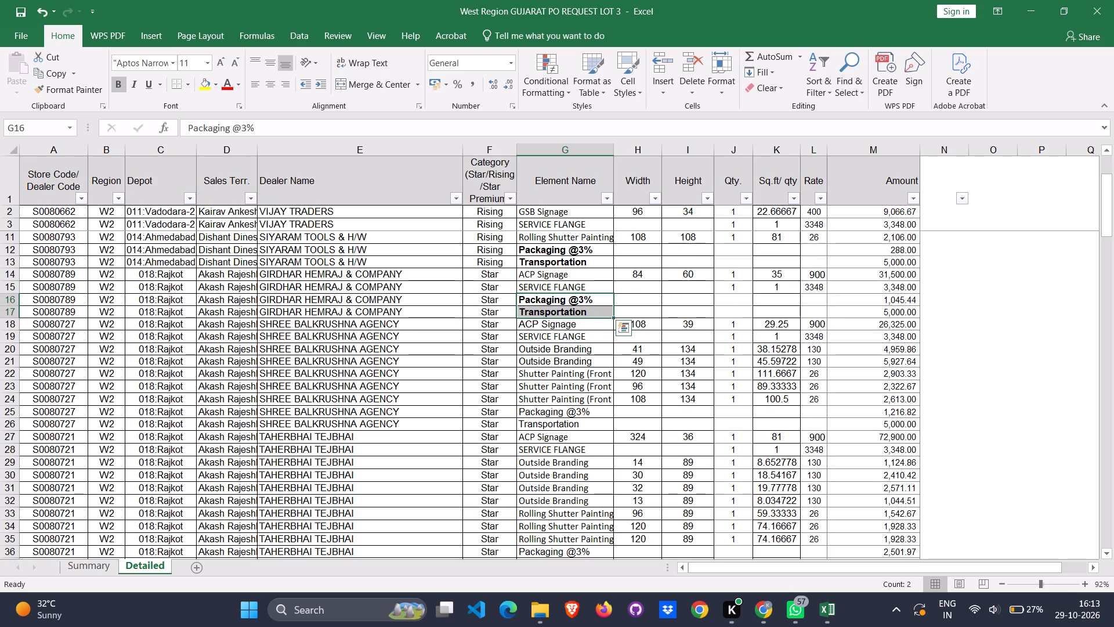
{"action": "left_click", "coordinate": [557, 413]}
{"action": "left_click", "coordinate": [556, 424], "text": "shift"}
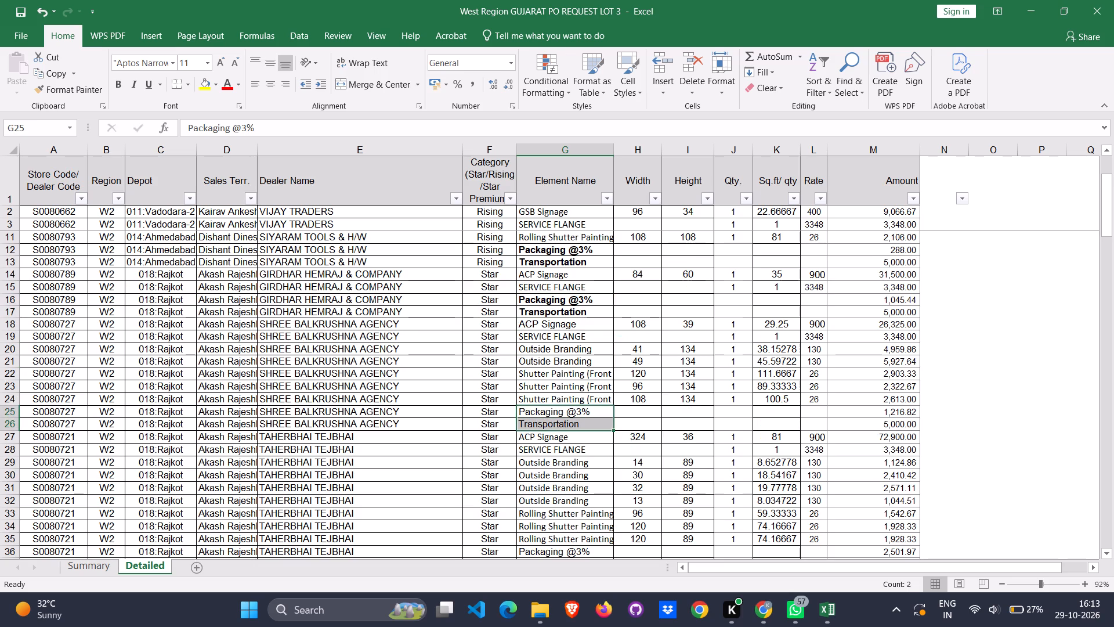
{"action": "left_click", "coordinate": [114, 83]}
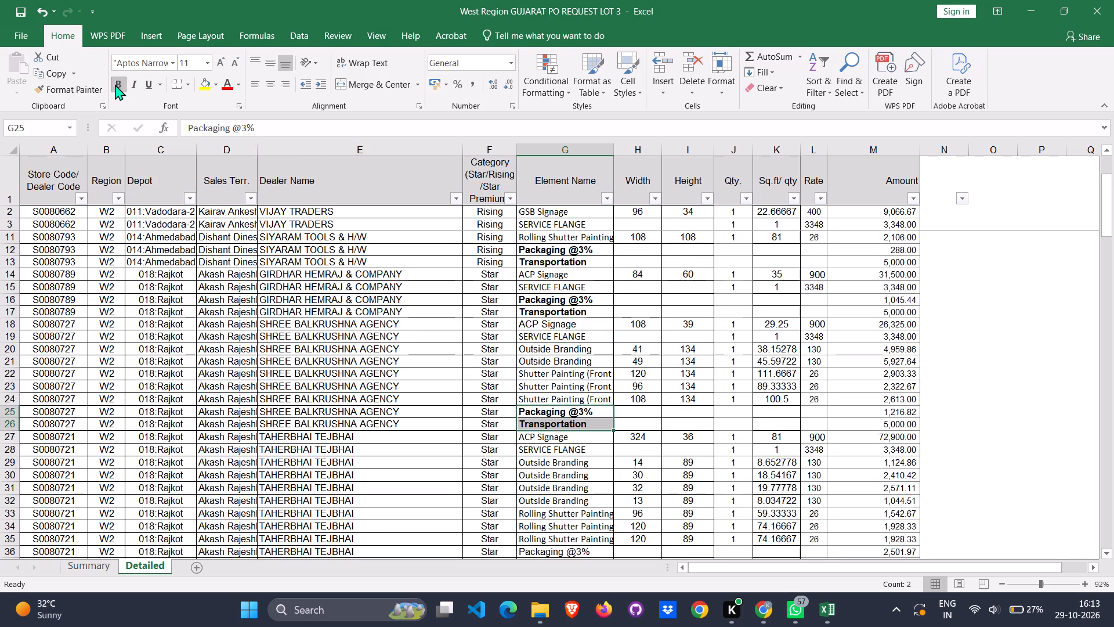
{"action": "scroll", "coordinate": [569, 410], "scroll_direction": "down", "scroll_amount": 9}
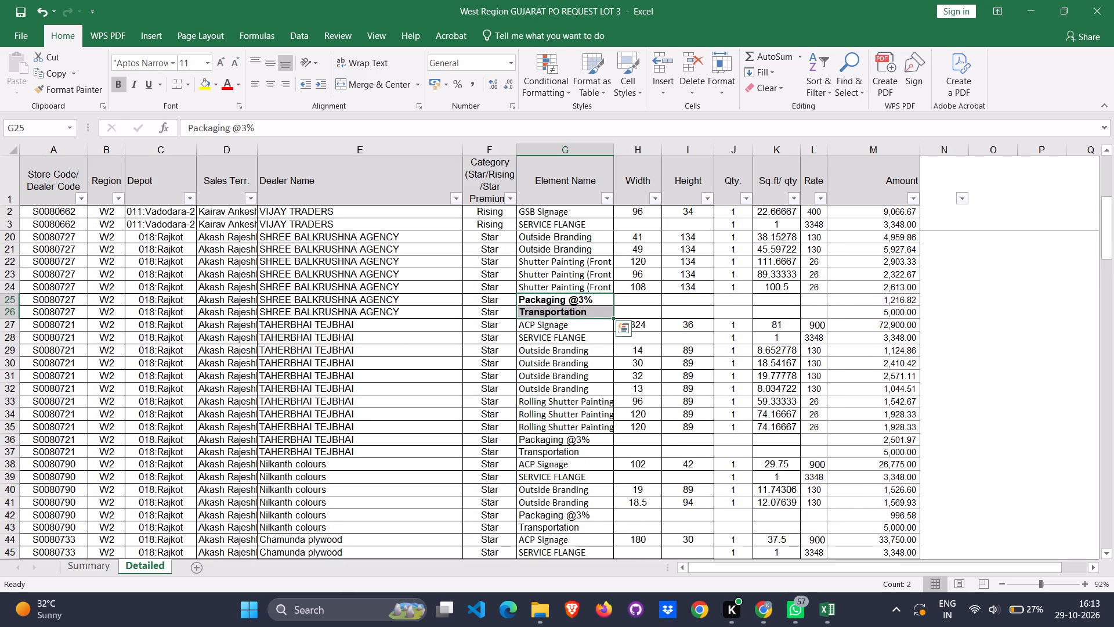
{"action": "left_click", "coordinate": [552, 439]}
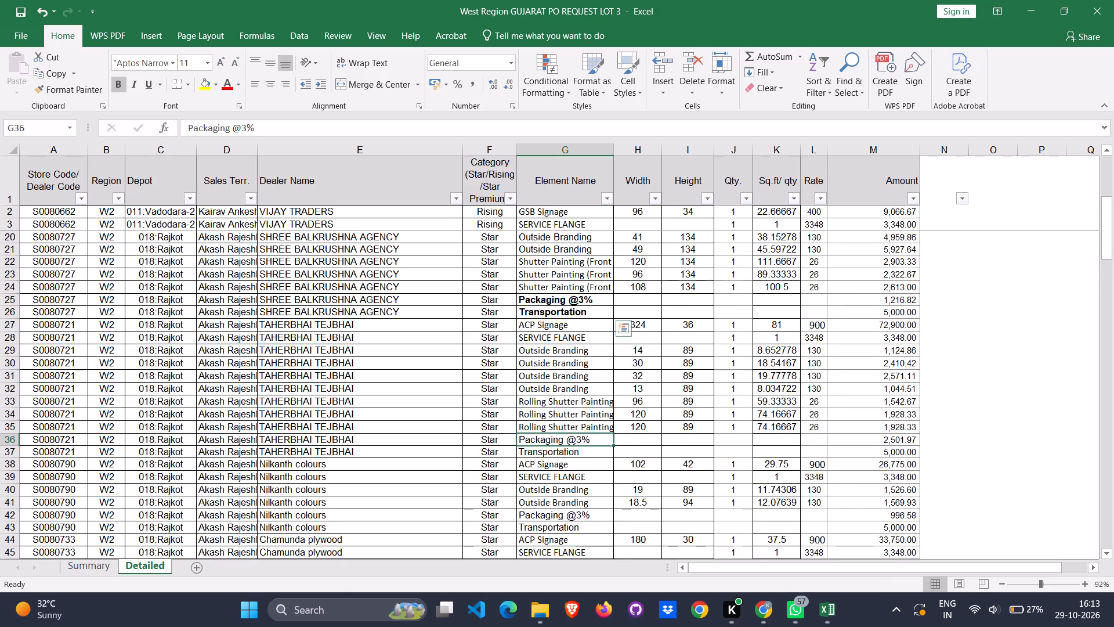
{"action": "left_click", "coordinate": [553, 451], "text": "shift"}
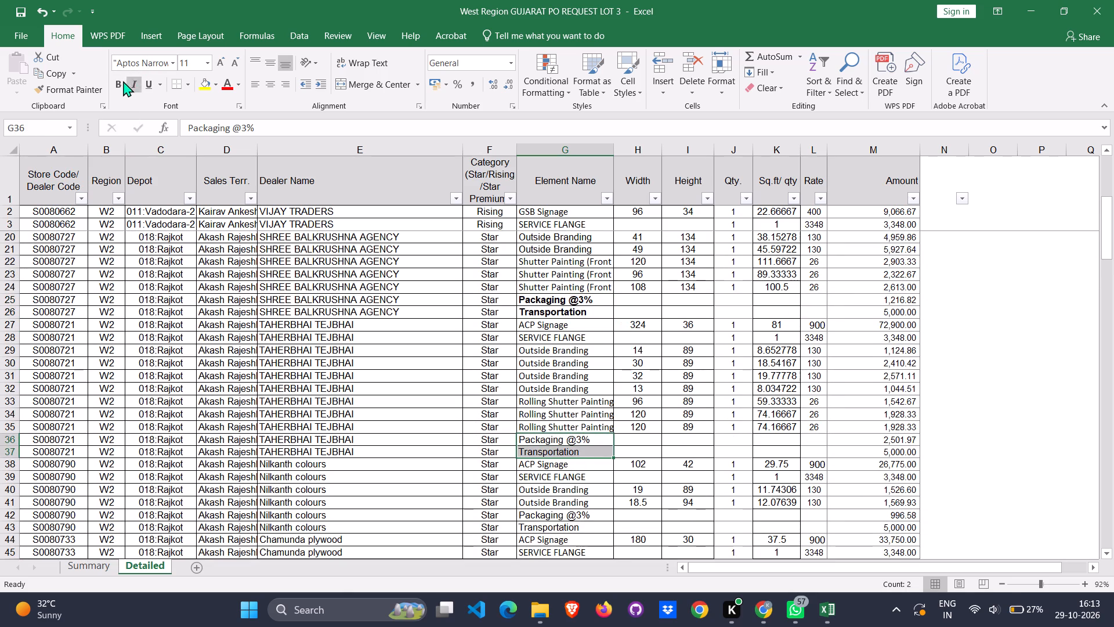
{"action": "left_click", "coordinate": [121, 81]}
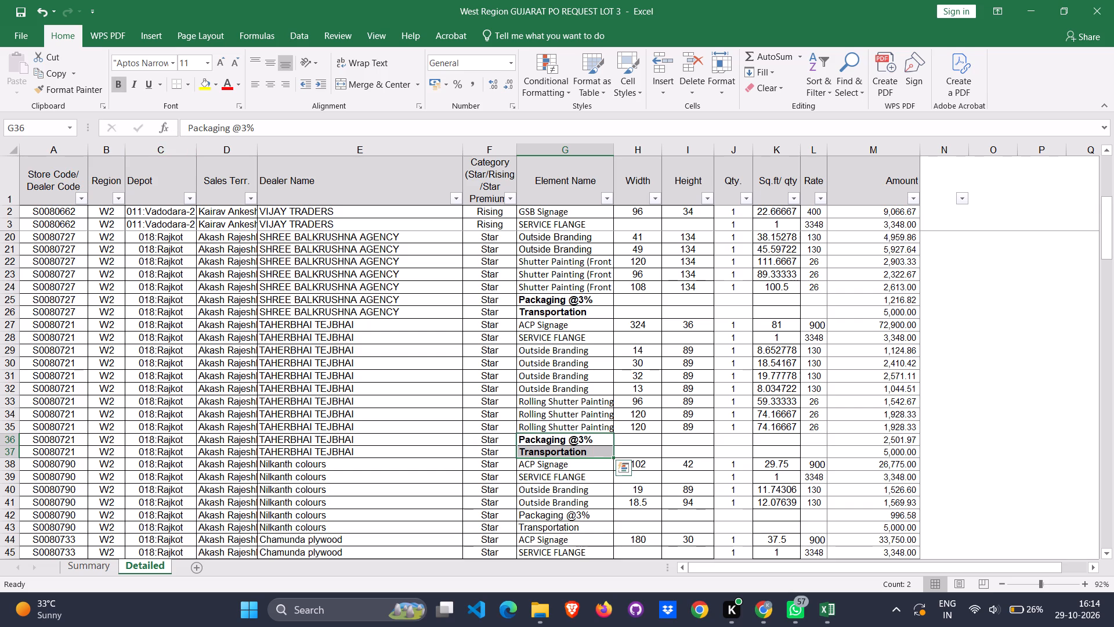
Make the Packaging @3% and Transportation element names bold in G42:G43 (Nilkanth colours) and G50:G51 (Chamunda plywood).
{"action": "scroll", "coordinate": [648, 407], "scroll_direction": "down", "scroll_amount": 10}
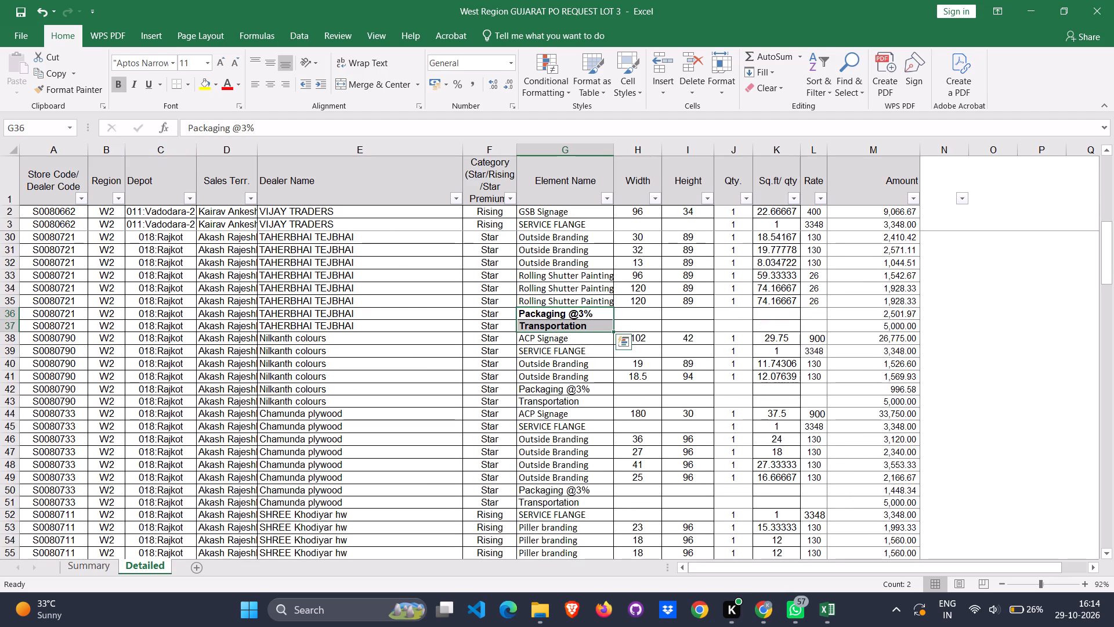
{"action": "left_click", "coordinate": [568, 390]}
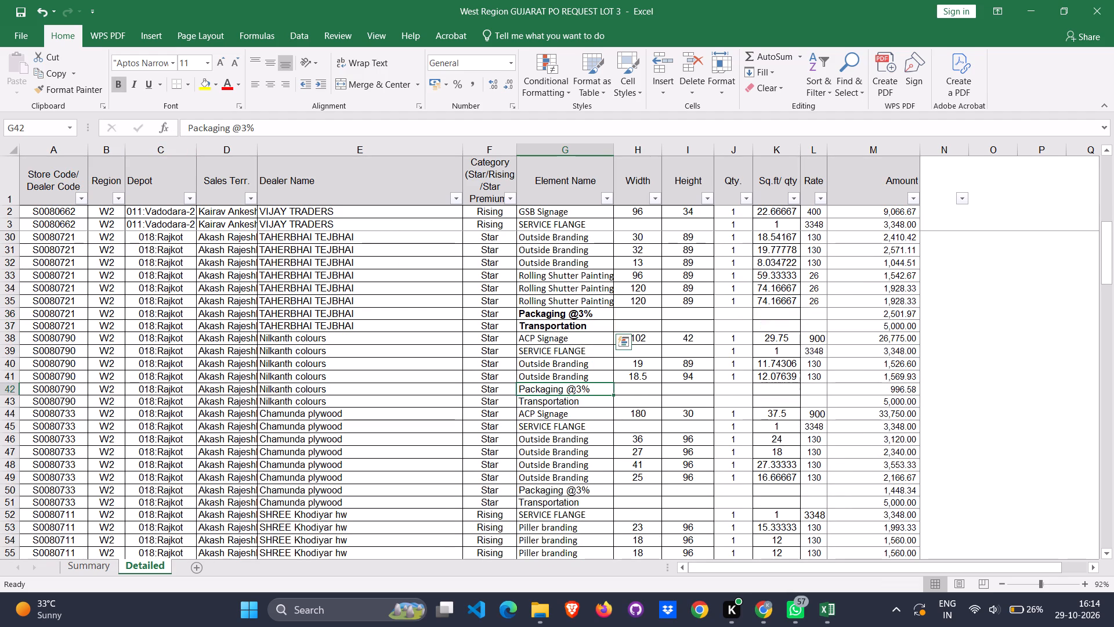
{"action": "left_click", "coordinate": [555, 402], "text": "shift"}
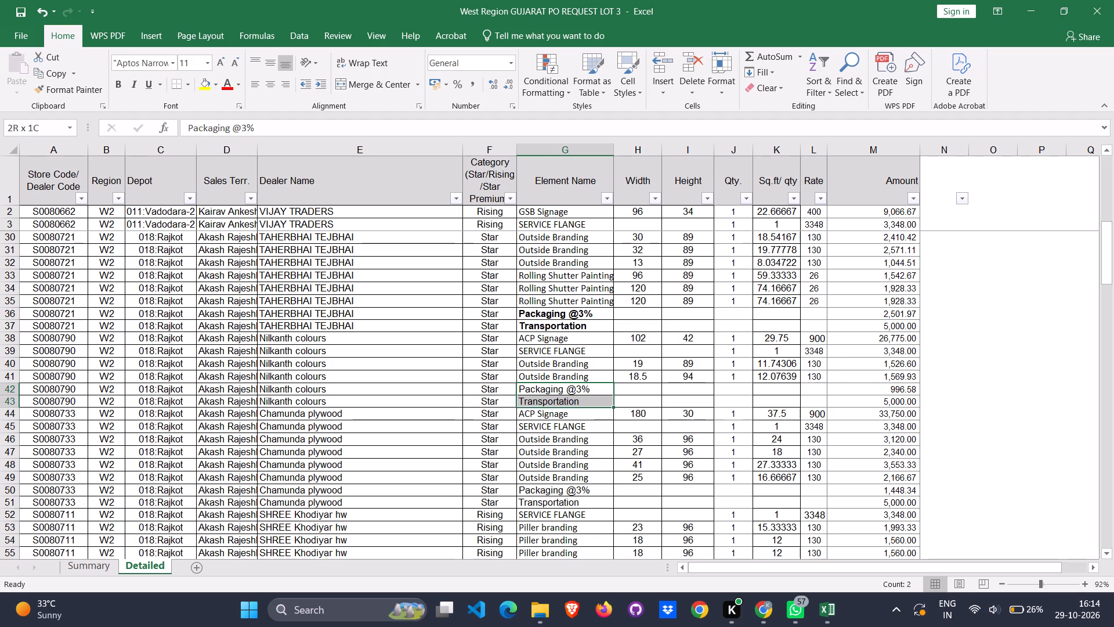
{"action": "left_click", "coordinate": [118, 91]}
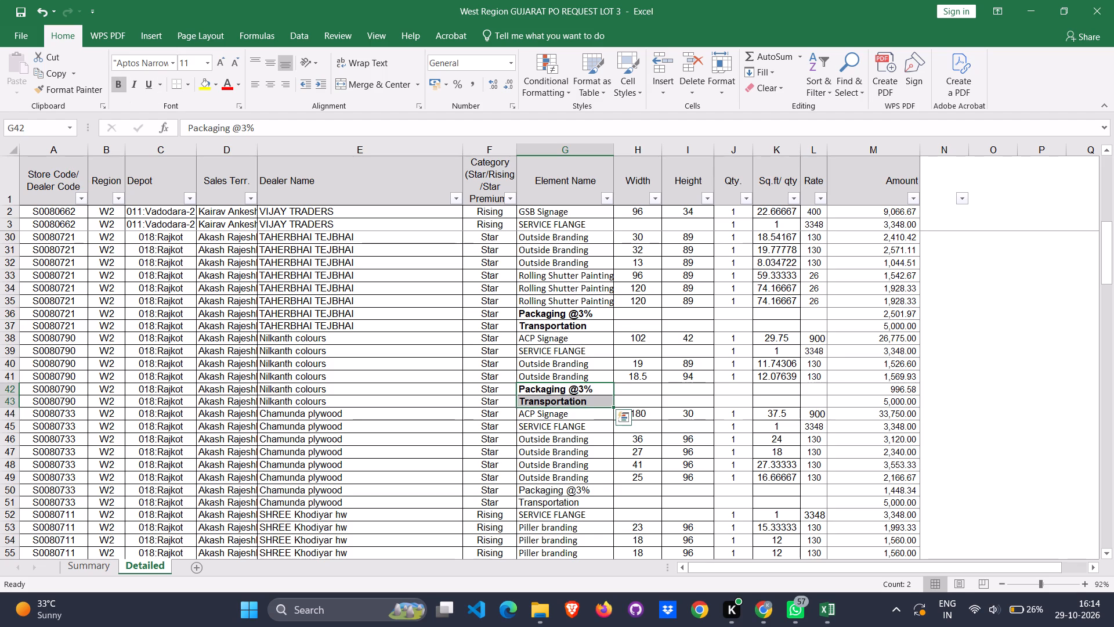
{"action": "scroll", "coordinate": [563, 438], "scroll_direction": "down", "scroll_amount": 4}
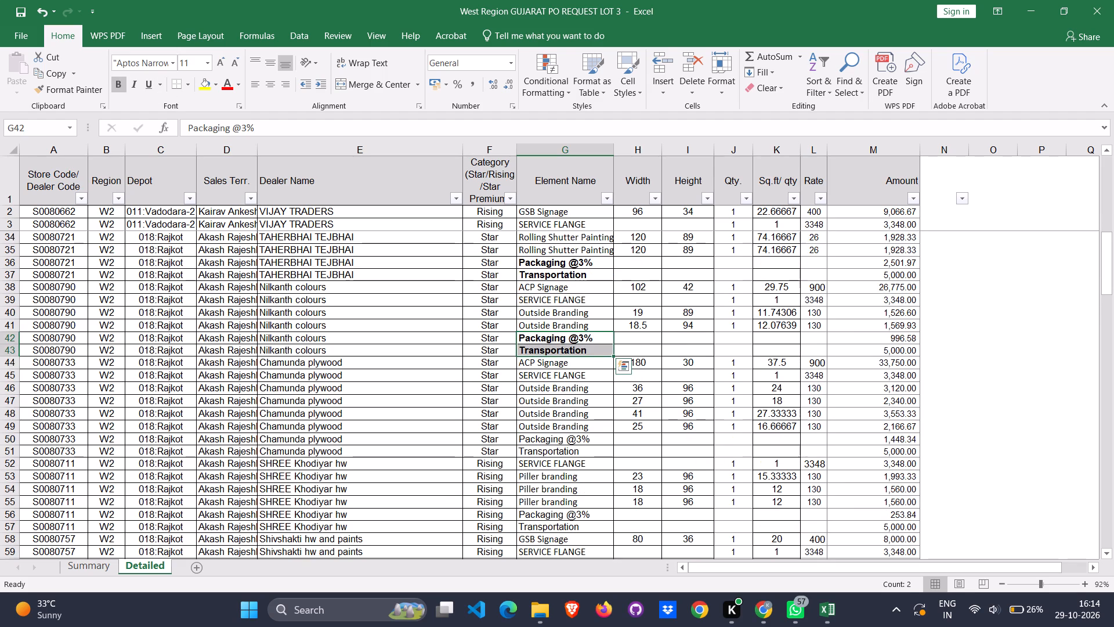
{"action": "left_click", "coordinate": [552, 442]}
{"action": "left_click", "coordinate": [548, 457], "text": "shift"}
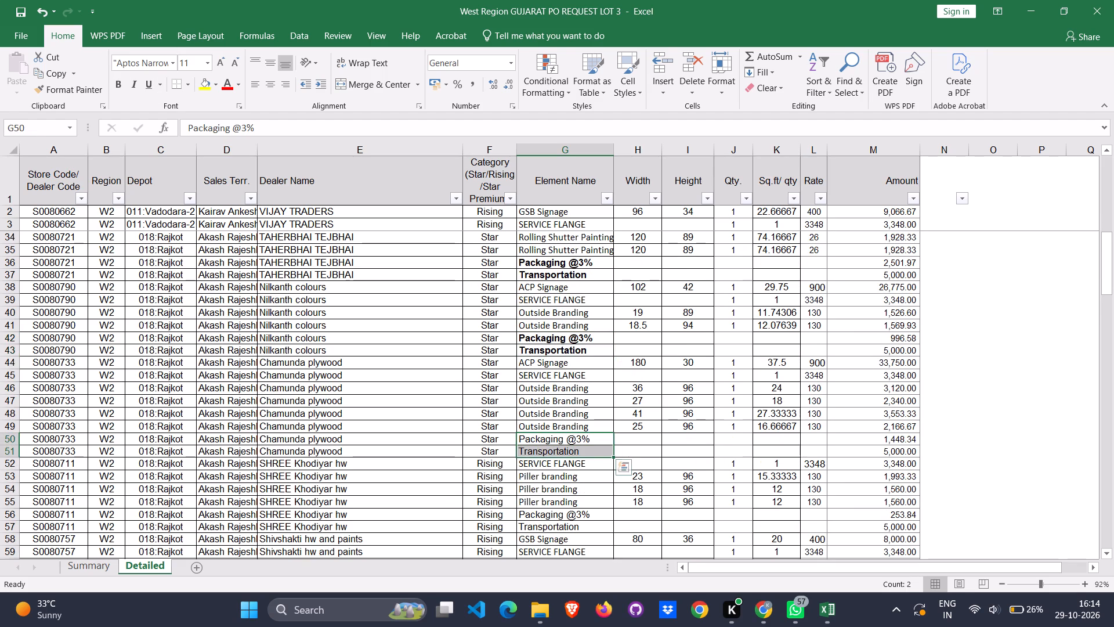
{"action": "left_click", "coordinate": [116, 84]}
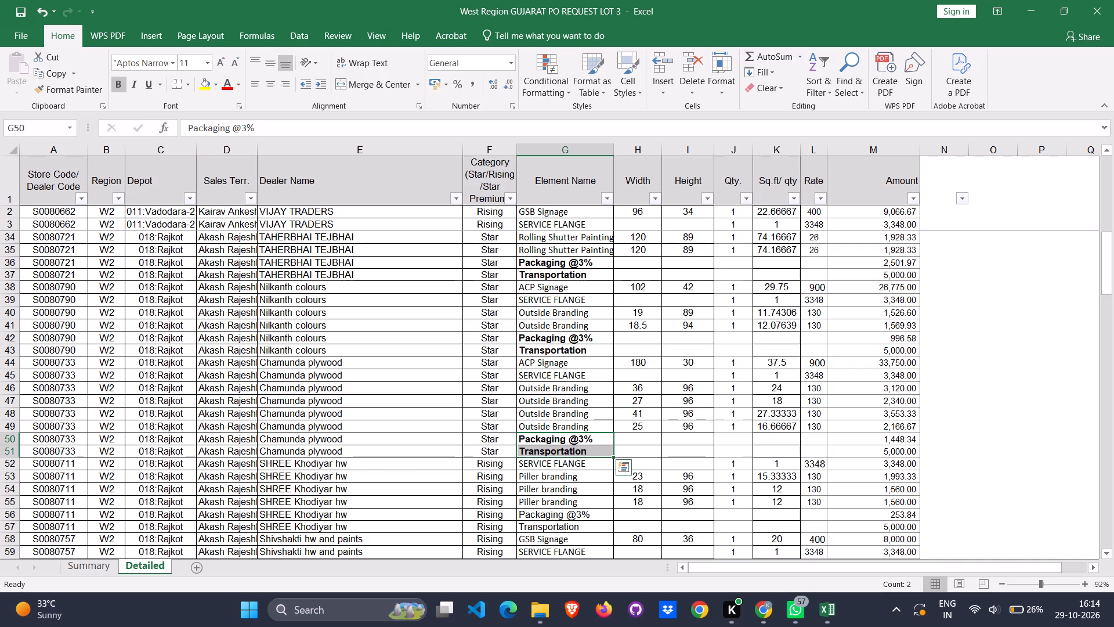
Make the Packaging @3% and Transportation element names in G56:G57 bold for SHREE Khodiyar hw.
{"action": "scroll", "coordinate": [577, 435], "scroll_direction": "down", "scroll_amount": 6}
{"action": "left_click", "coordinate": [554, 442]}
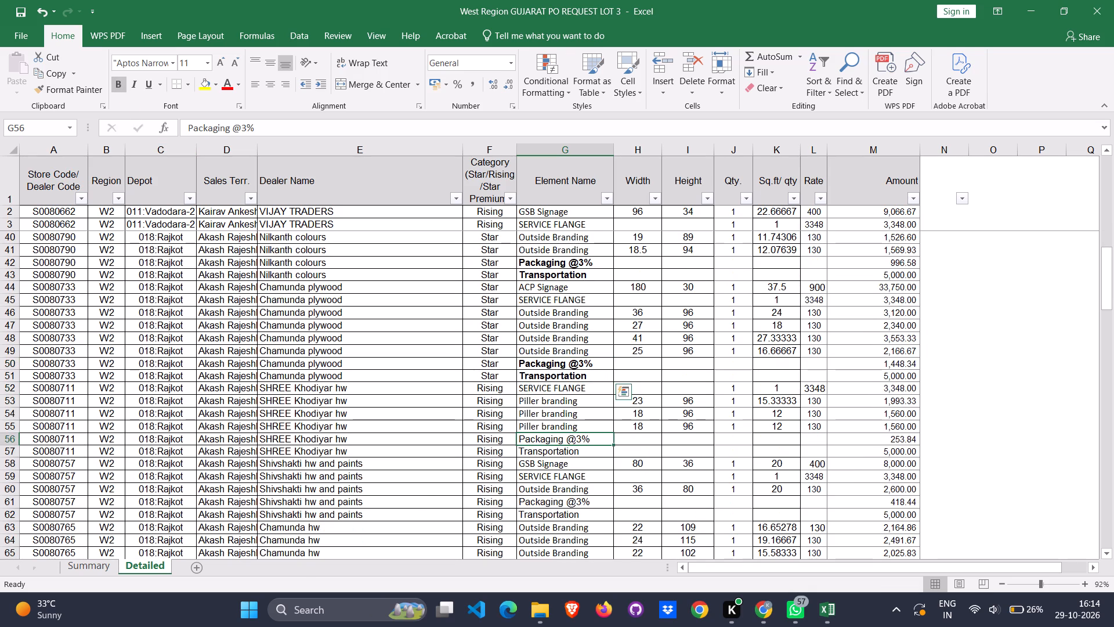
{"action": "left_click", "coordinate": [554, 455], "text": "shift"}
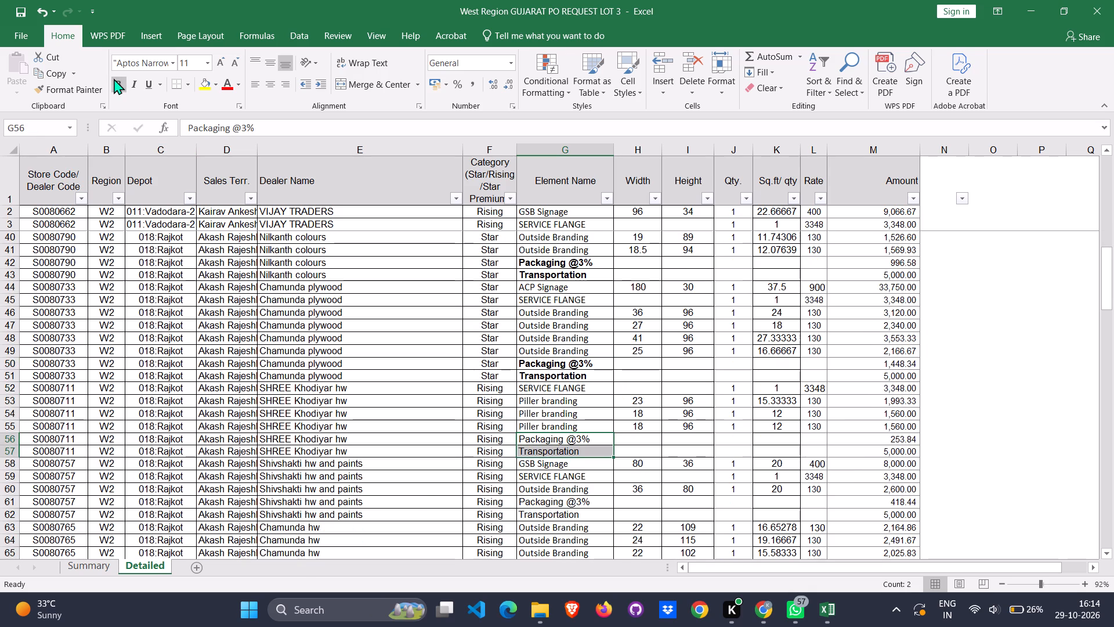
{"action": "left_click", "coordinate": [119, 84]}
Make the Packaging @3% and Transportation element names in G69:G70 bold for Chamunda hw.
{"action": "scroll", "coordinate": [619, 431], "scroll_direction": "down", "scroll_amount": 4}
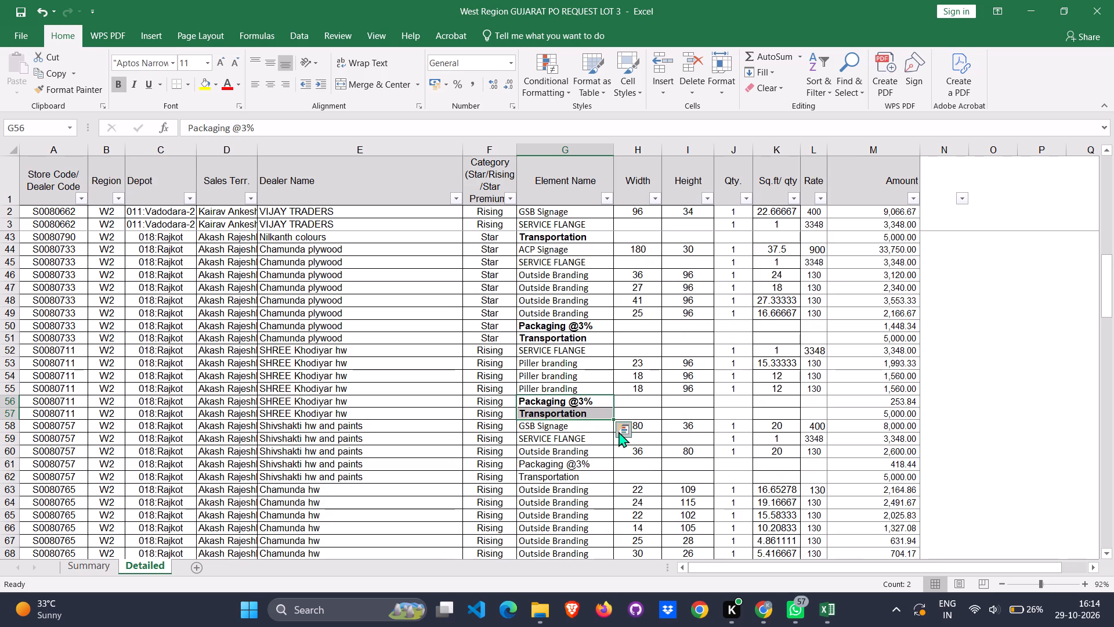
{"action": "scroll", "coordinate": [619, 431], "scroll_direction": "down", "scroll_amount": 10}
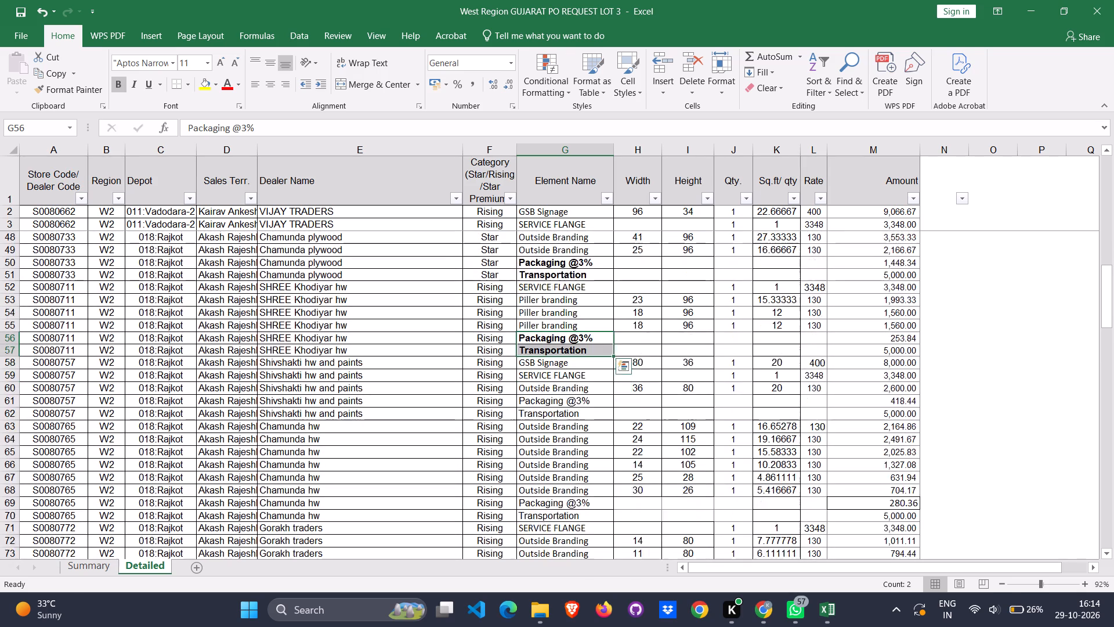
{"action": "scroll", "coordinate": [577, 450], "scroll_direction": "down", "scroll_amount": 6}
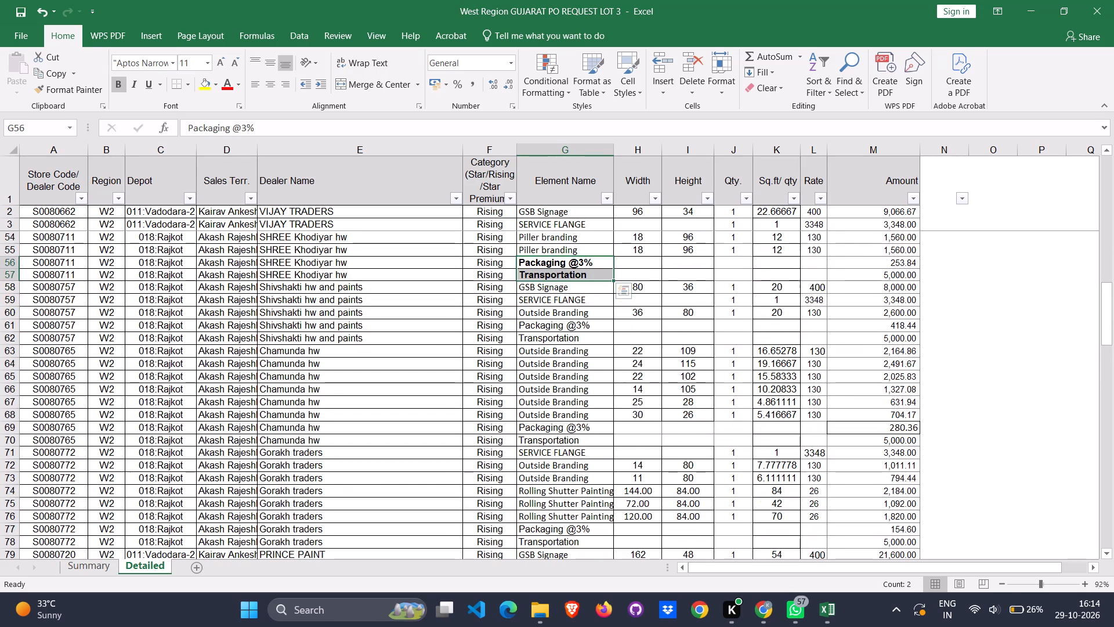
{"action": "left_click", "coordinate": [546, 429]}
{"action": "left_click", "coordinate": [549, 439], "text": "shift"}
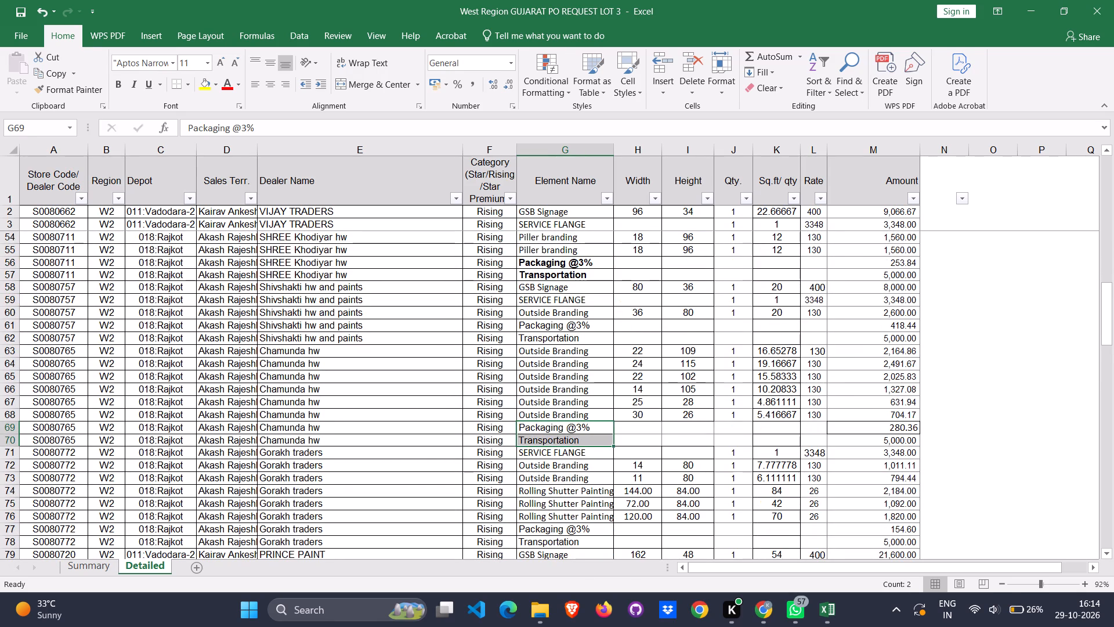
{"action": "left_click", "coordinate": [115, 86]}
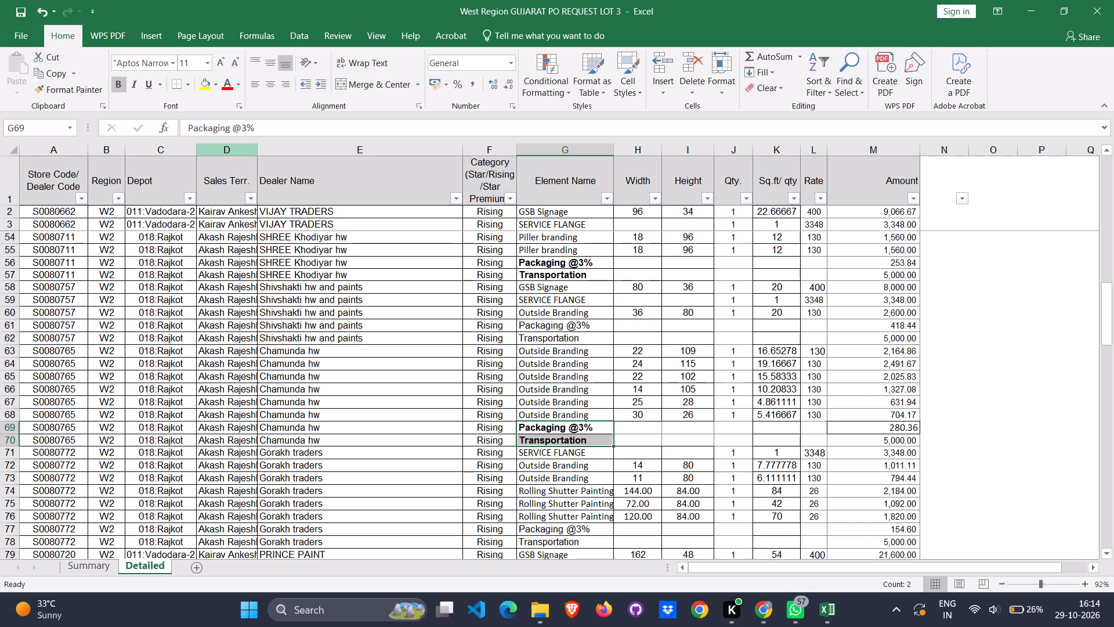
Make the Packaging @3% and Transportation element names in G77:G78 bold for Gorakh traders.
{"action": "scroll", "coordinate": [562, 371], "scroll_direction": "down", "scroll_amount": 2}
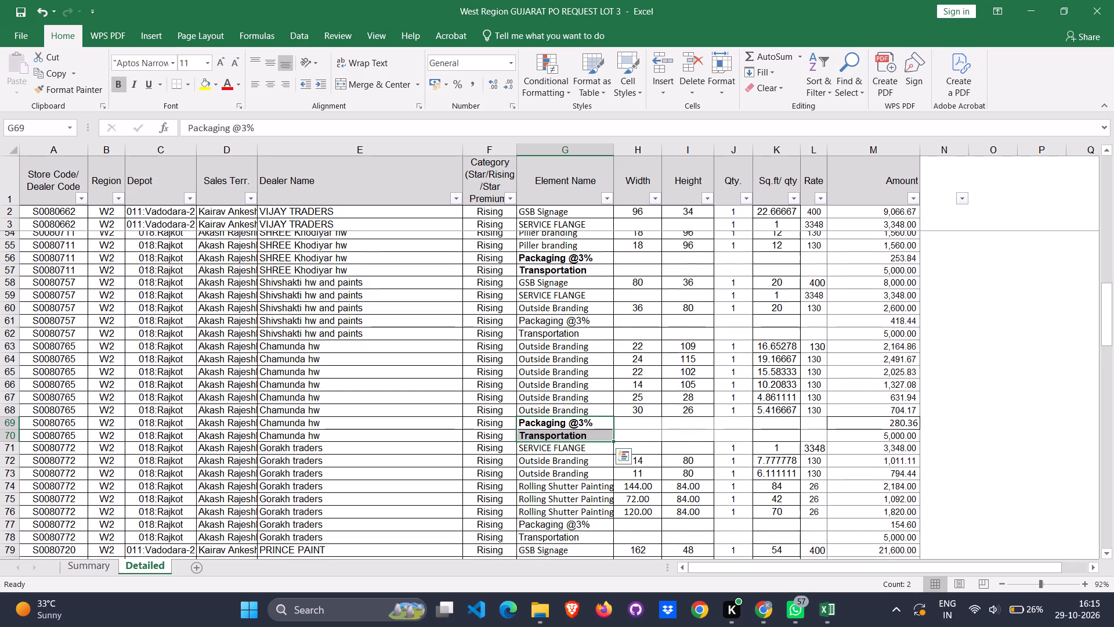
{"action": "scroll", "coordinate": [562, 371], "scroll_direction": "down", "scroll_amount": 10}
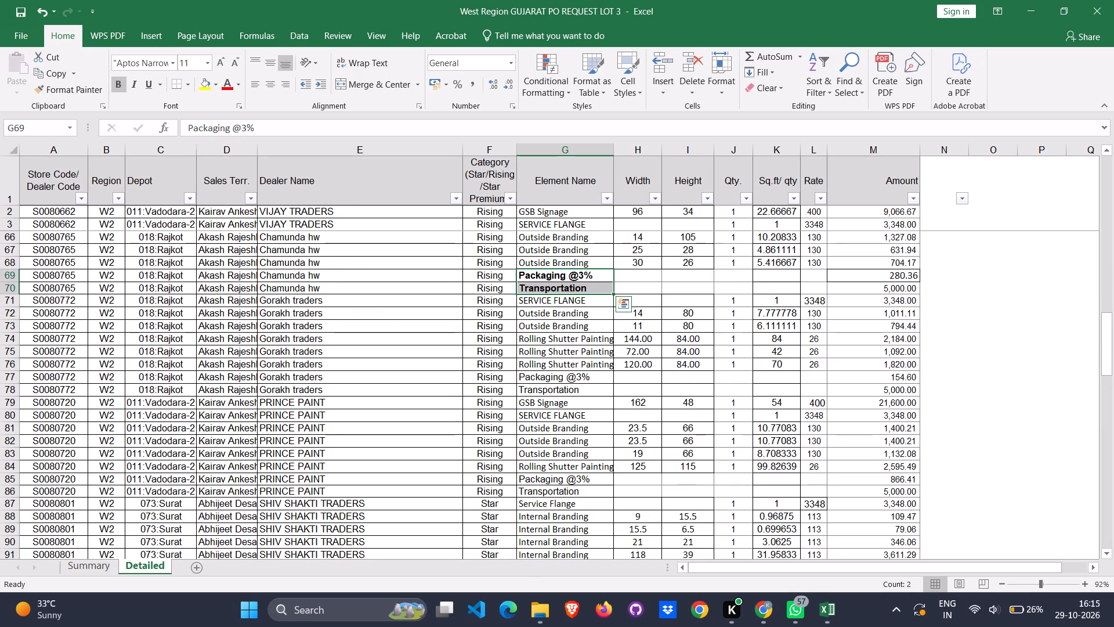
{"action": "left_click", "coordinate": [548, 377]}
{"action": "left_click", "coordinate": [552, 392], "text": "shift"}
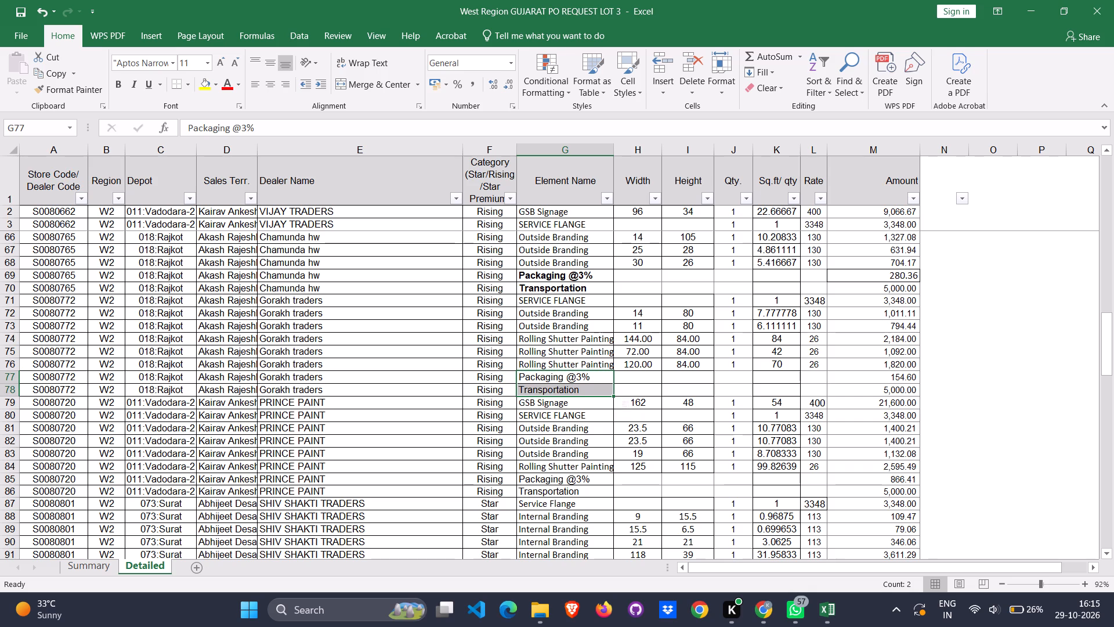
{"action": "left_click", "coordinate": [117, 81]}
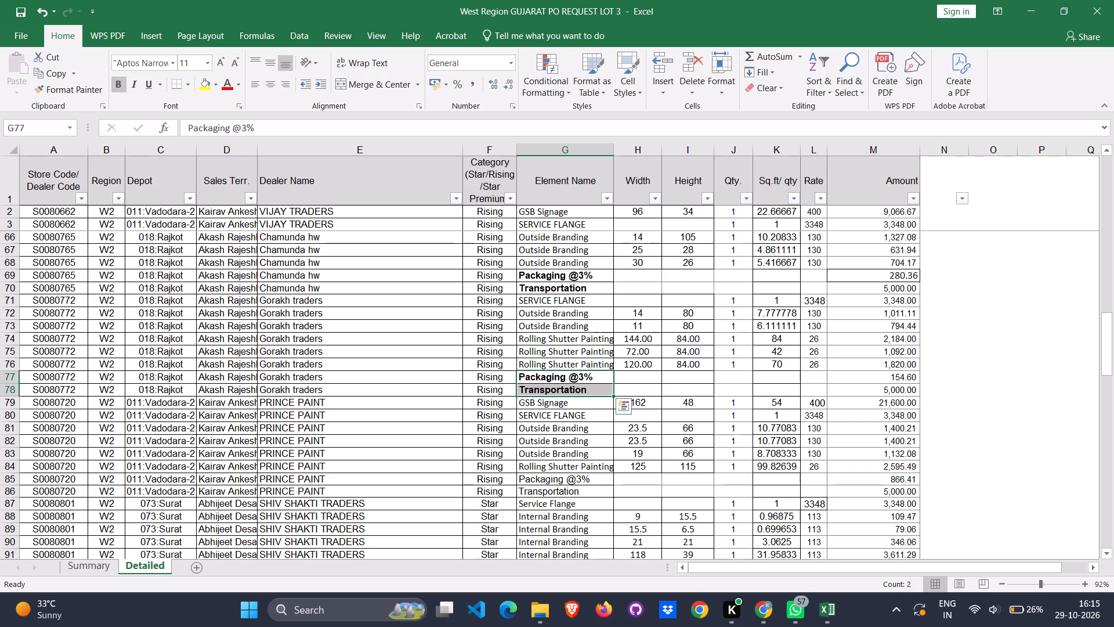
Make the Packaging @3% and Transportation element names bold in G85:G86 (PRINCE PAINT) and G94:G95 (SHIV SHAKTI TRADERS).
{"action": "scroll", "coordinate": [570, 372], "scroll_direction": "down", "scroll_amount": 8}
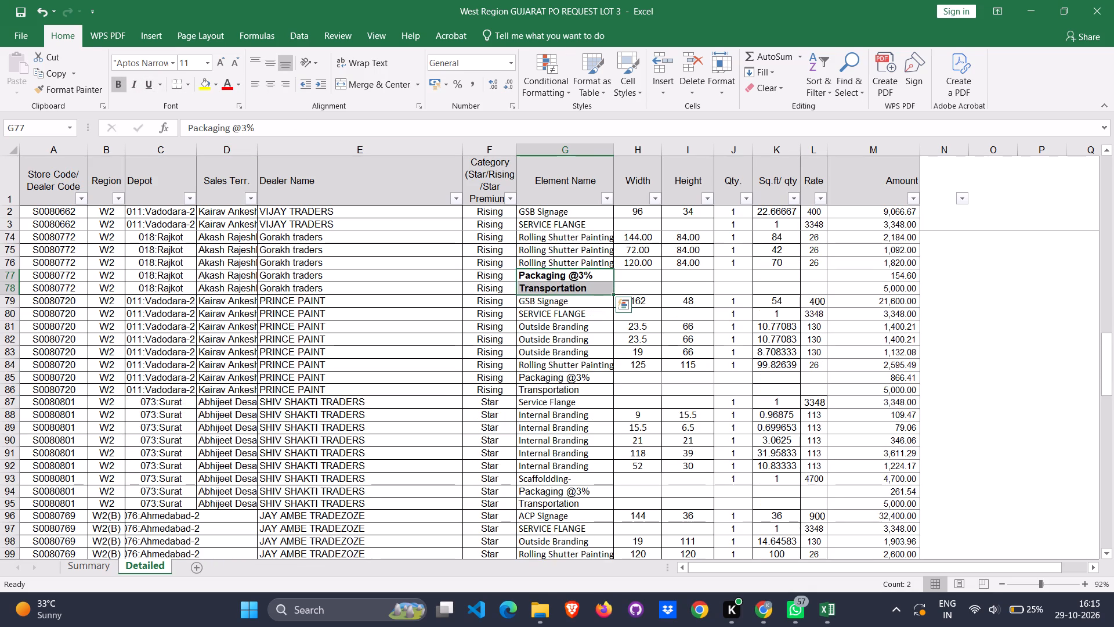
{"action": "left_click", "coordinate": [544, 377]}
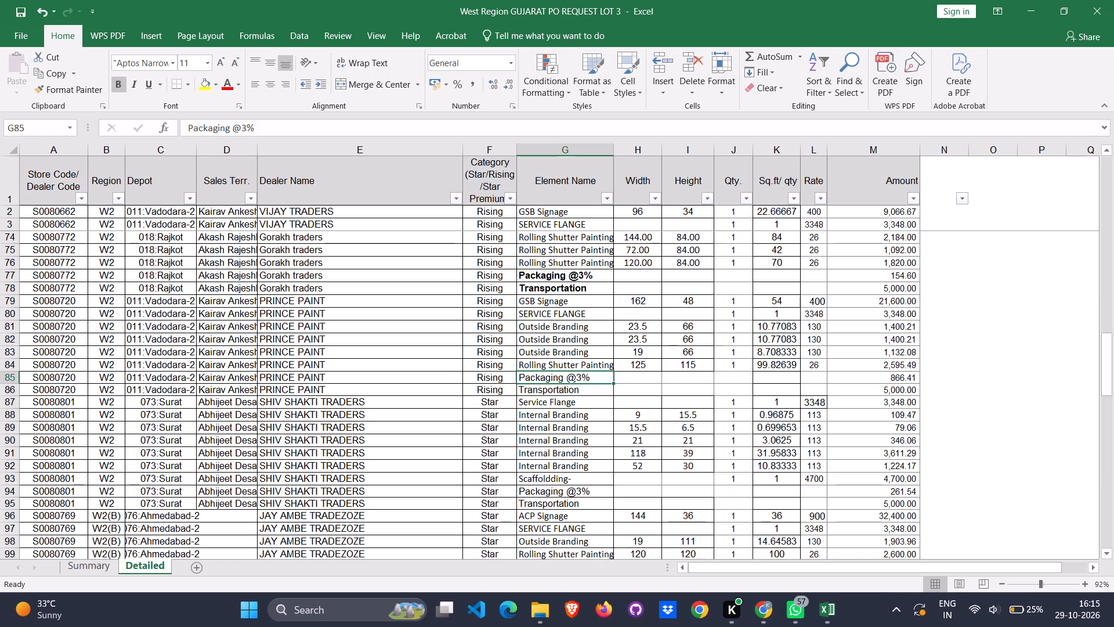
{"action": "left_click", "coordinate": [544, 393], "text": "shift"}
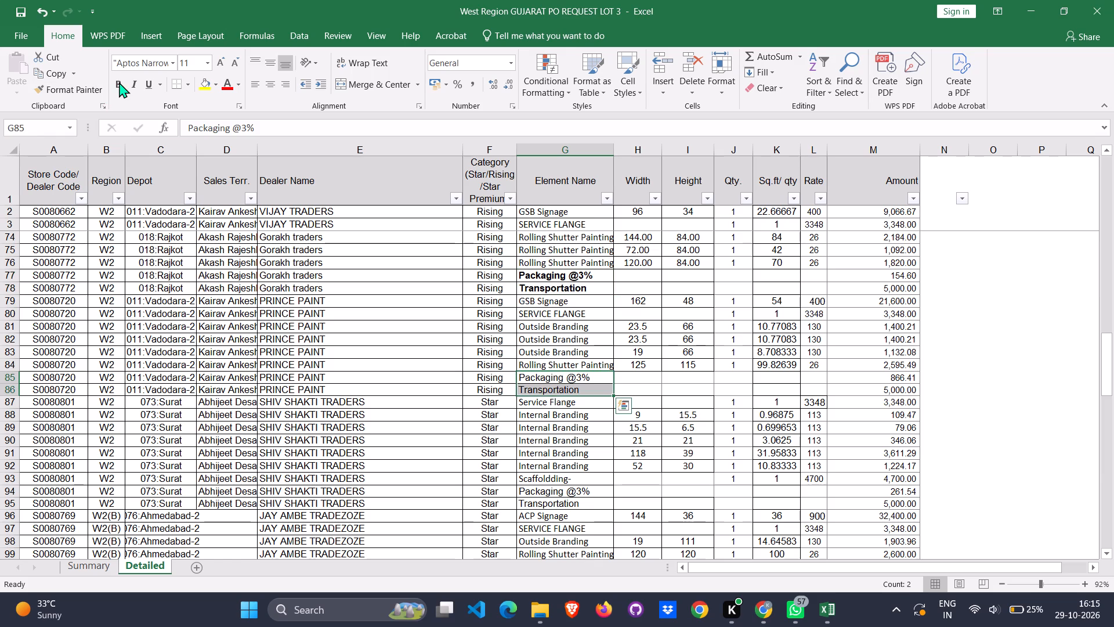
{"action": "left_click", "coordinate": [119, 82]}
{"action": "scroll", "coordinate": [534, 379], "scroll_direction": "down", "scroll_amount": 9}
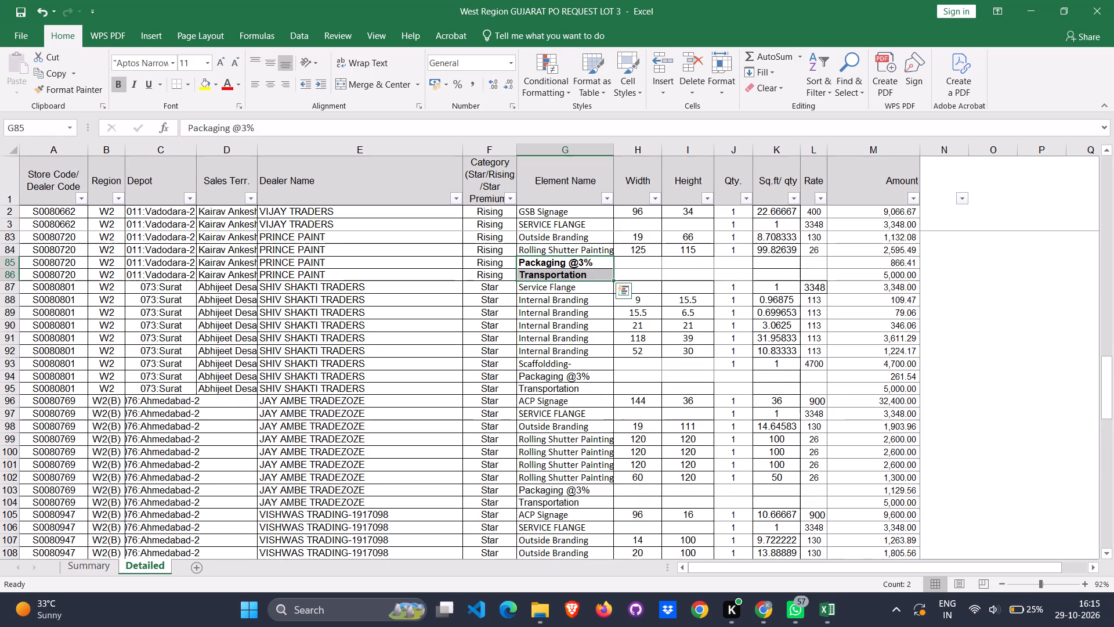
{"action": "left_click", "coordinate": [540, 378]}
{"action": "left_click", "coordinate": [538, 386], "text": "shift"}
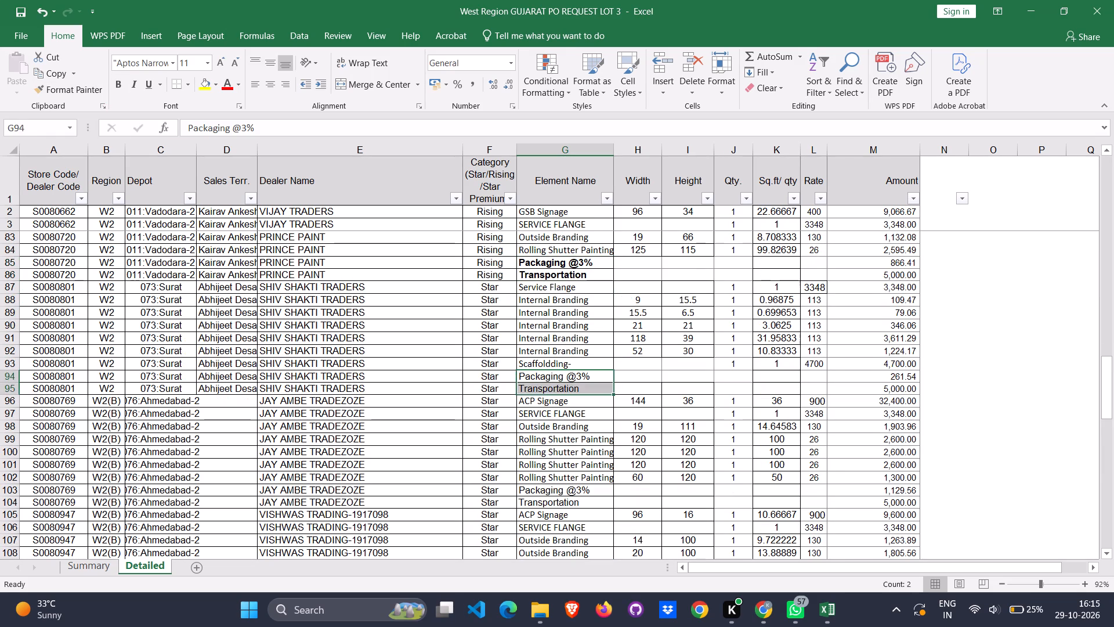
{"action": "left_click", "coordinate": [117, 82]}
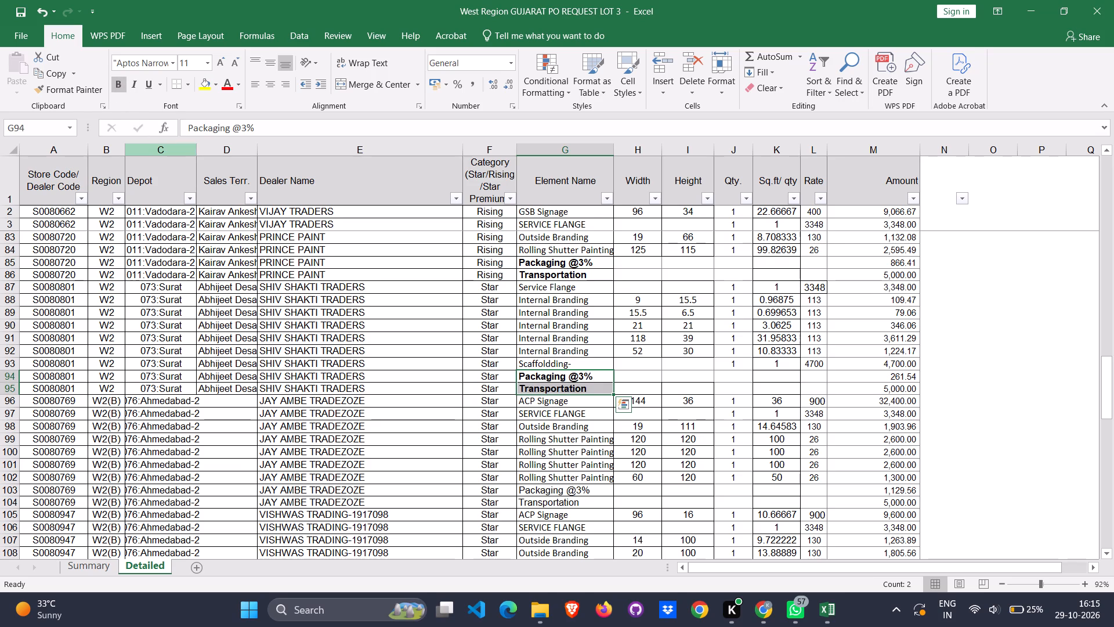
Make the Packaging @3% and Transportation element names in G103:G104 bold for JAY AMBE TRADEZOZE.
{"action": "scroll", "coordinate": [578, 412], "scroll_direction": "down", "scroll_amount": 8}
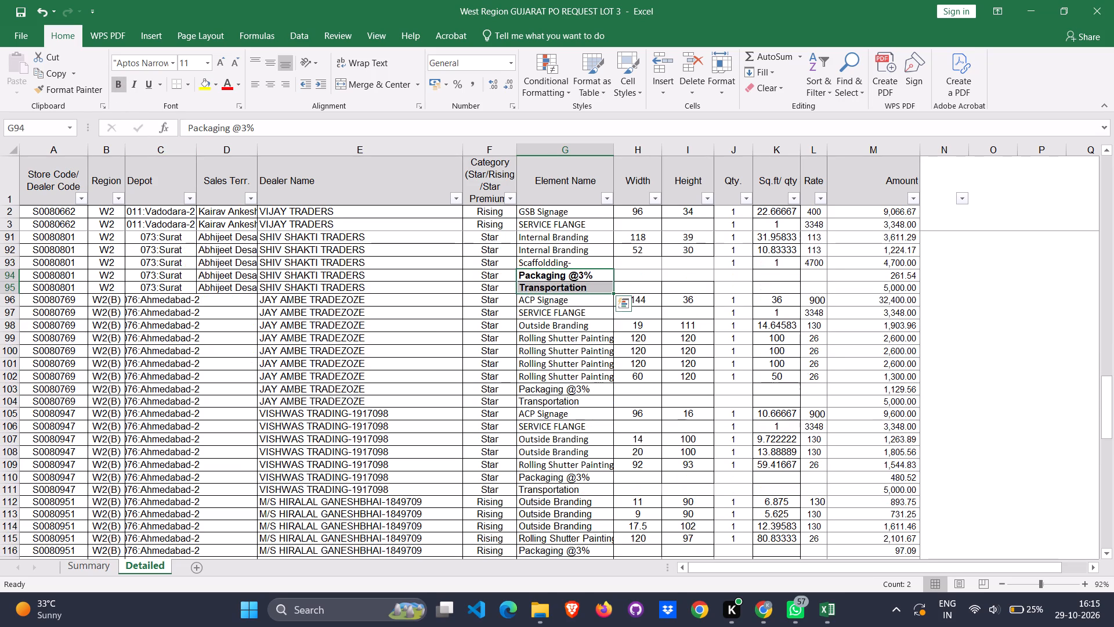
{"action": "left_click", "coordinate": [537, 392]}
{"action": "left_click", "coordinate": [542, 402], "text": "shift"}
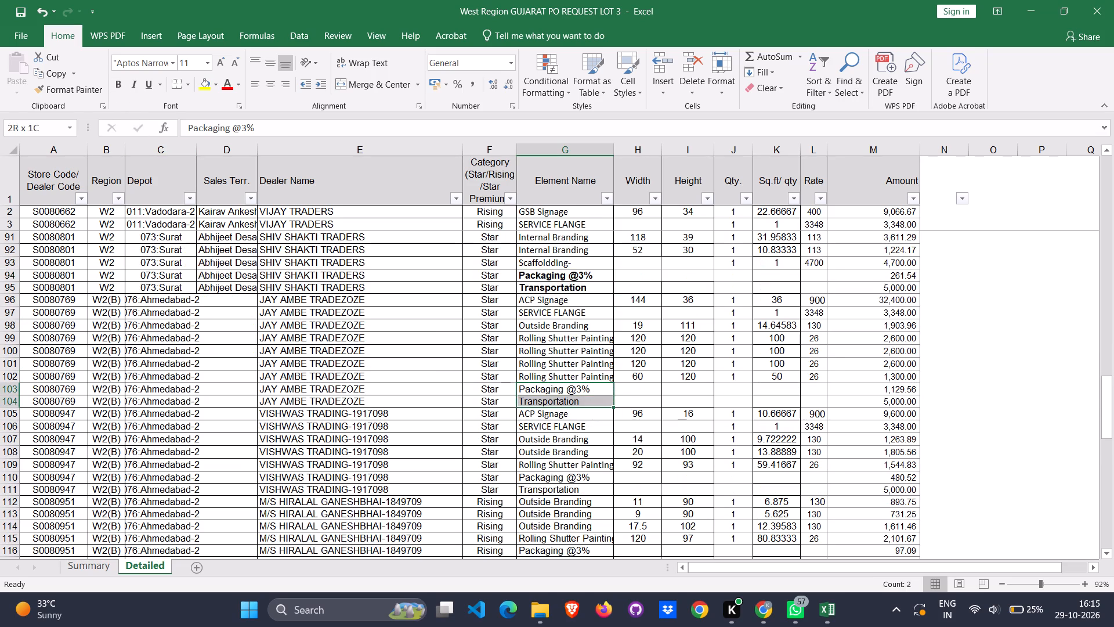
{"action": "left_click", "coordinate": [114, 84]}
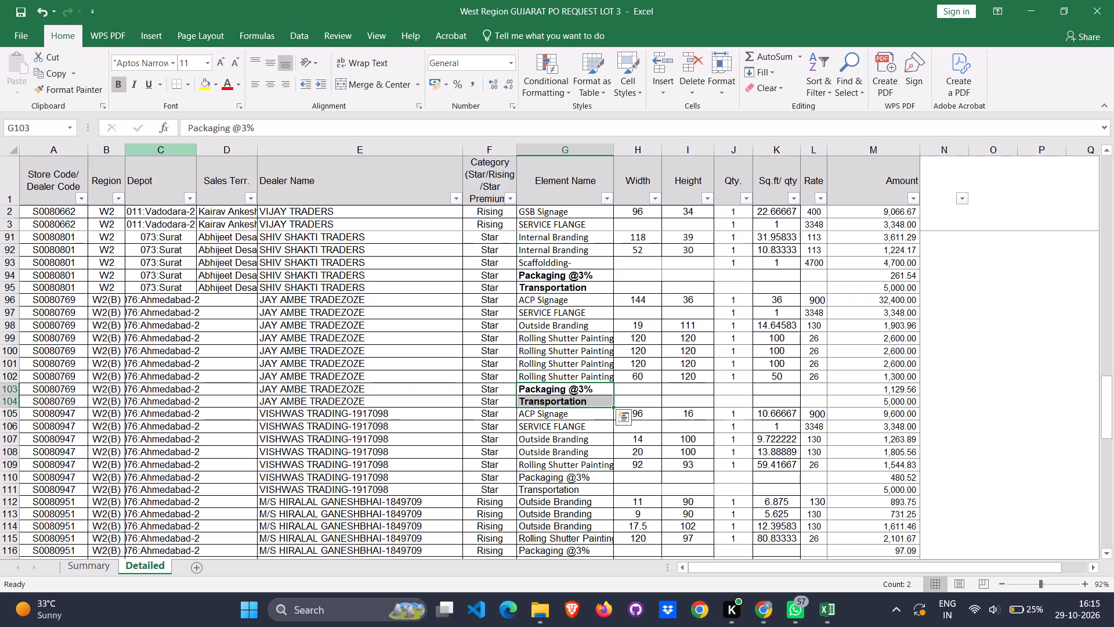
Make the Packaging @3% and Transportation element names in G110:G111 bold for VISHWAS TRADING.
{"action": "scroll", "coordinate": [561, 426], "scroll_direction": "down", "scroll_amount": 4}
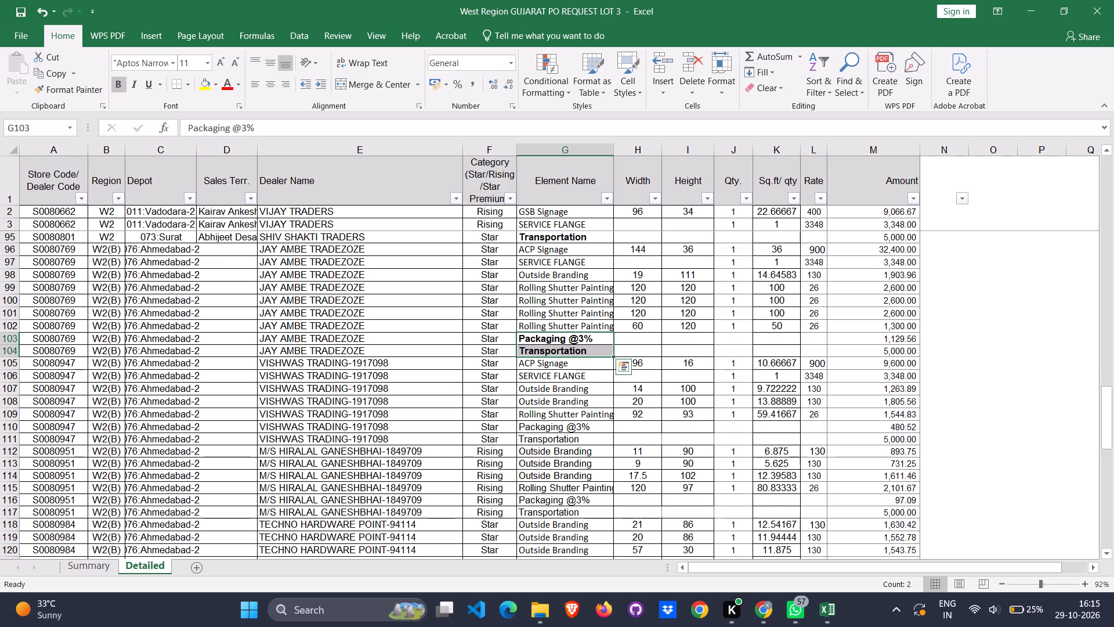
{"action": "scroll", "coordinate": [559, 431], "scroll_direction": "down", "scroll_amount": 2}
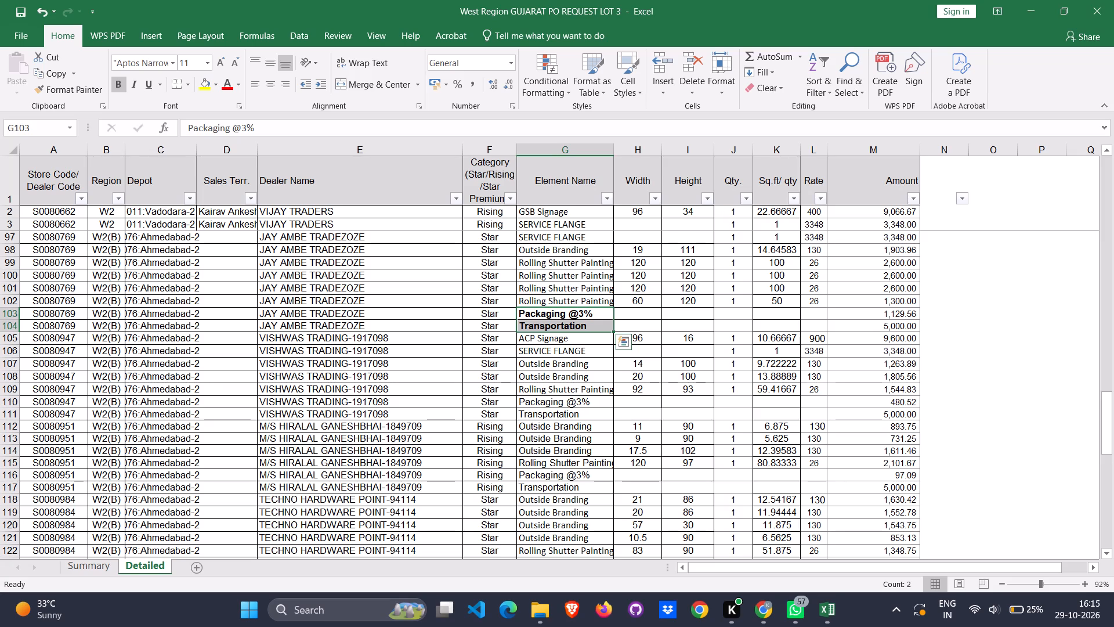
{"action": "left_click", "coordinate": [553, 403]}
{"action": "left_click", "coordinate": [551, 417], "text": "shift"}
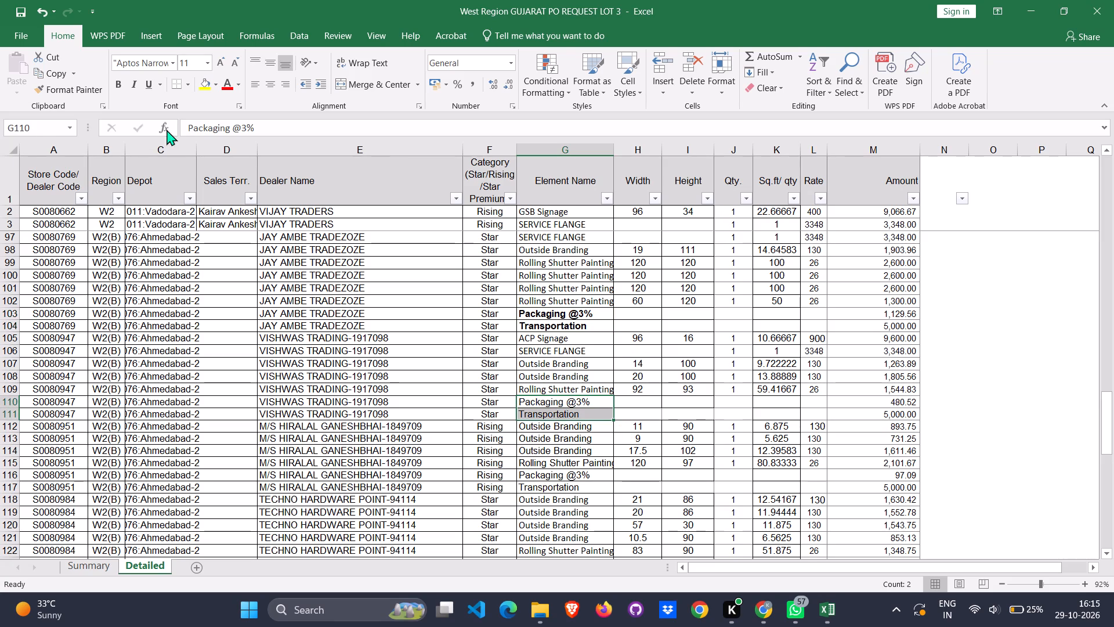
{"action": "left_click", "coordinate": [118, 78]}
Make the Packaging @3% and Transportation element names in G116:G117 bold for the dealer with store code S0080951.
{"action": "scroll", "coordinate": [559, 331], "scroll_direction": "down", "scroll_amount": 5}
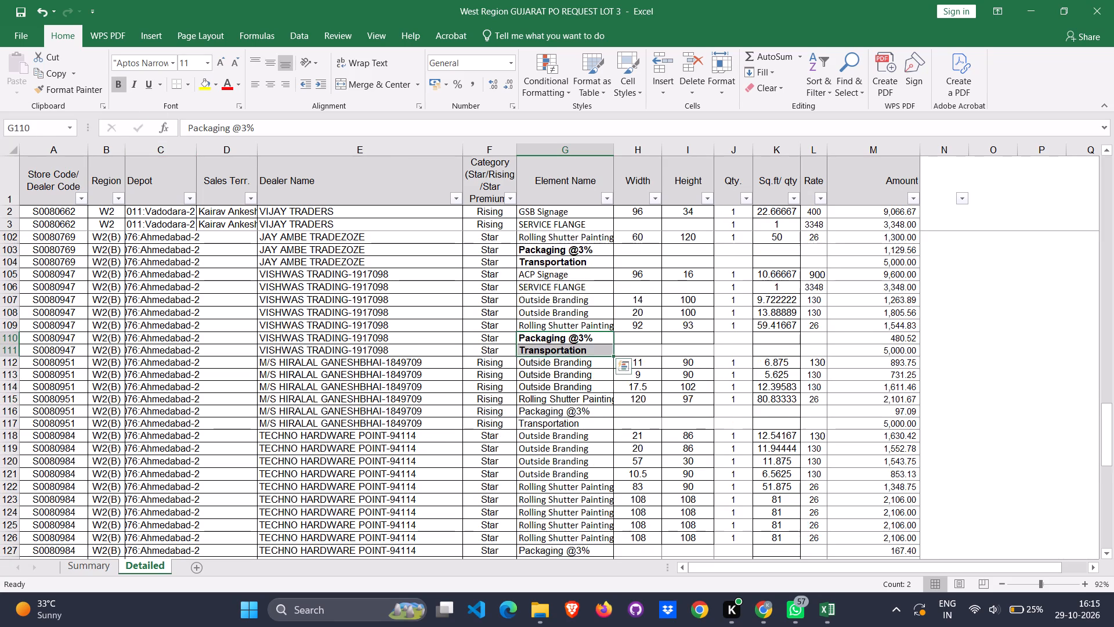
{"action": "scroll", "coordinate": [559, 331], "scroll_direction": "down", "scroll_amount": 4}
{"action": "left_click", "coordinate": [556, 364]}
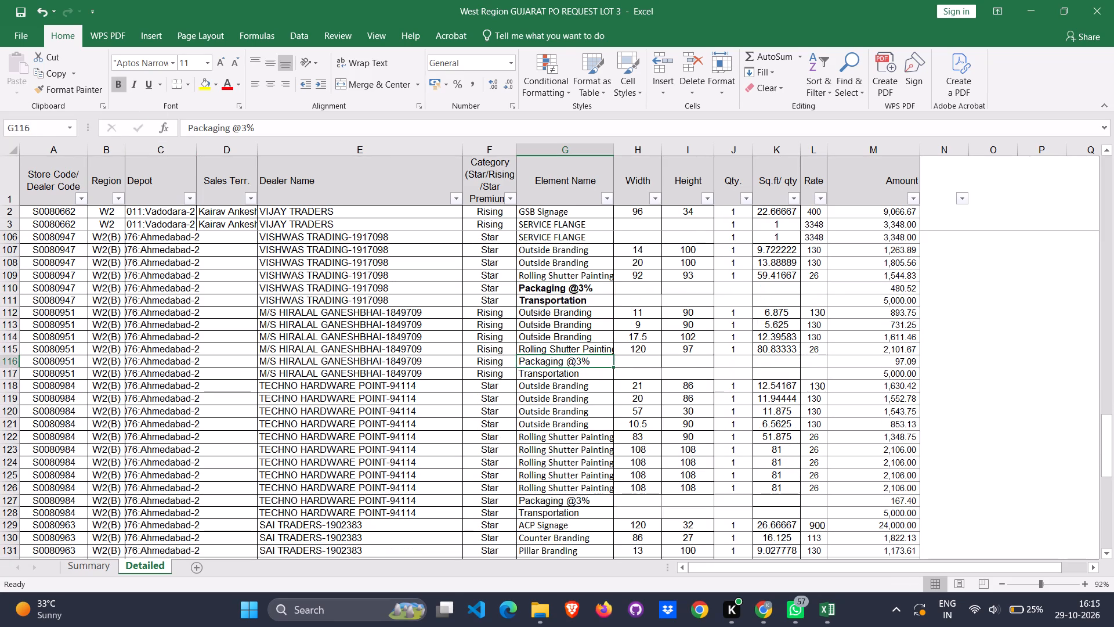
{"action": "left_click", "coordinate": [550, 379], "text": "shift"}
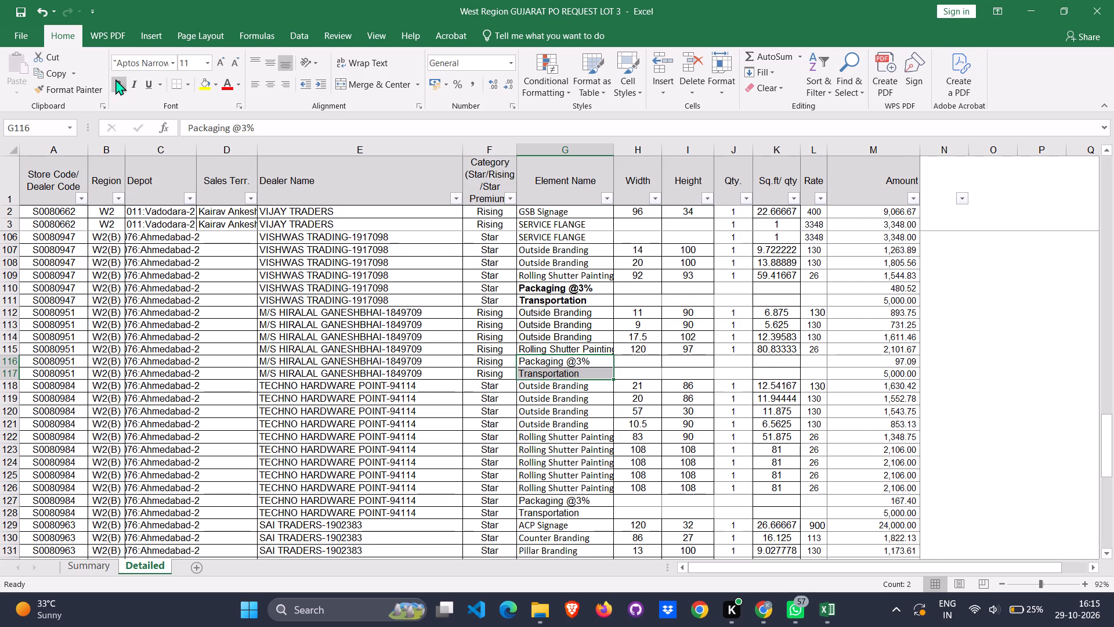
{"action": "left_click", "coordinate": [115, 79]}
Make the Packaging @3% and Transportation element names in G127:G128 bold for TECHNO HARDWARE POINT.
{"action": "scroll", "coordinate": [598, 395], "scroll_direction": "down", "scroll_amount": 2}
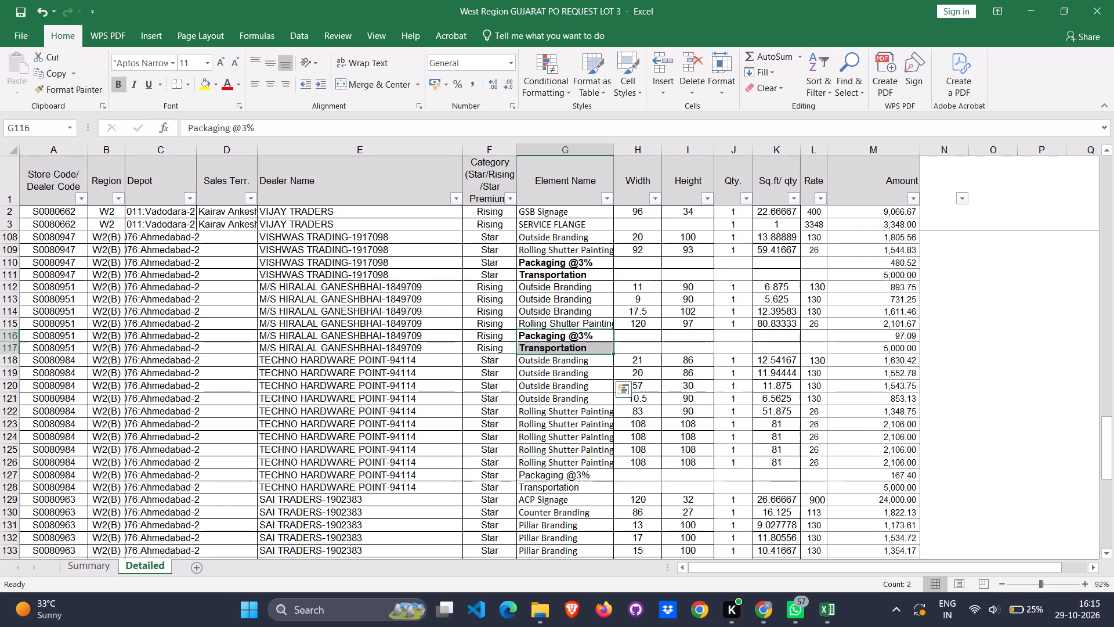
{"action": "scroll", "coordinate": [598, 395], "scroll_direction": "down", "scroll_amount": 3}
{"action": "left_click", "coordinate": [545, 441]}
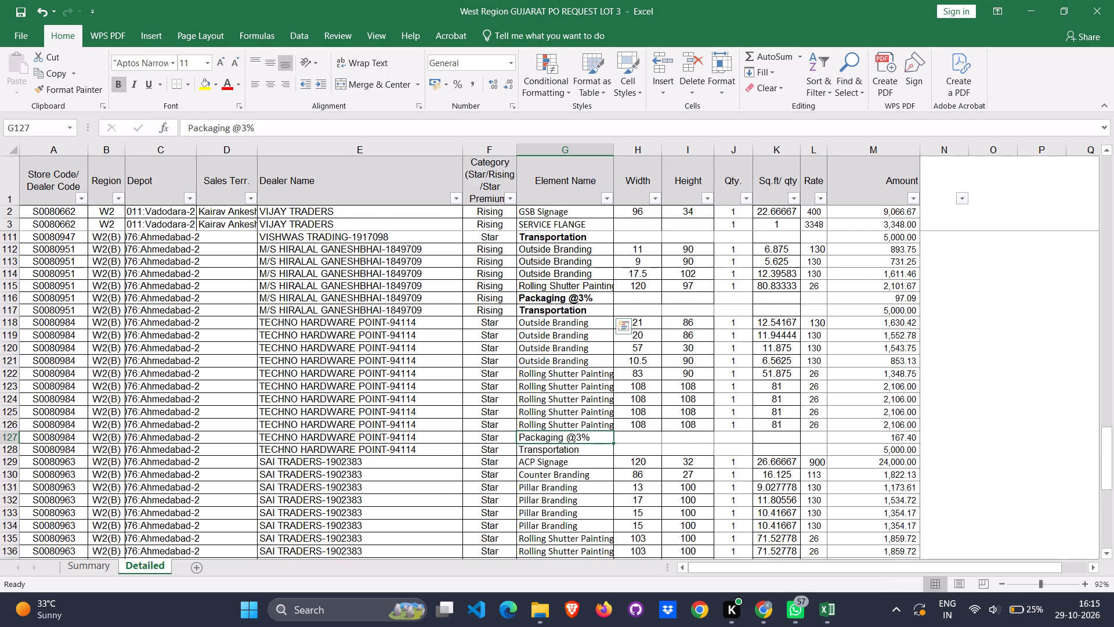
{"action": "left_click", "coordinate": [542, 450], "text": "shift"}
{"action": "left_click", "coordinate": [115, 87]}
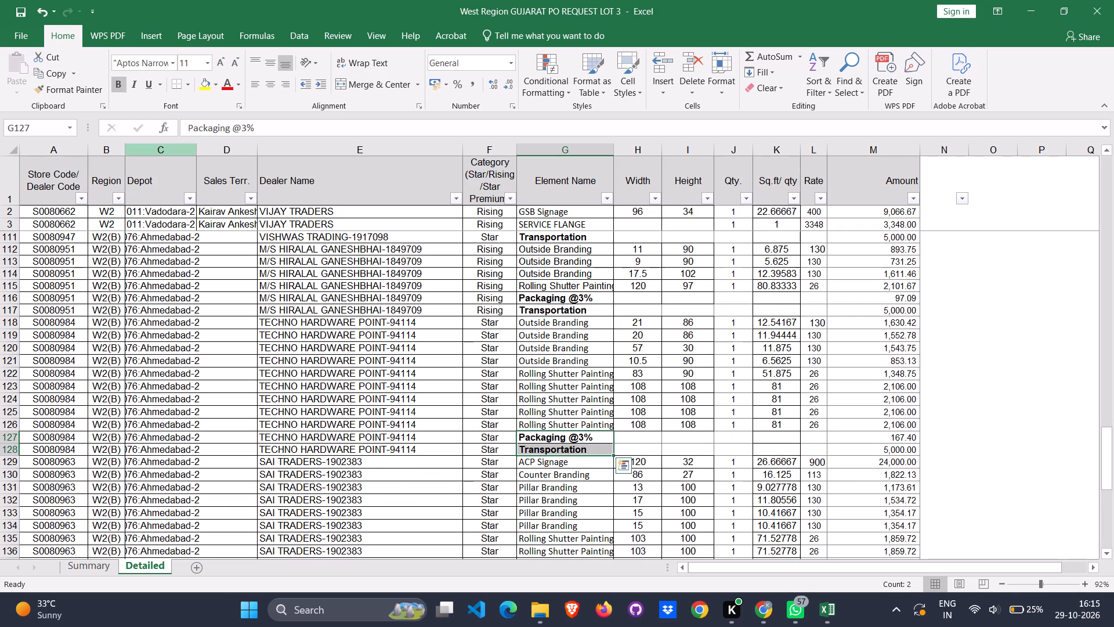
Make the Packaging @3% and Transportation element names in G139:G140 bold for SAI TRADERS.
{"action": "scroll", "coordinate": [556, 340], "scroll_direction": "down", "scroll_amount": 15}
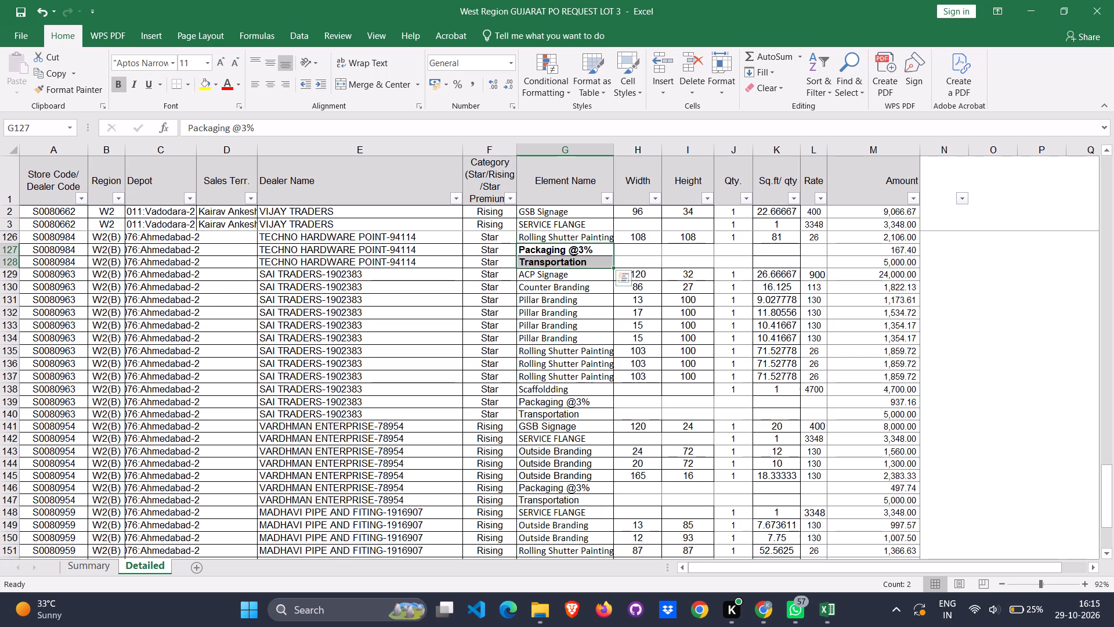
{"action": "left_click", "coordinate": [541, 406]}
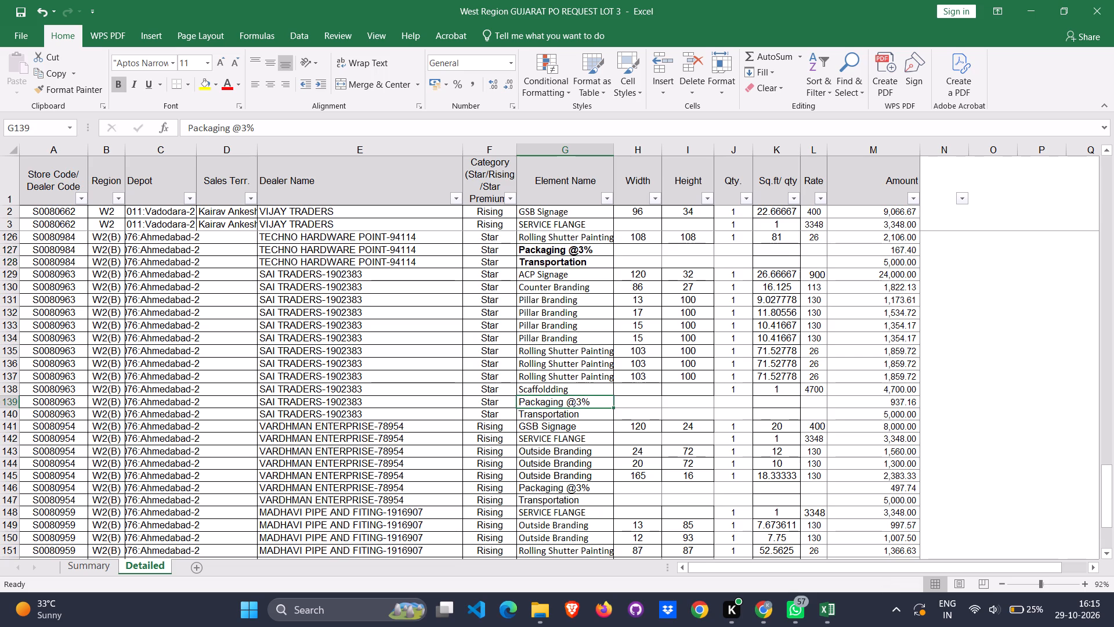
{"action": "left_click", "coordinate": [541, 413], "text": "shift"}
{"action": "left_click", "coordinate": [118, 87]}
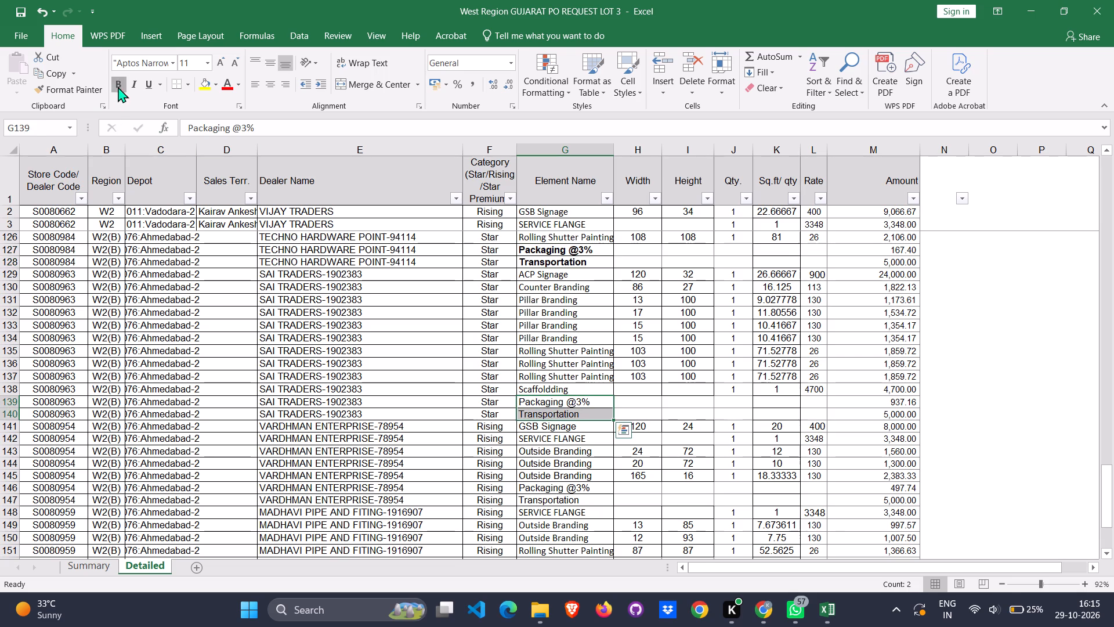
Make the Packaging @3% and Transportation element names in G146:G147 bold for VARDHMAN ENTERPRISE.
{"action": "scroll", "coordinate": [568, 409], "scroll_direction": "down", "scroll_amount": 8}
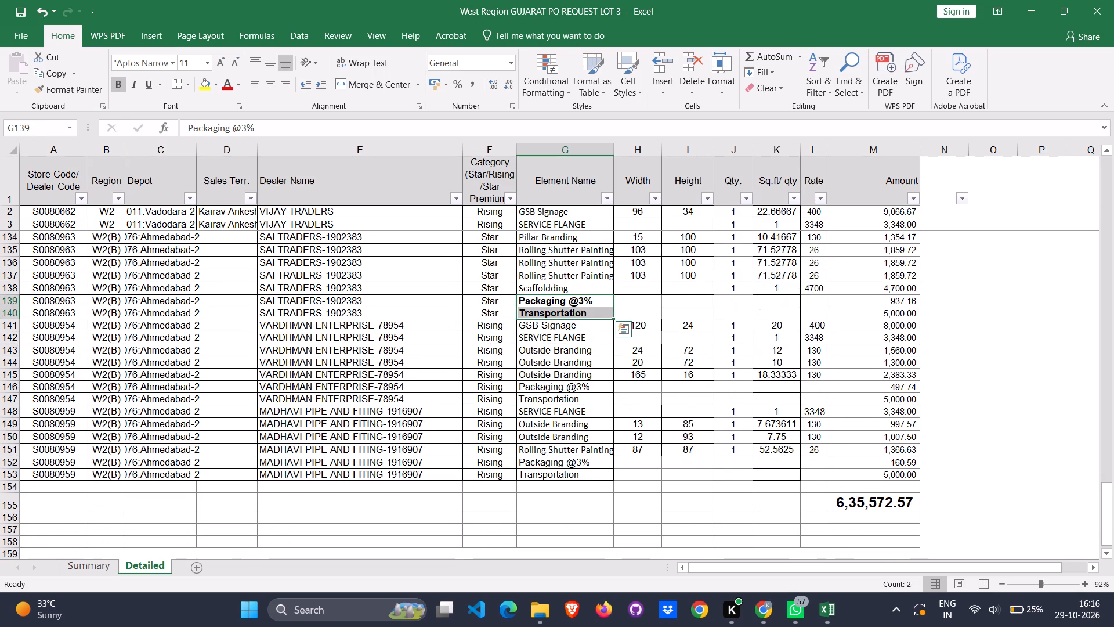
{"action": "left_click", "coordinate": [542, 387]}
{"action": "left_click", "coordinate": [540, 399], "text": "shift"}
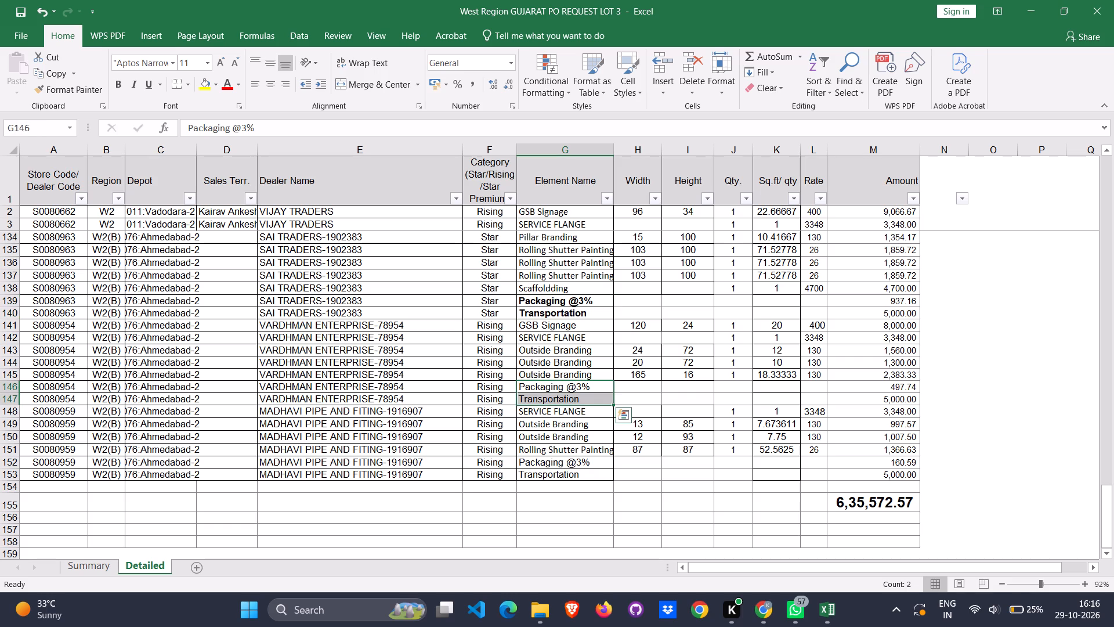
{"action": "left_click", "coordinate": [118, 85]}
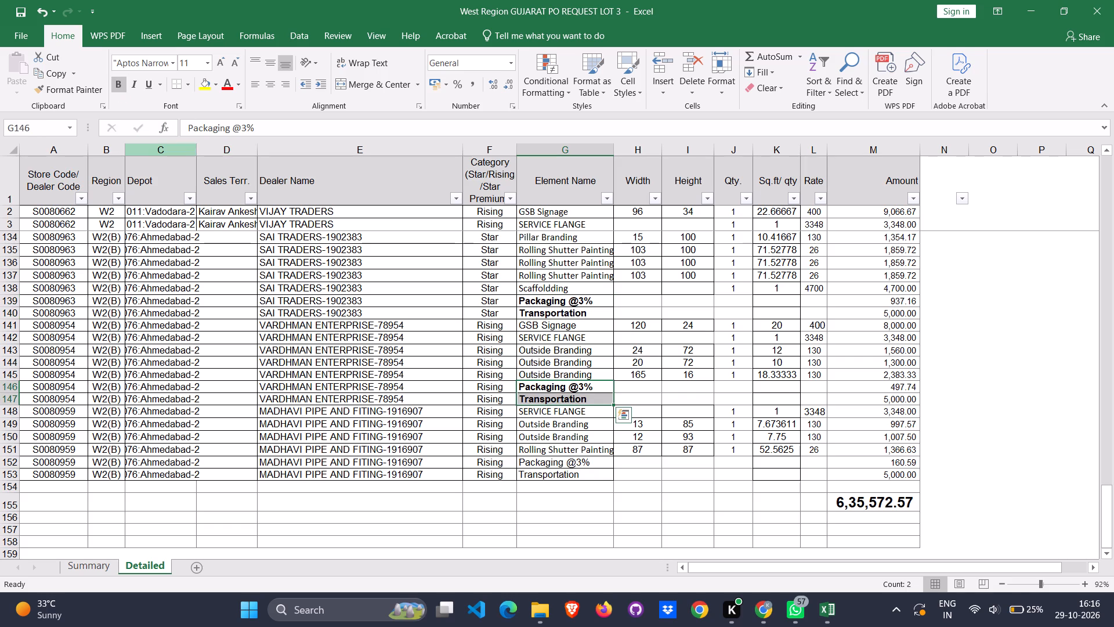
Make the Packaging @3% and Transportation element names in G152:G153 bold for MADHAVI PIPE AND FITING.
{"action": "left_click", "coordinate": [532, 461]}
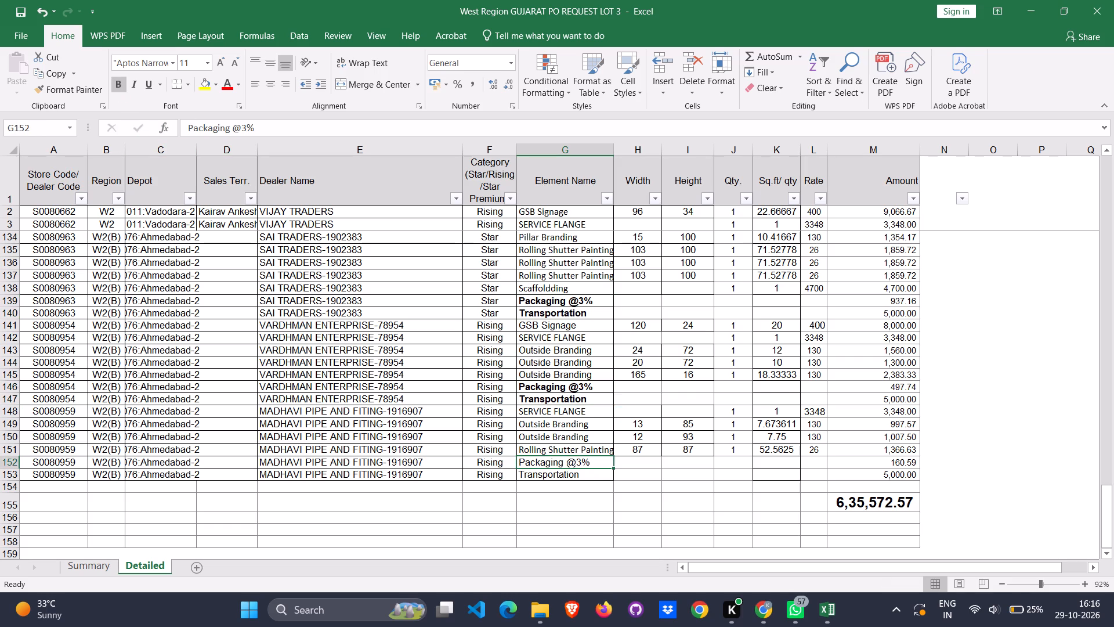
{"action": "left_click", "coordinate": [535, 477], "text": "shift"}
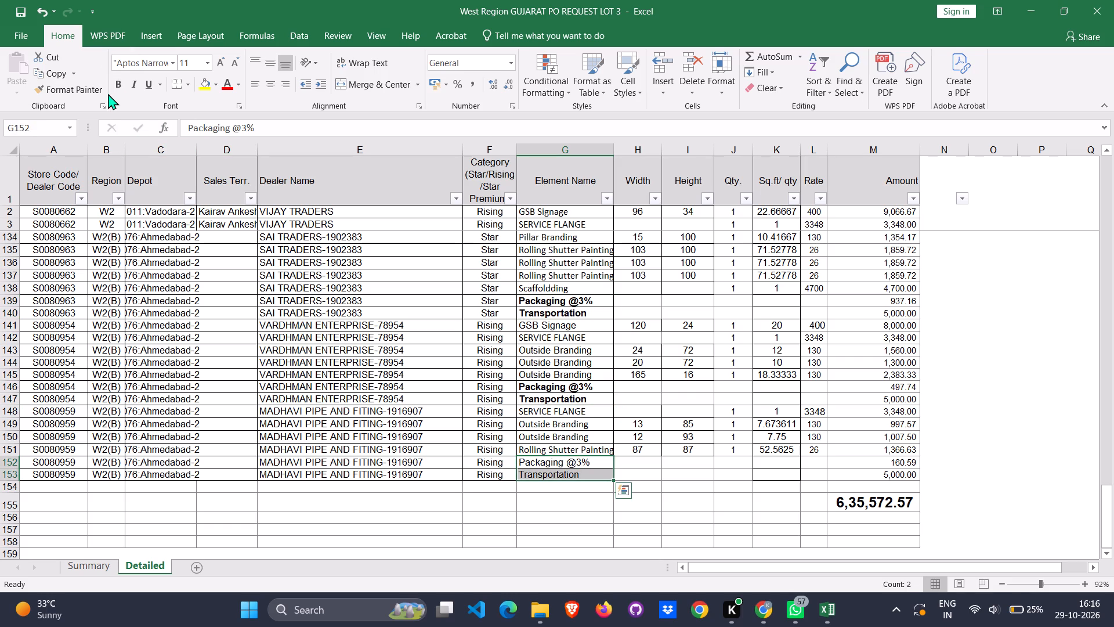
{"action": "left_click", "coordinate": [114, 87]}
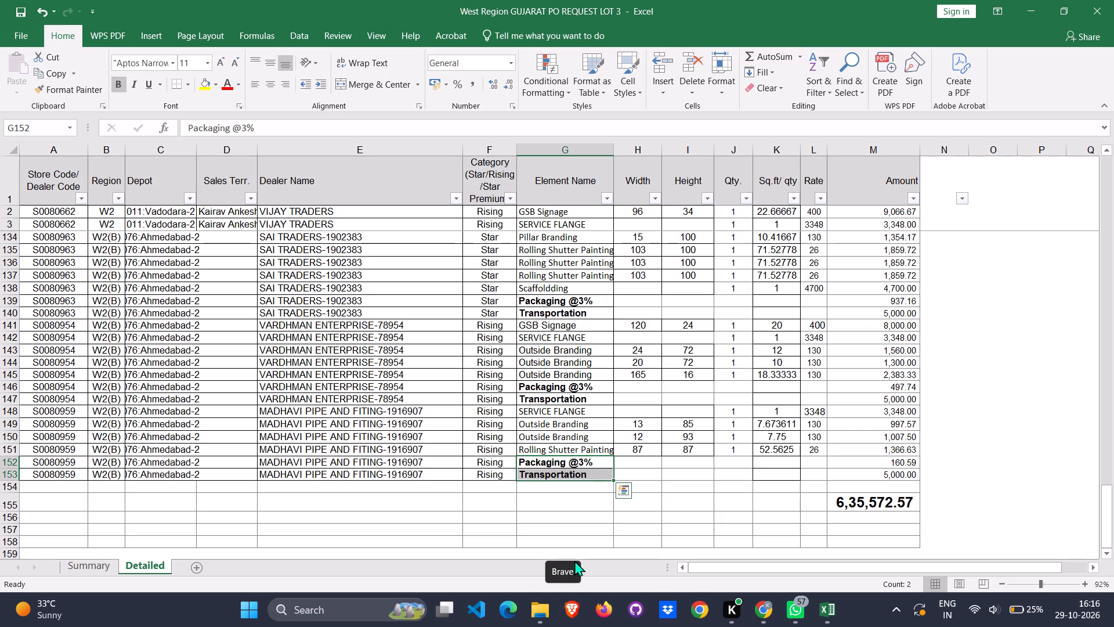
Save the workbook.
{"action": "key", "text": "ctrl+s"}
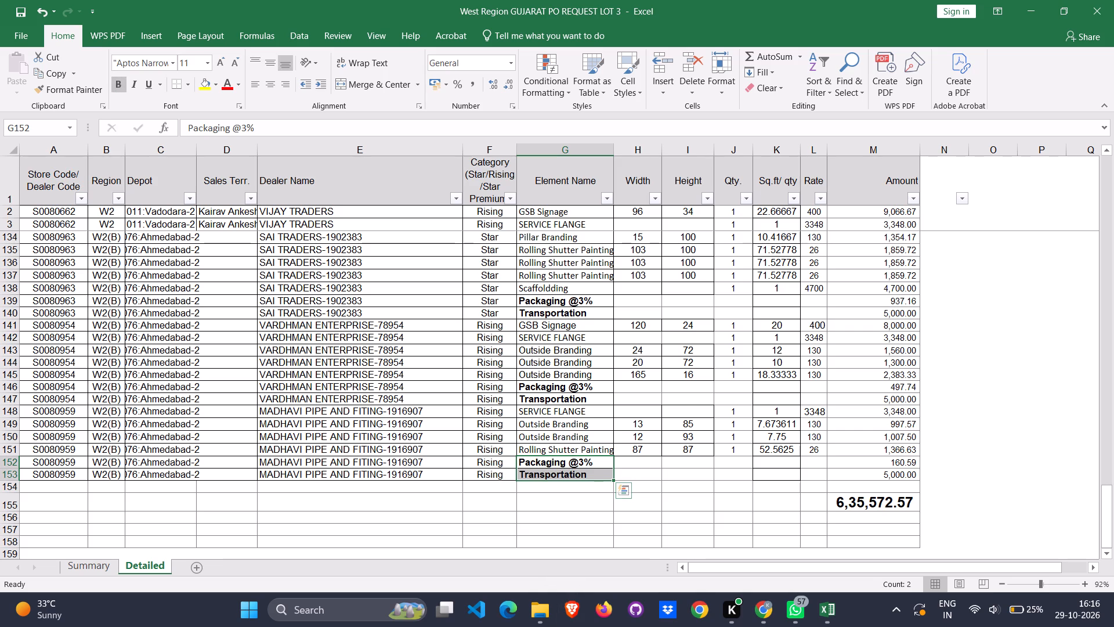
Review the Element Name column from the last dealer up to the first, checking the bold formatting of Packaging @3% and Transportation.
{"action": "scroll", "coordinate": [566, 347], "scroll_direction": "up", "scroll_amount": 3}
{"action": "scroll", "coordinate": [593, 431], "scroll_direction": "up", "scroll_amount": 8}
{"action": "scroll", "coordinate": [603, 482], "scroll_direction": "up", "scroll_amount": 3}
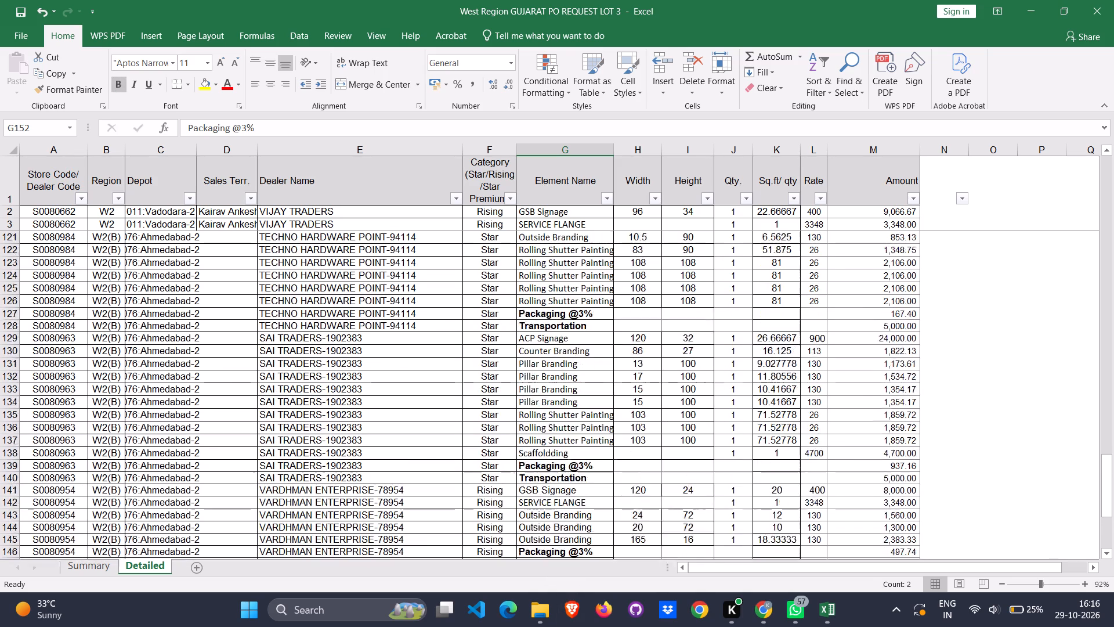
{"action": "scroll", "coordinate": [603, 492], "scroll_direction": "up", "scroll_amount": 10}
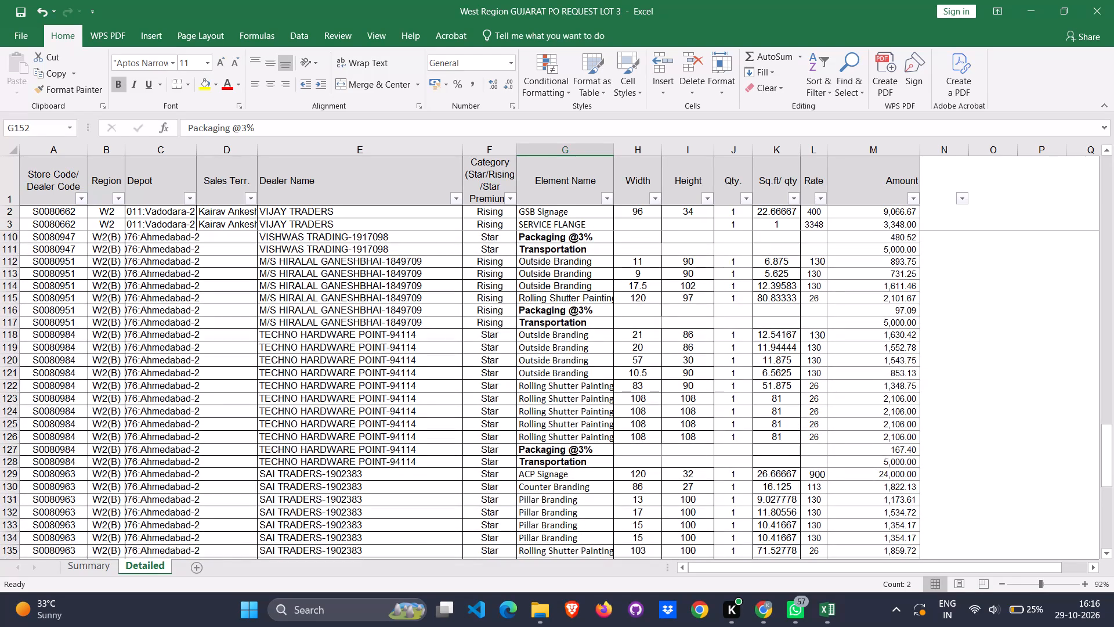
{"action": "scroll", "coordinate": [570, 253], "scroll_direction": "up", "scroll_amount": 5}
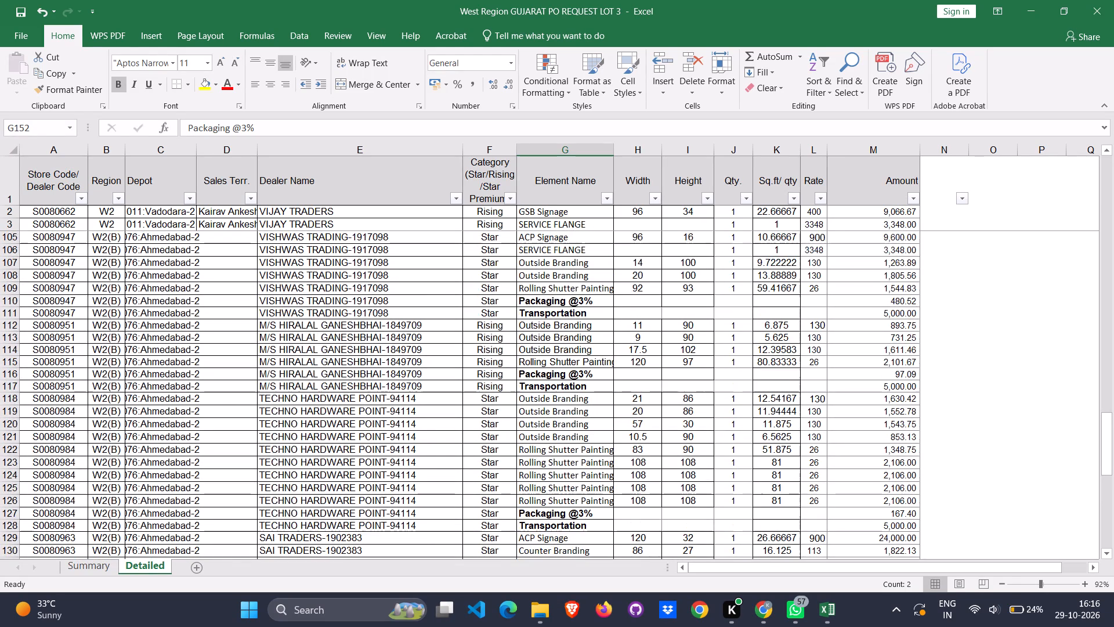
{"action": "scroll", "coordinate": [570, 293], "scroll_direction": "up", "scroll_amount": 3}
{"action": "scroll", "coordinate": [570, 362], "scroll_direction": "up", "scroll_amount": 12}
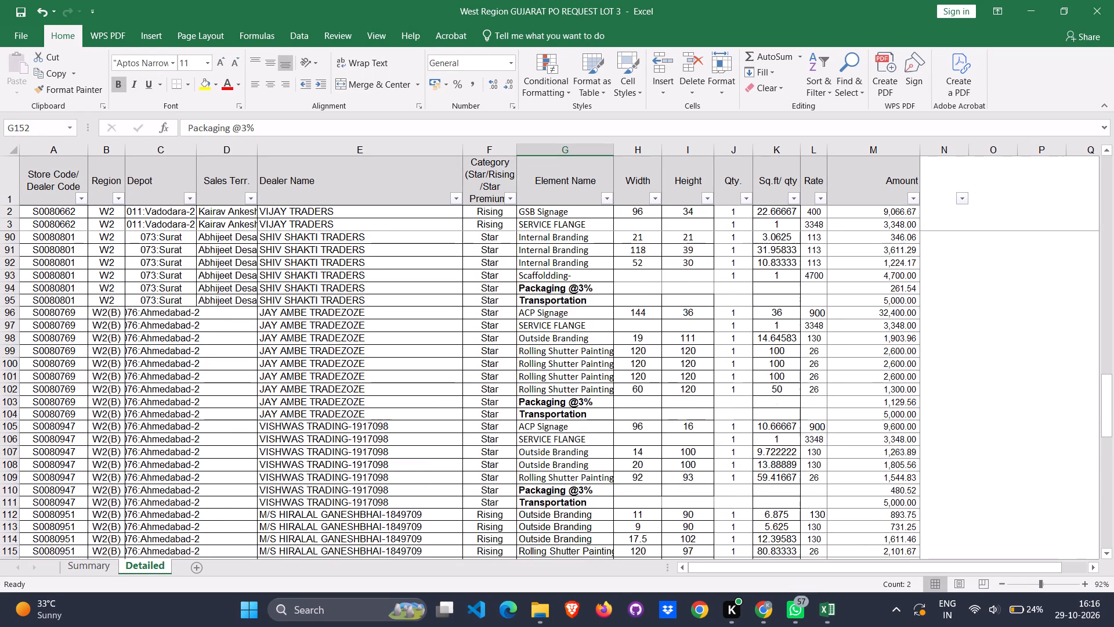
{"action": "scroll", "coordinate": [573, 481], "scroll_direction": "up", "scroll_amount": 2}
{"action": "scroll", "coordinate": [554, 330], "scroll_direction": "up", "scroll_amount": 8}
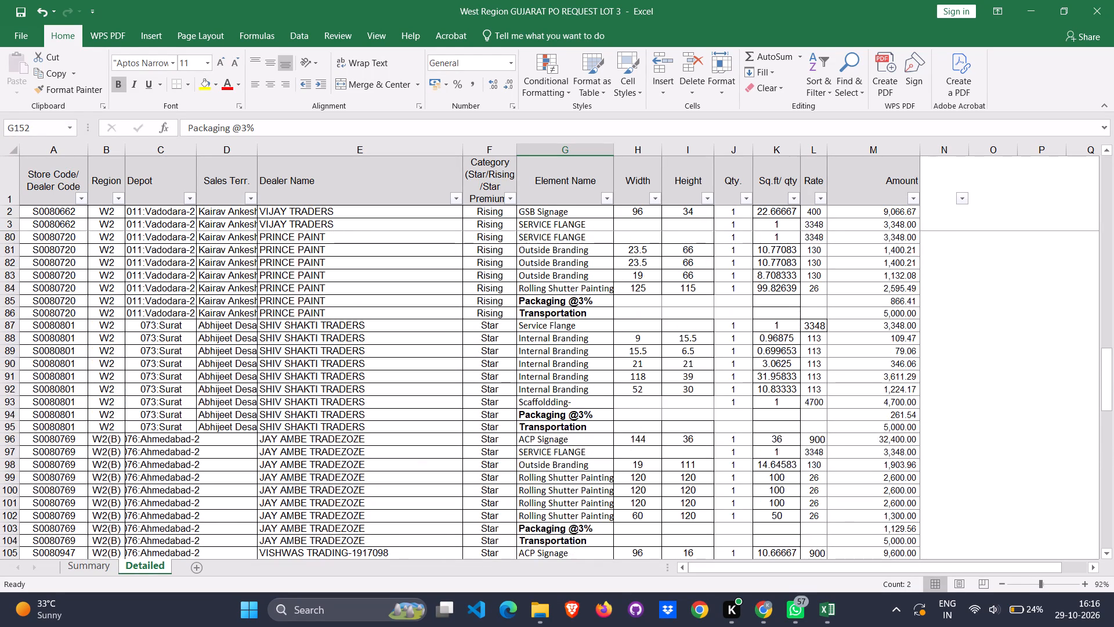
{"action": "scroll", "coordinate": [568, 411], "scroll_direction": "up", "scroll_amount": 3}
{"action": "scroll", "coordinate": [569, 352], "scroll_direction": "up", "scroll_amount": 13}
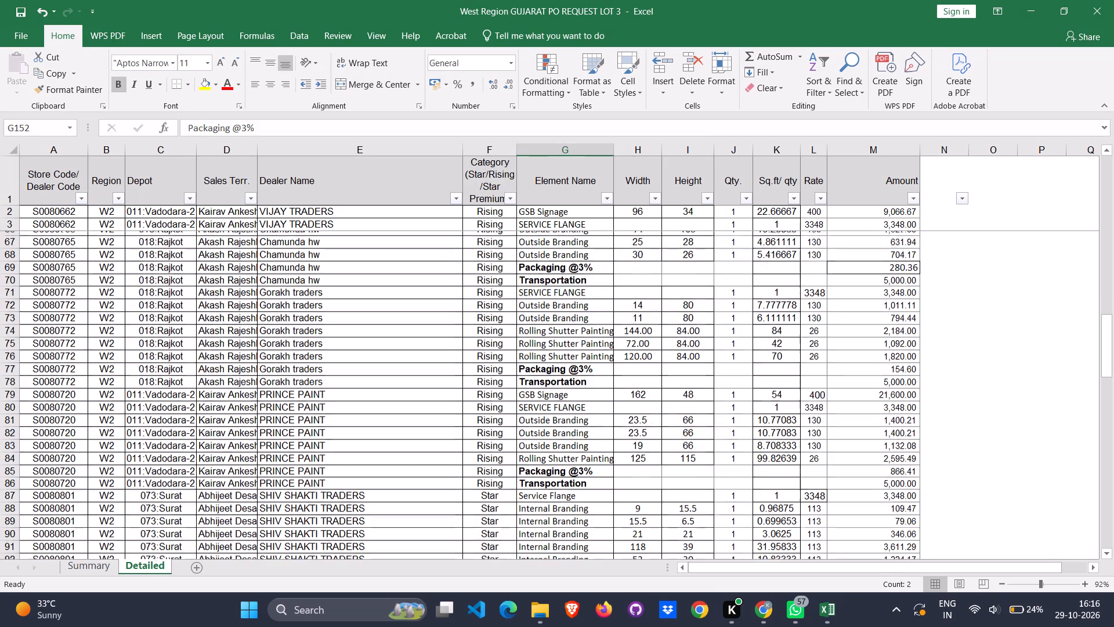
{"action": "scroll", "coordinate": [559, 355], "scroll_direction": "up", "scroll_amount": 18}
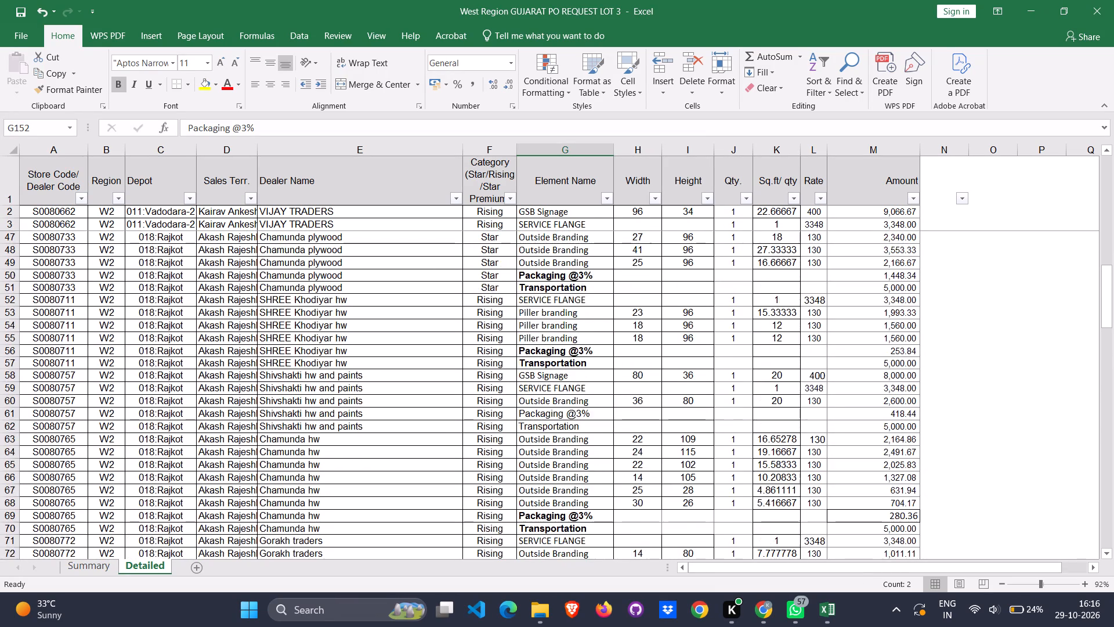
{"action": "scroll", "coordinate": [559, 355], "scroll_direction": "up", "scroll_amount": 11}
{"action": "scroll", "coordinate": [559, 355], "scroll_direction": "down", "scroll_amount": 1}
{"action": "scroll", "coordinate": [559, 355], "scroll_direction": "up", "scroll_amount": 8}
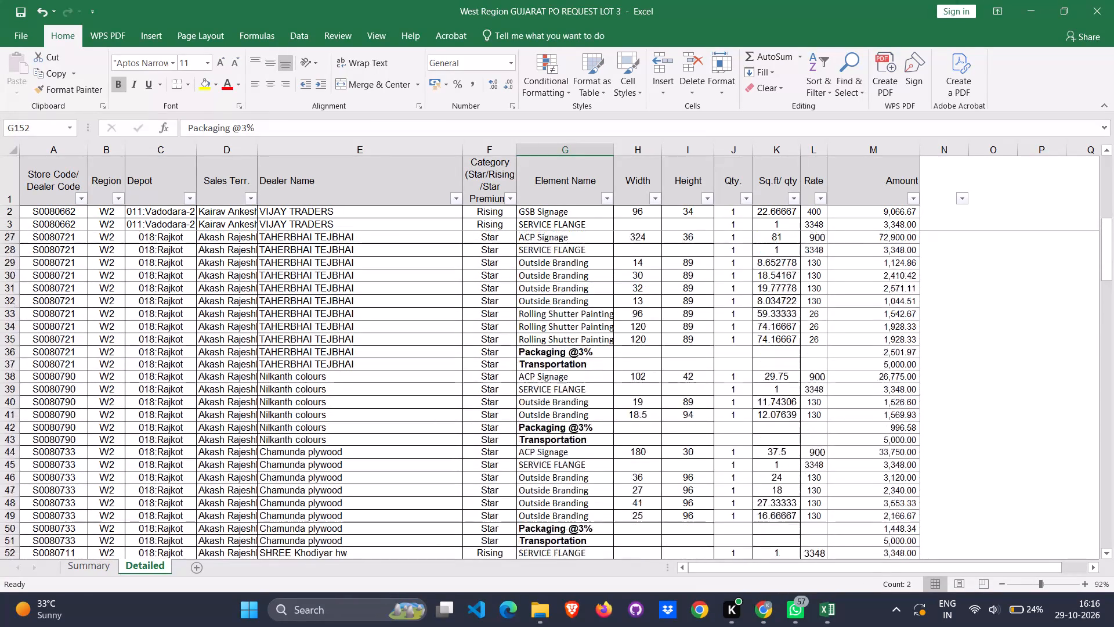
{"action": "scroll", "coordinate": [559, 355], "scroll_direction": "up", "scroll_amount": 20}
{"action": "scroll", "coordinate": [559, 355], "scroll_direction": "up", "scroll_amount": 1}
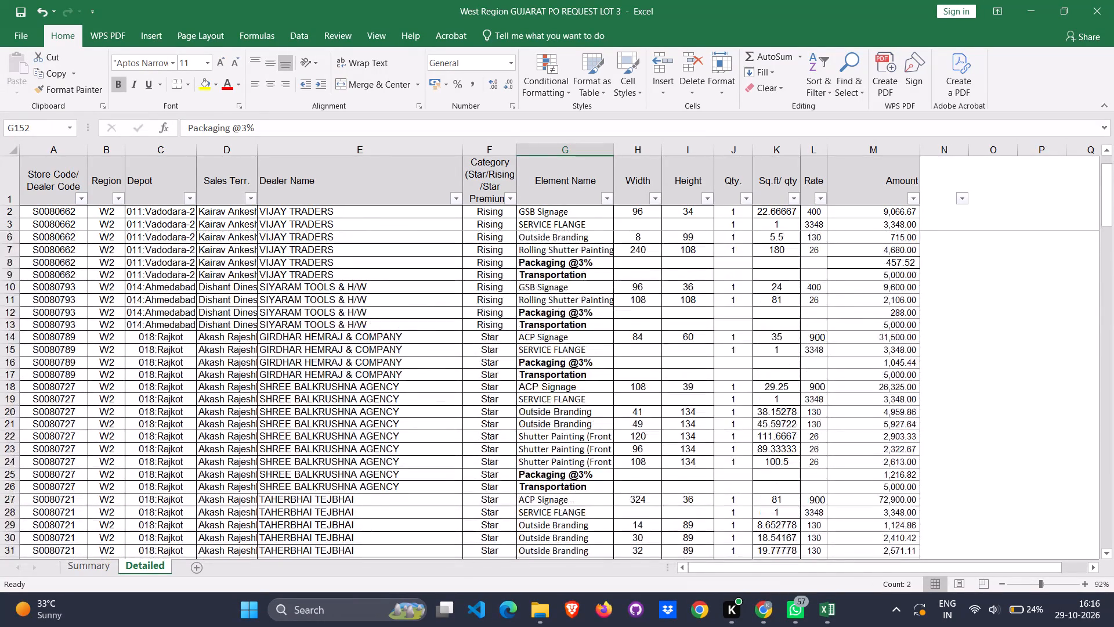
{"action": "scroll", "coordinate": [559, 355], "scroll_direction": "up", "scroll_amount": 11}
{"action": "scroll", "coordinate": [562, 304], "scroll_direction": "up", "scroll_amount": 3}
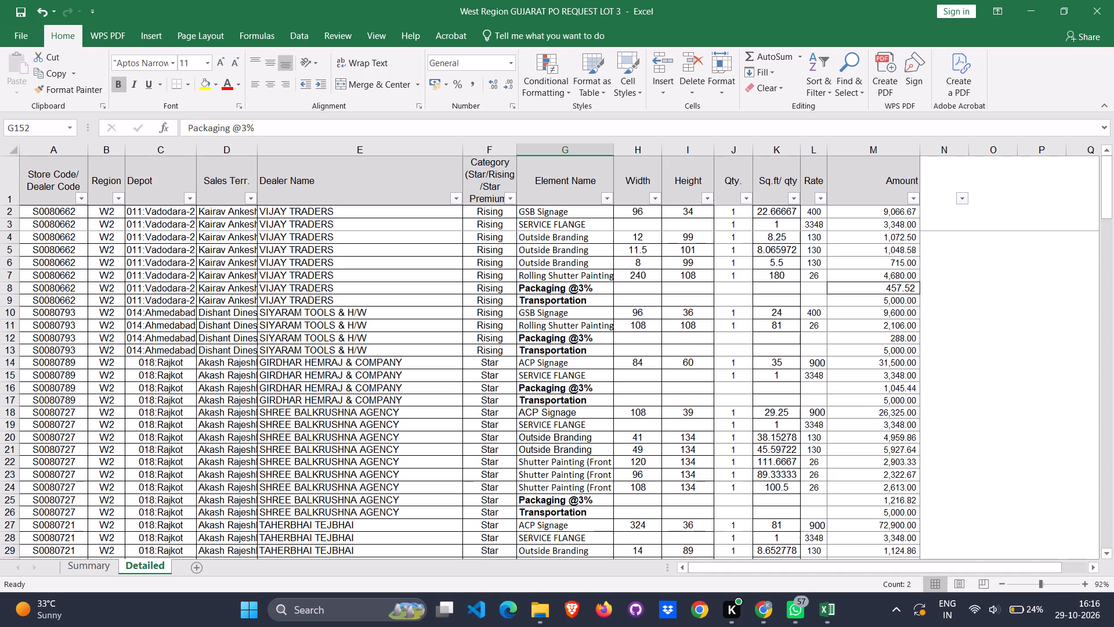
Make the Packaging @3% and Transportation element names in G61:G62 bold for Shivshakti hw and paints, and save the workbook.
{"action": "scroll", "coordinate": [560, 299], "scroll_direction": "down", "scroll_amount": 7}
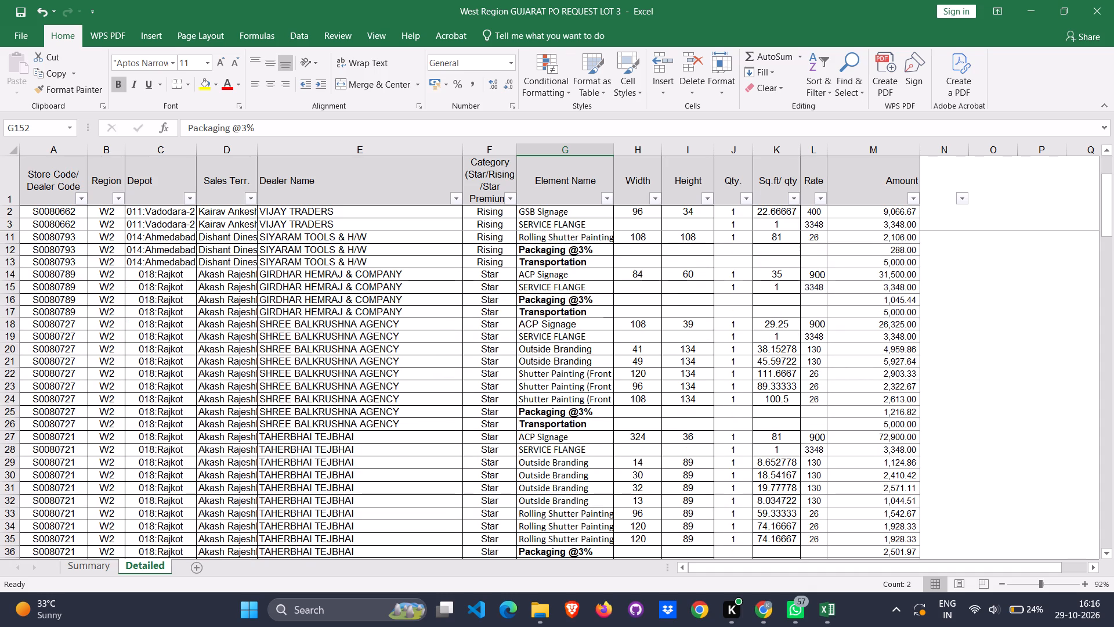
{"action": "scroll", "coordinate": [559, 299], "scroll_direction": "down", "scroll_amount": 10}
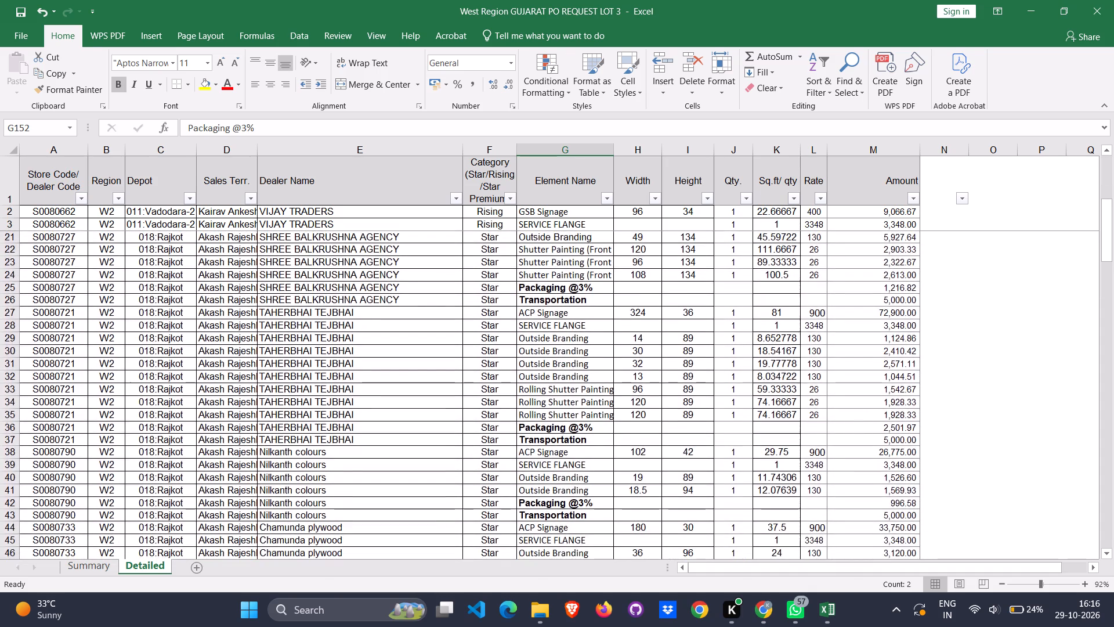
{"action": "scroll", "coordinate": [559, 299], "scroll_direction": "down", "scroll_amount": 16}
{"action": "scroll", "coordinate": [559, 299], "scroll_direction": "down", "scroll_amount": 8}
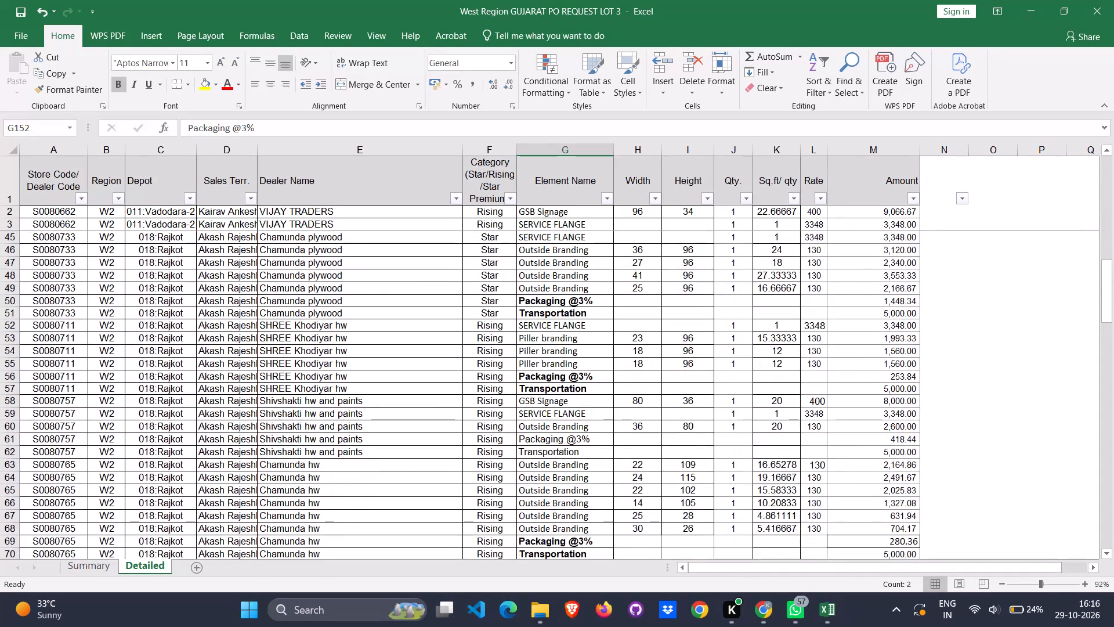
{"action": "scroll", "coordinate": [559, 299], "scroll_direction": "down", "scroll_amount": 8}
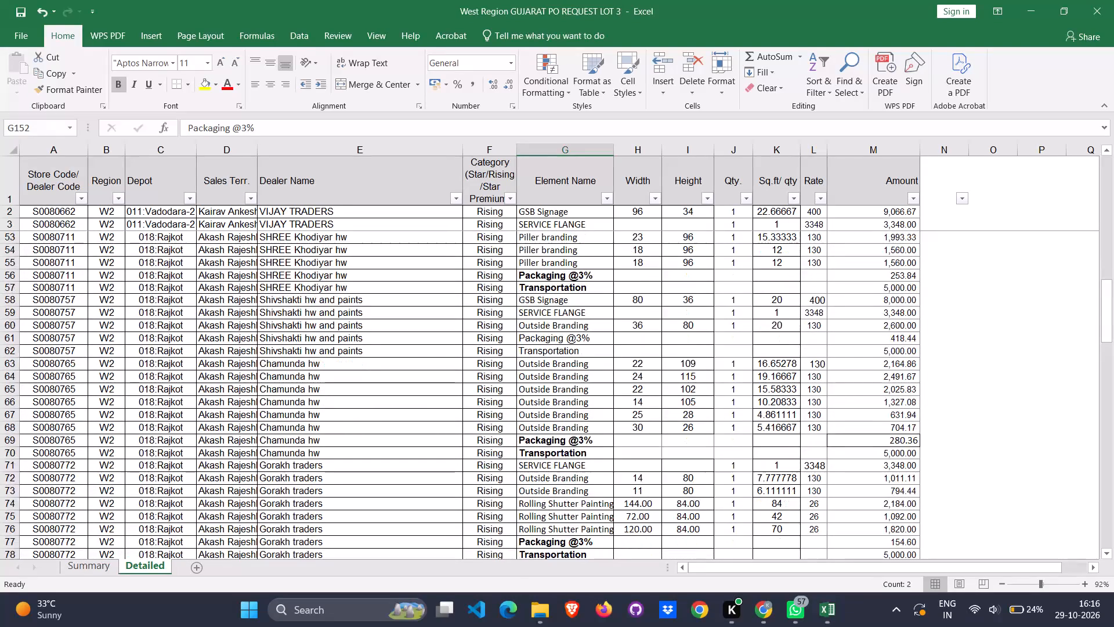
{"action": "scroll", "coordinate": [559, 299], "scroll_direction": "down", "scroll_amount": 4}
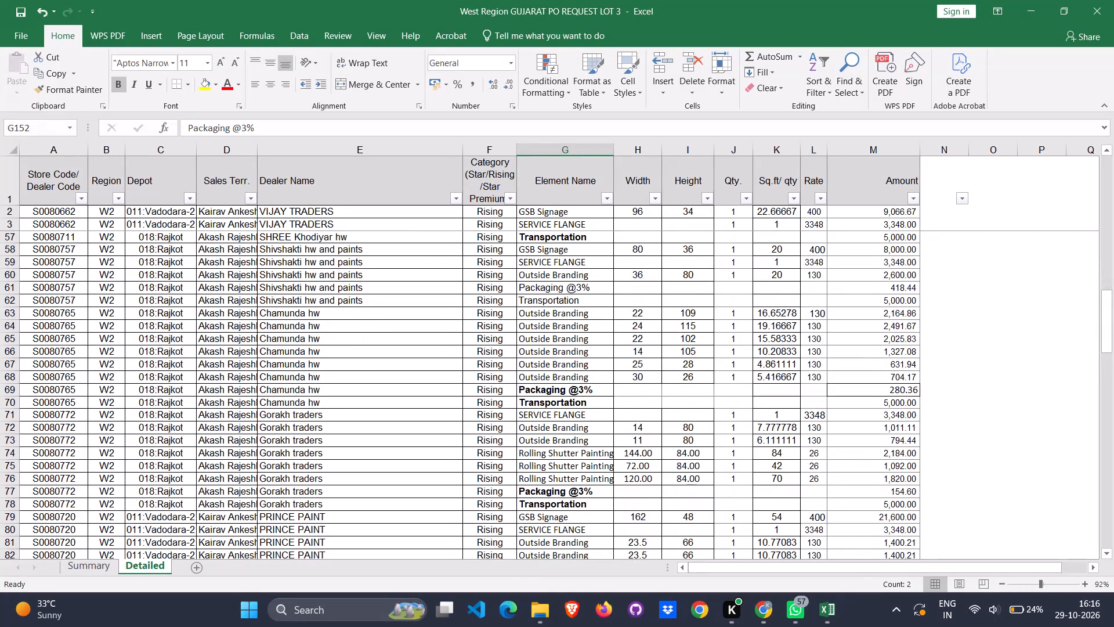
{"action": "left_click", "coordinate": [558, 288]}
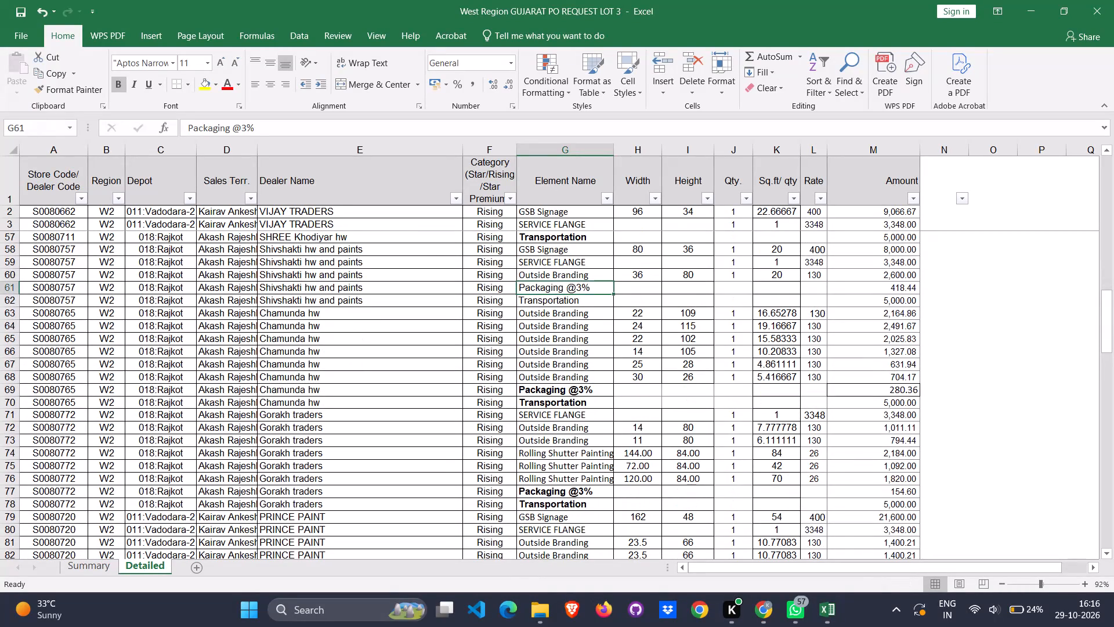
{"action": "left_click", "coordinate": [563, 302]}
{"action": "left_click", "coordinate": [561, 287]}
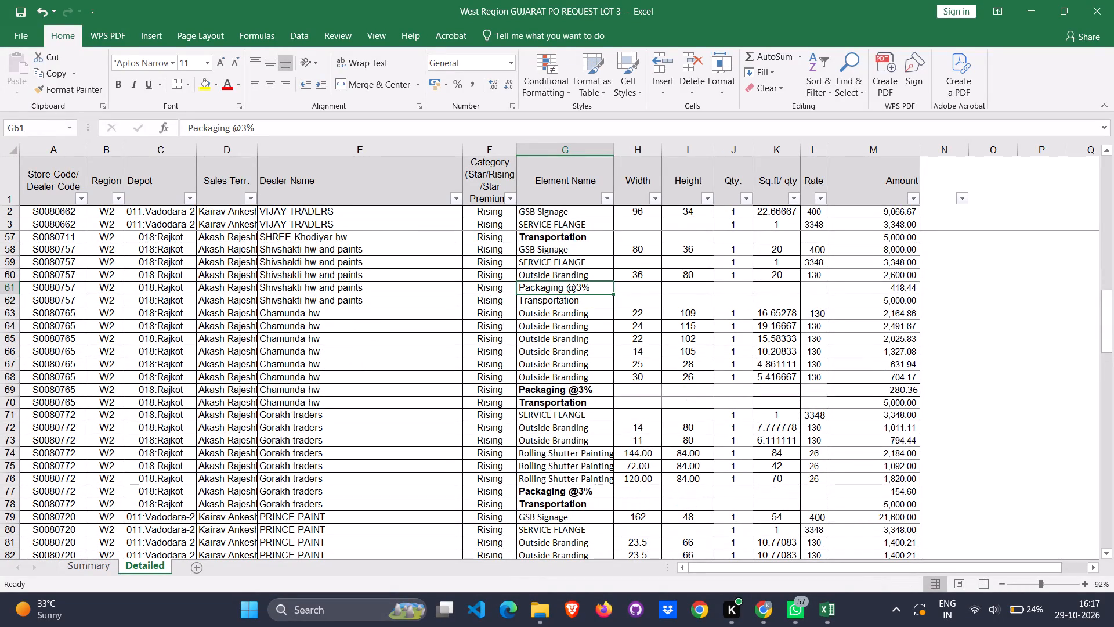
{"action": "left_click", "coordinate": [563, 305], "text": "shift"}
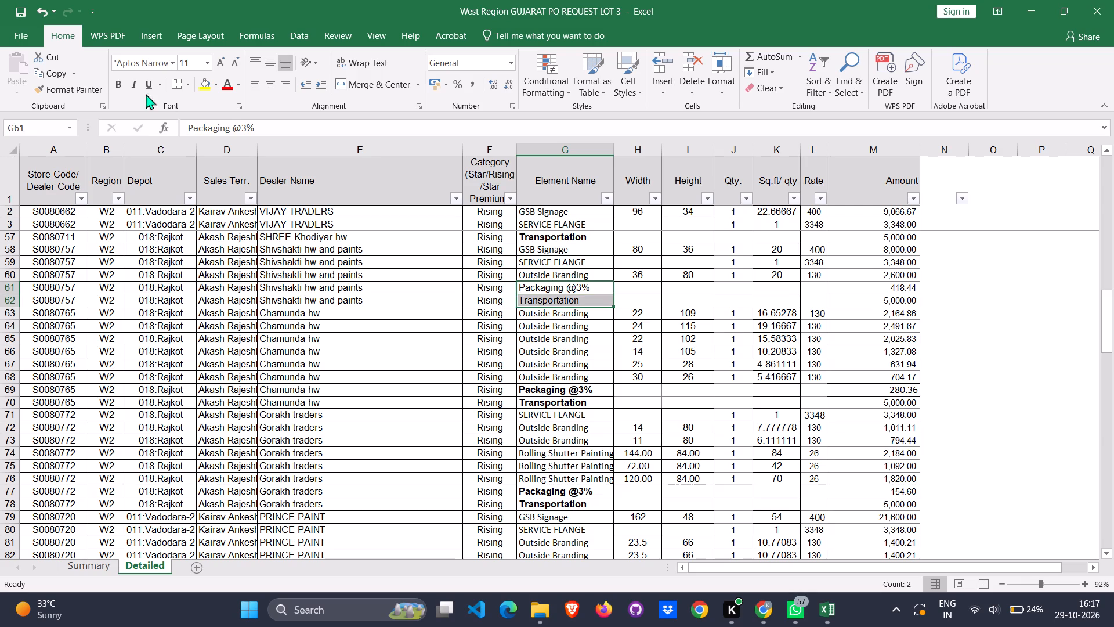
{"action": "left_click", "coordinate": [115, 84]}
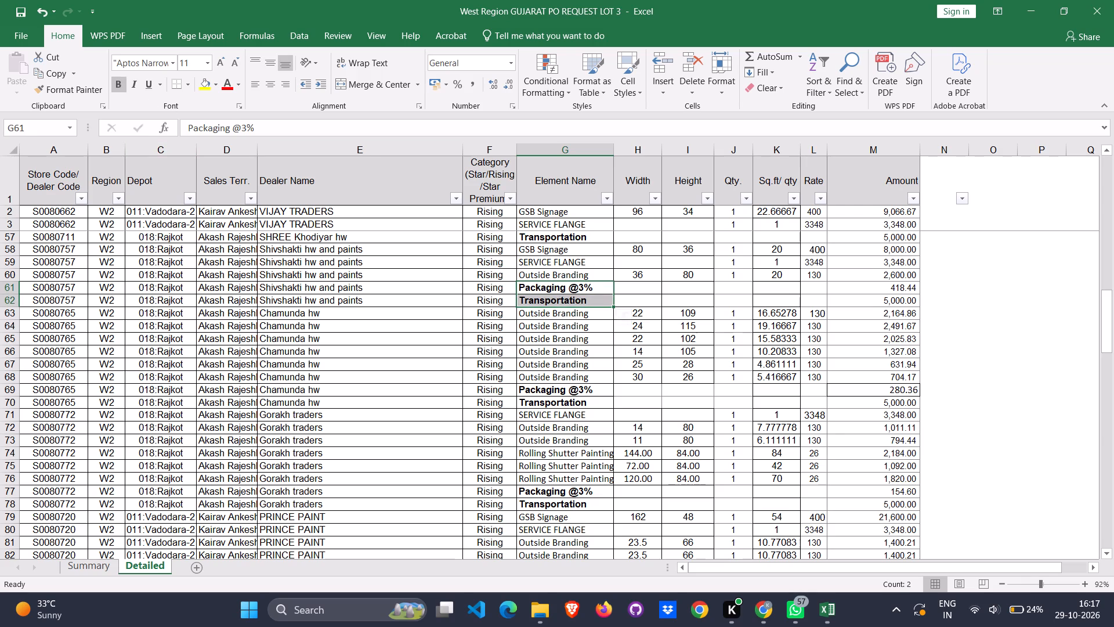
{"action": "key", "text": "ctrl+s"}
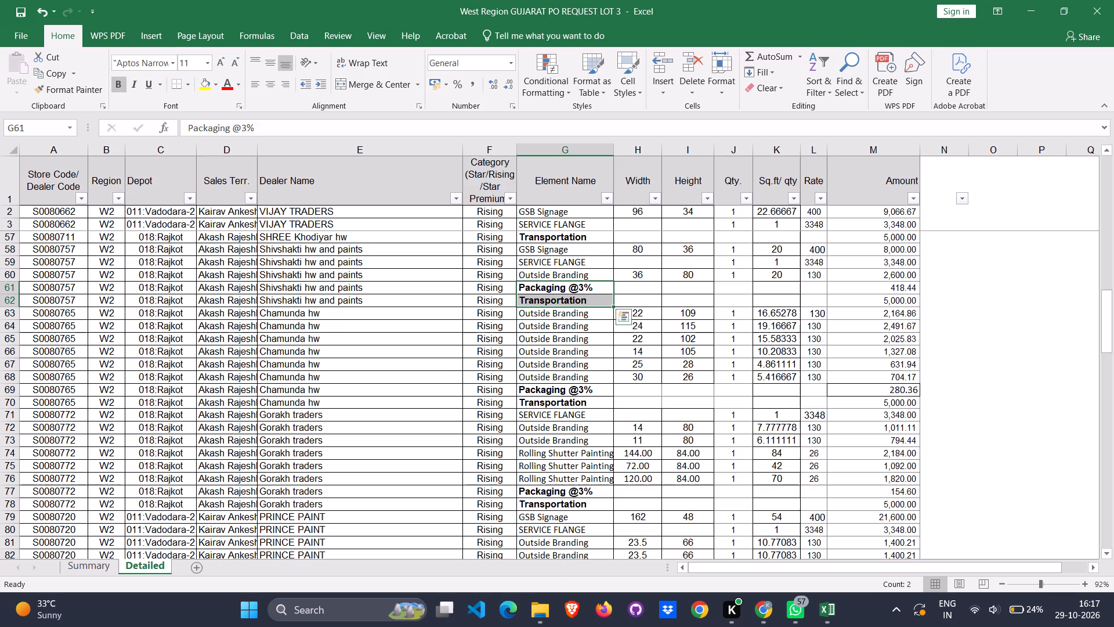
Insert an entire blank row at row 9, between VIJAY TRADERS' Packaging @3% and Transportation rows.
{"action": "scroll", "coordinate": [527, 410], "scroll_direction": "up", "scroll_amount": 9}
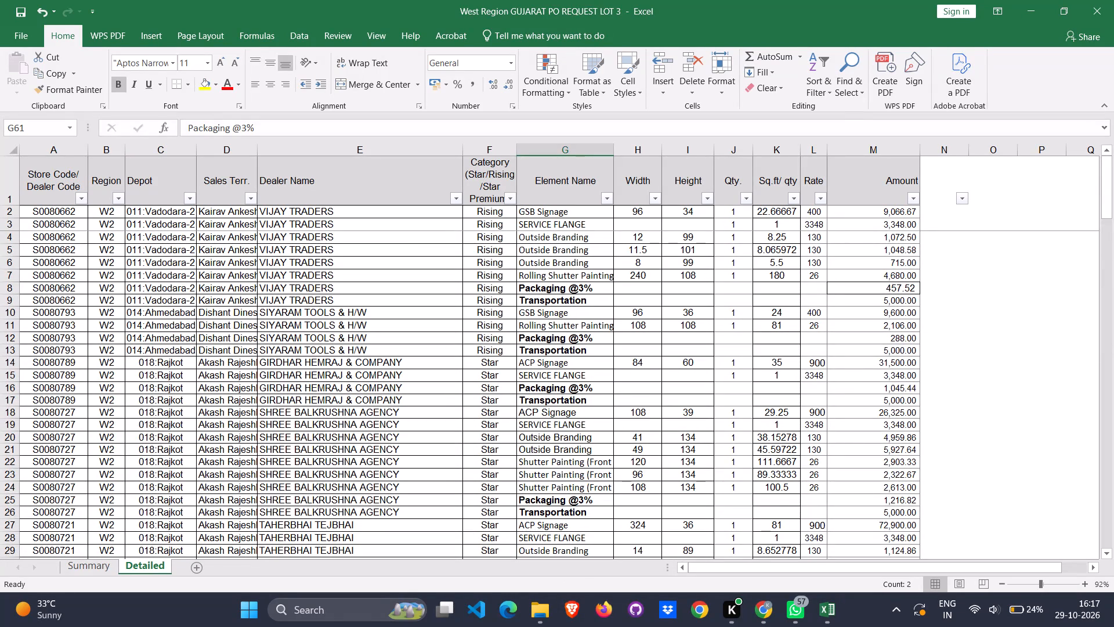
{"action": "left_click", "coordinate": [554, 300]}
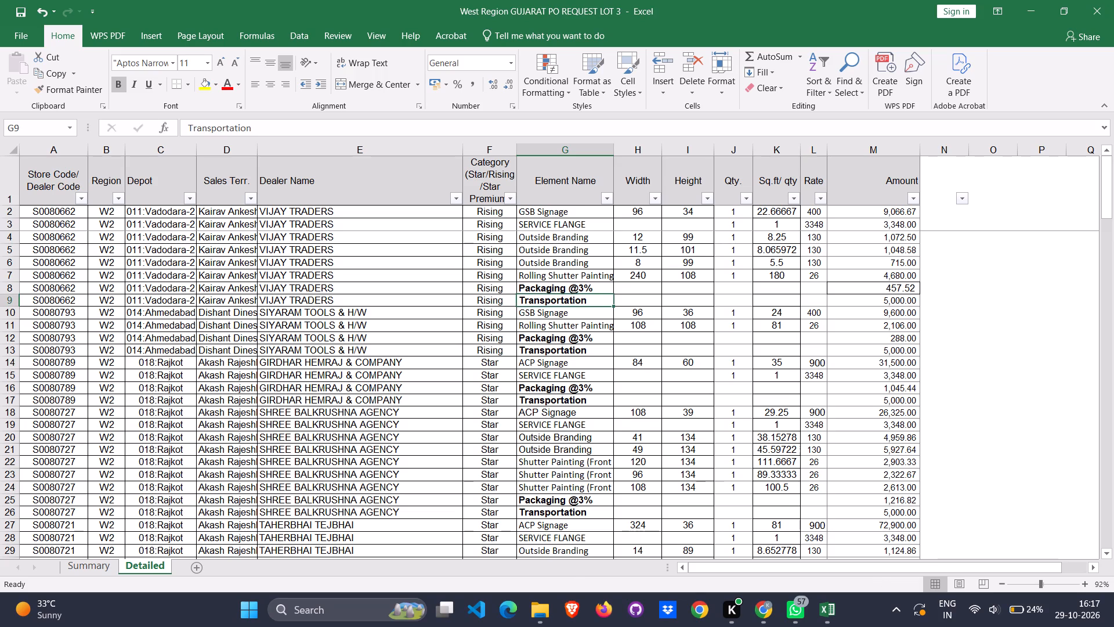
{"action": "right_click", "coordinate": [554, 300]}
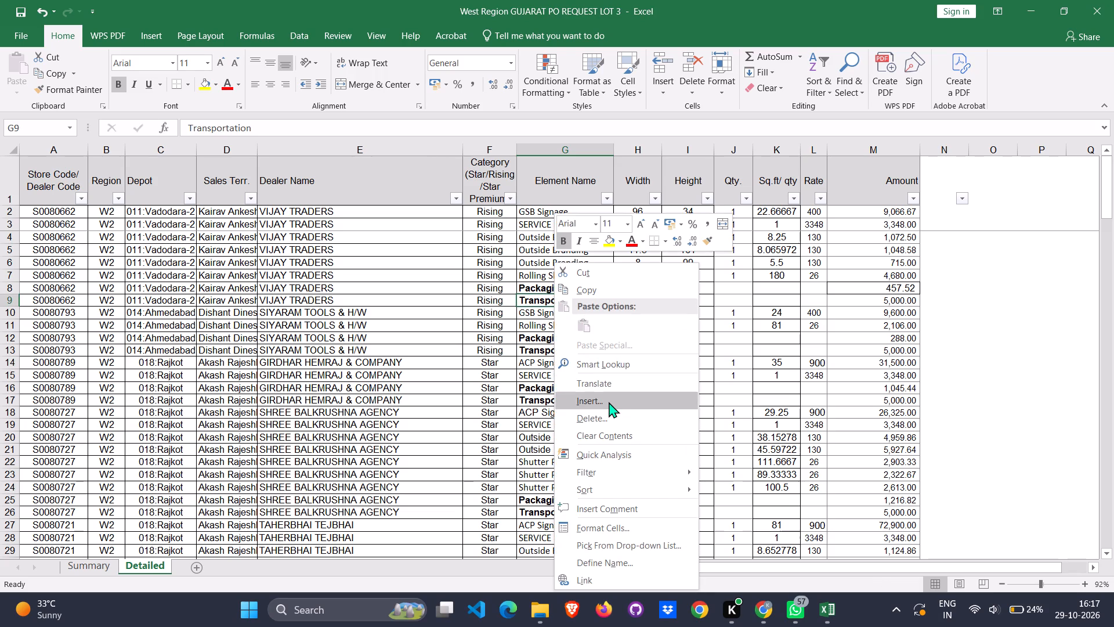
{"action": "left_click", "coordinate": [609, 402]}
{"action": "left_click", "coordinate": [570, 403]}
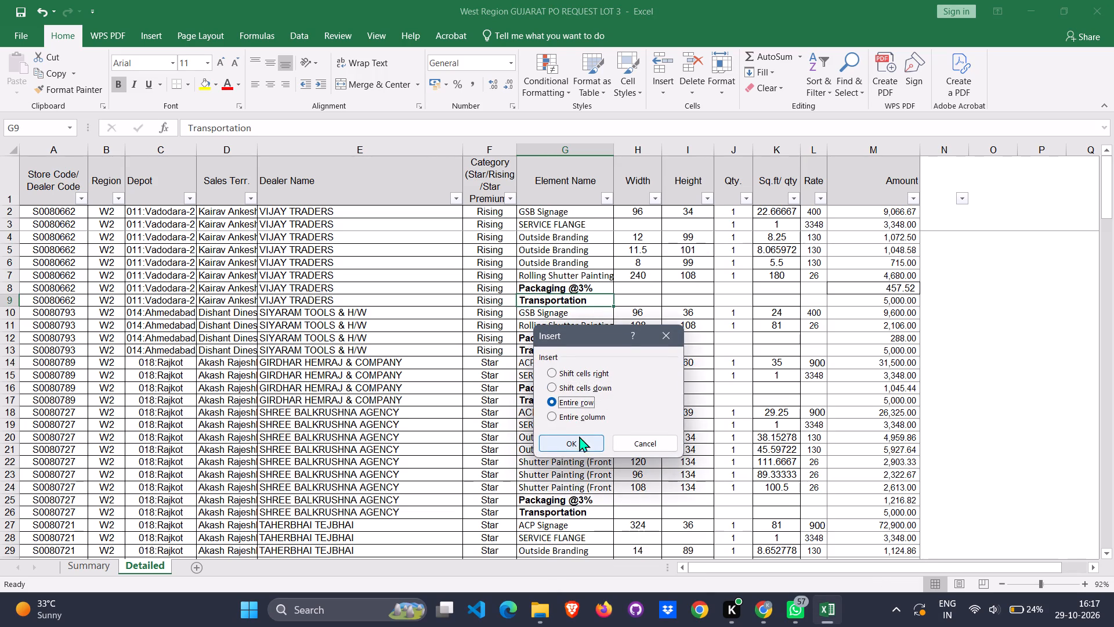
{"action": "left_click", "coordinate": [580, 439]}
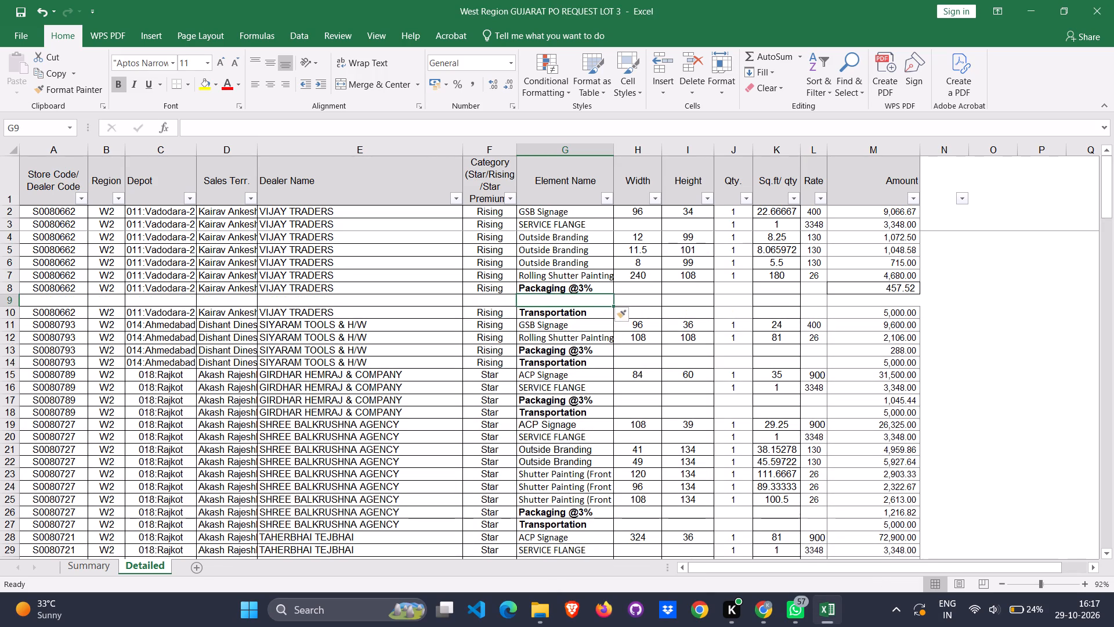
Move VIJAY TRADERS' Rolling Shutter Painting row from row 7 into the blank row 9, below Packaging @3%.
{"action": "left_click", "coordinate": [545, 279]}
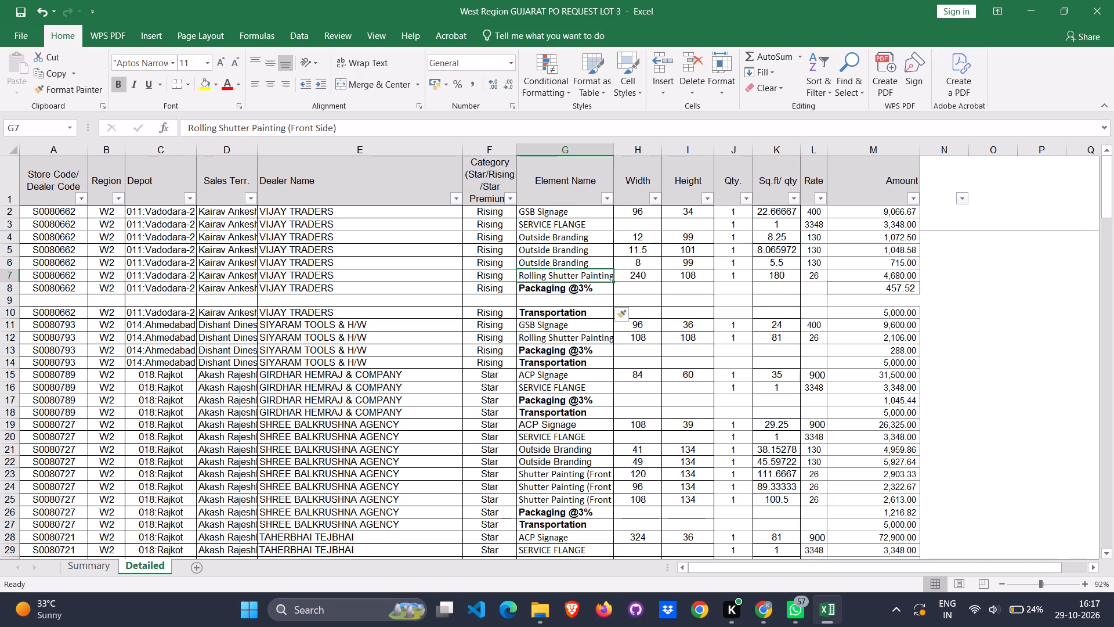
{"action": "left_click", "coordinate": [12, 274]}
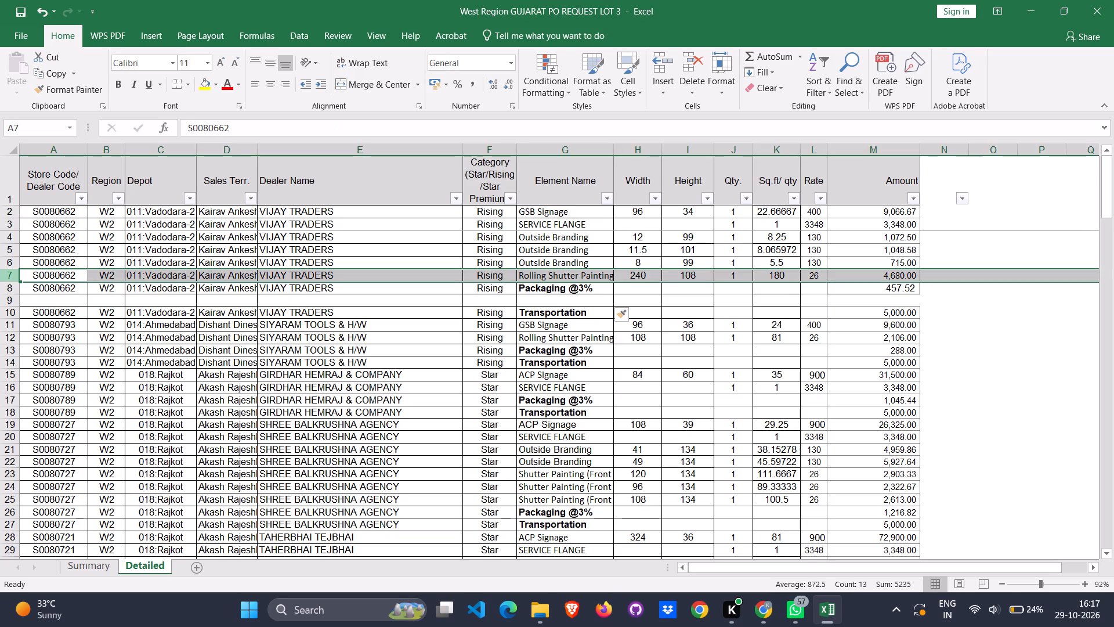
{"action": "key", "text": "ctrl+x"}
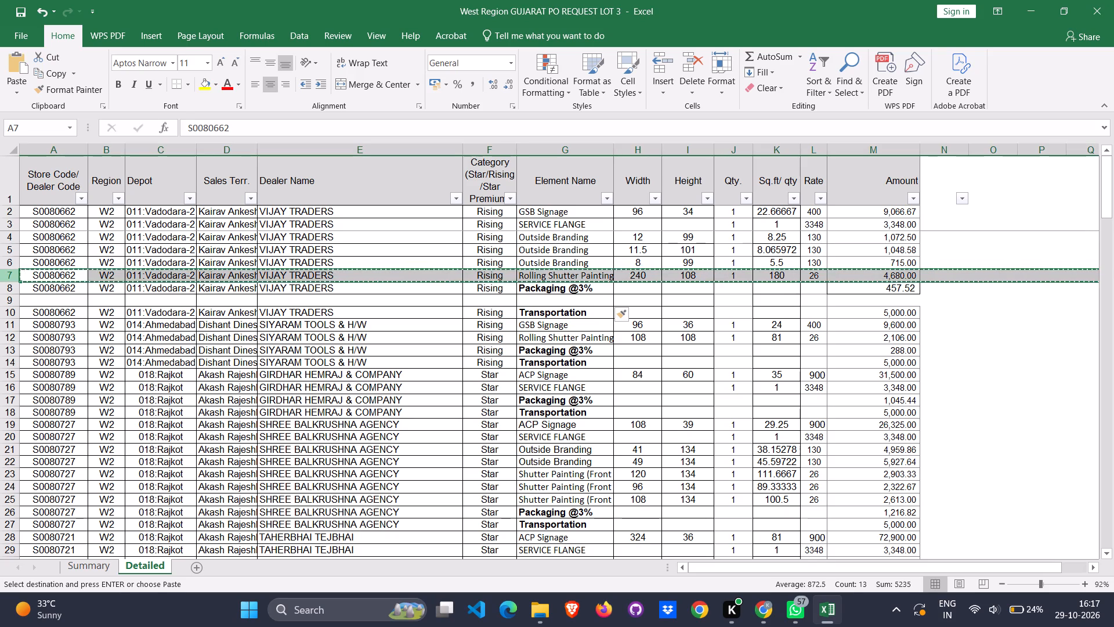
{"action": "left_click", "coordinate": [3, 301]}
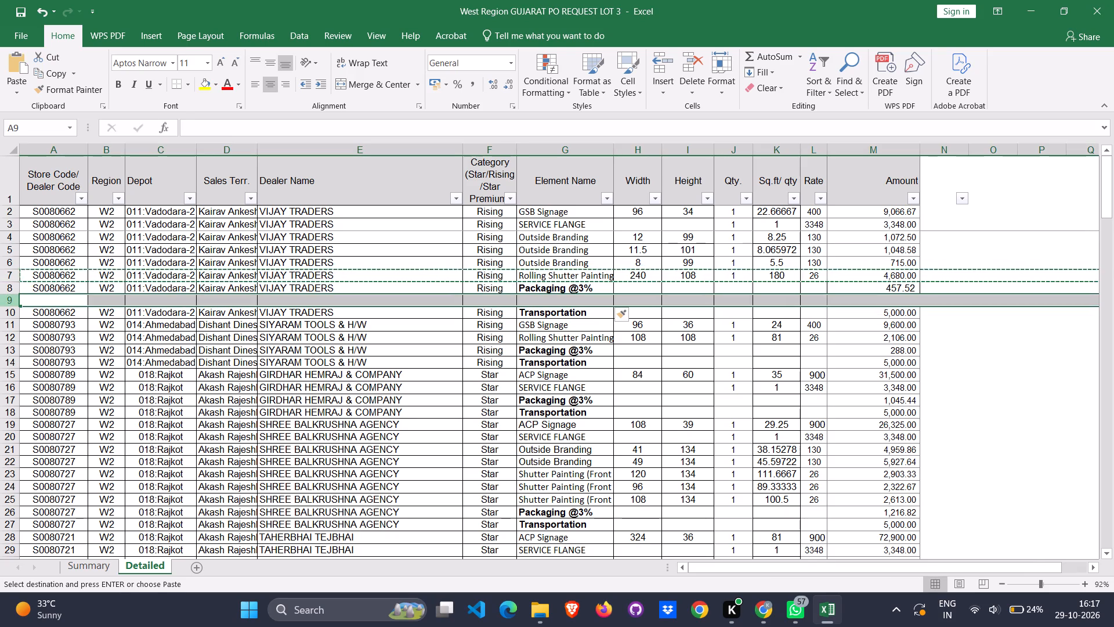
{"action": "key", "text": "ctrl+v"}
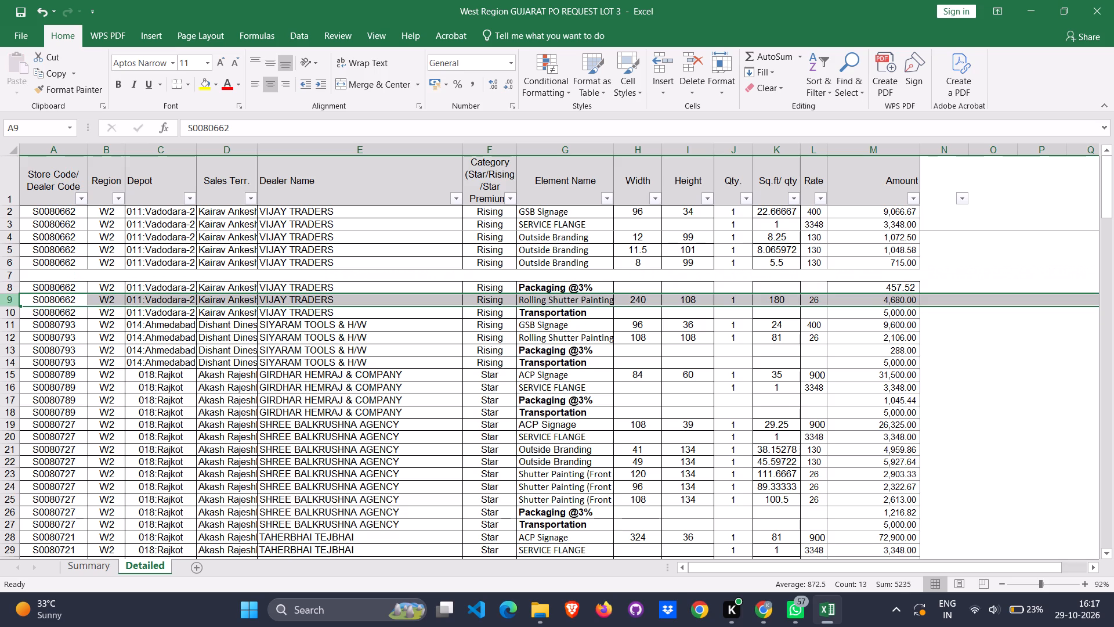
Delete the emptied row 7 above VIJAY TRADERS' Packaging @3% entry and save the workbook.
{"action": "left_click", "coordinate": [13, 273]}
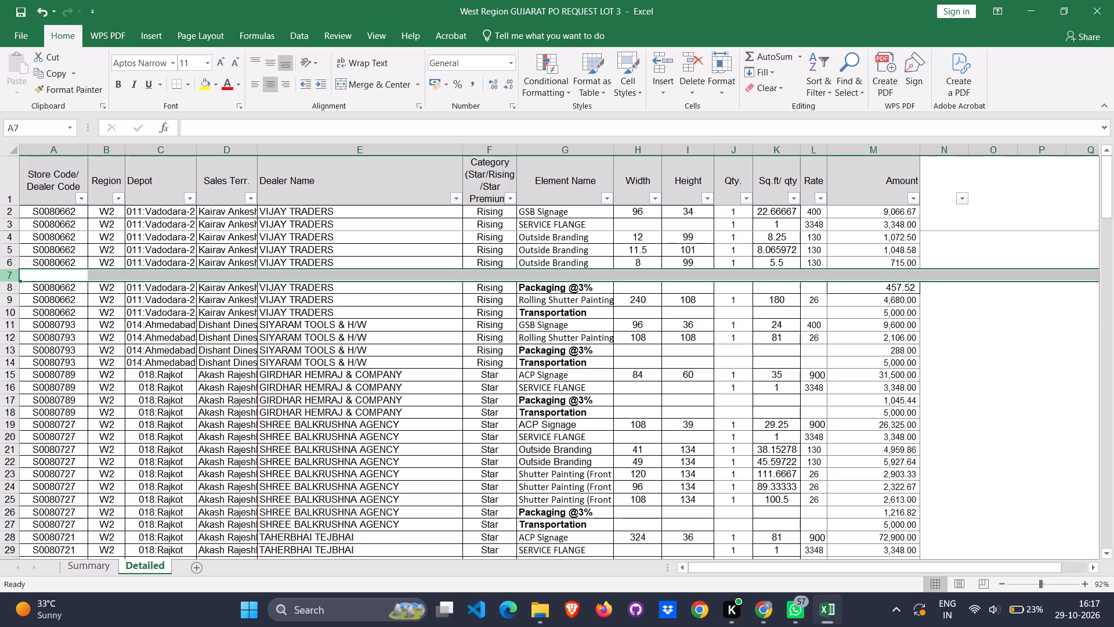
{"action": "right_click", "coordinate": [17, 276]}
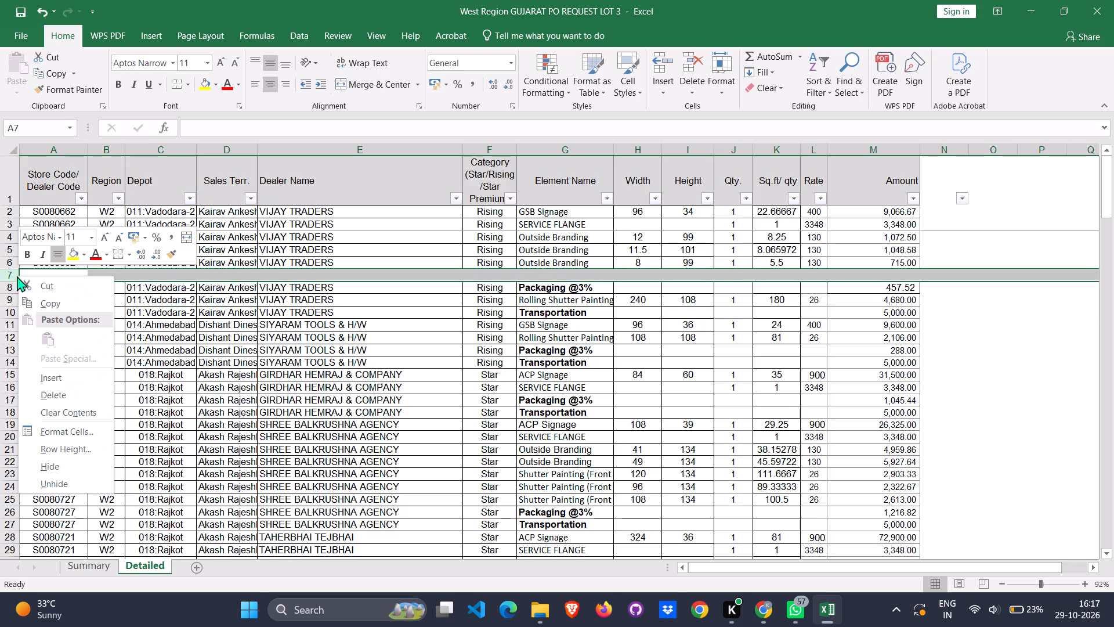
{"action": "left_click", "coordinate": [64, 391]}
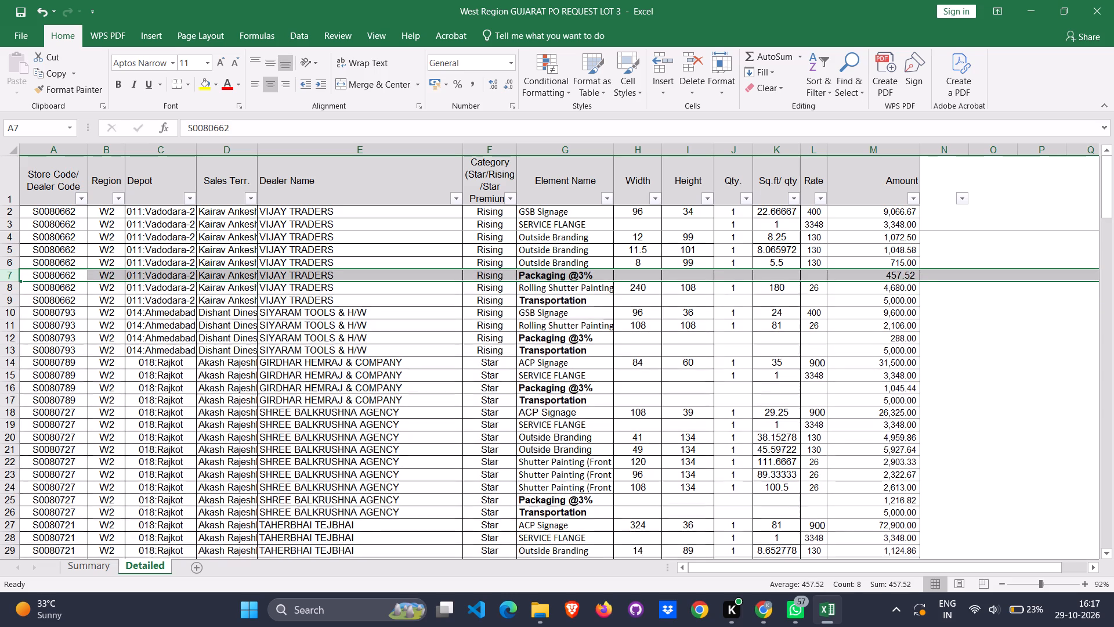
{"action": "key", "text": "ctrl+s"}
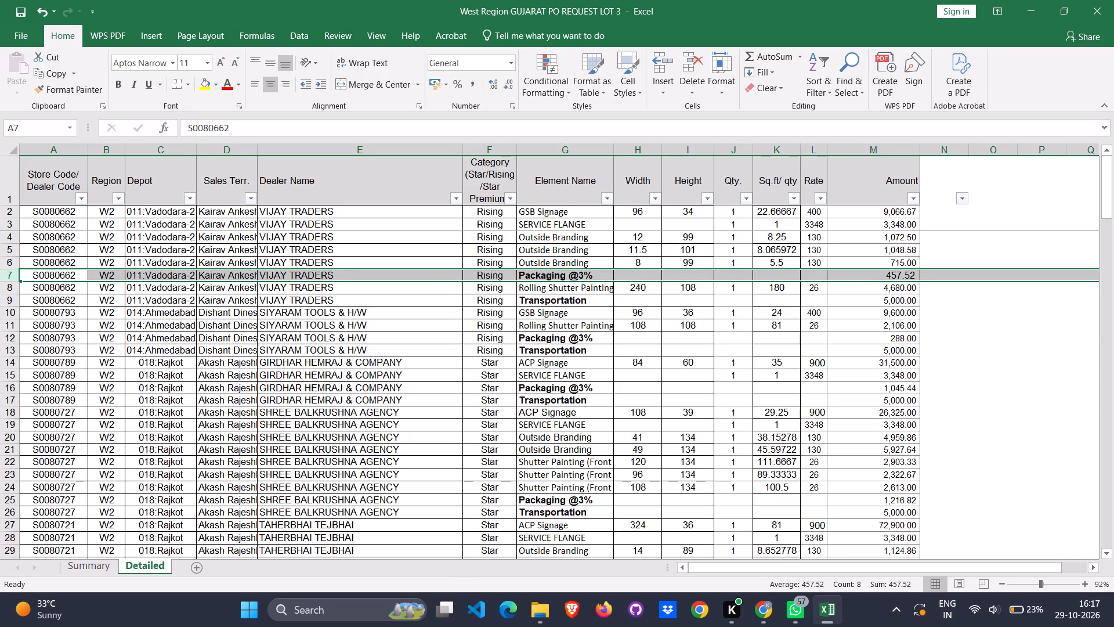
Insert an entire blank row at row 13, between SIYARAM TOOLS & H/W's Packaging @3% and Transportation rows.
{"action": "left_click", "coordinate": [549, 351]}
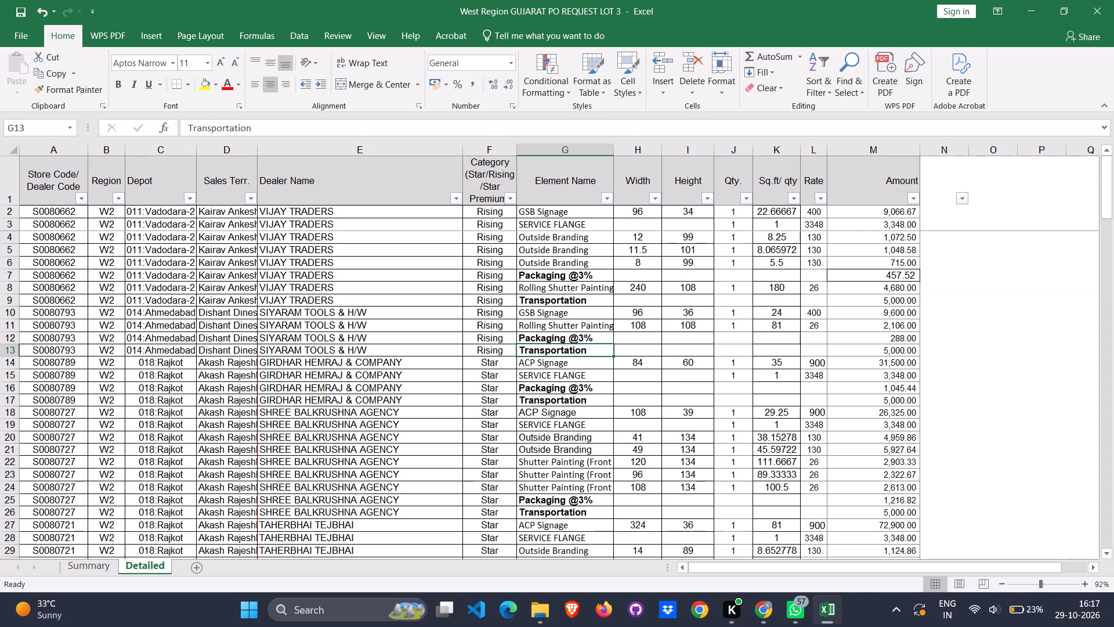
{"action": "right_click", "coordinate": [549, 351]}
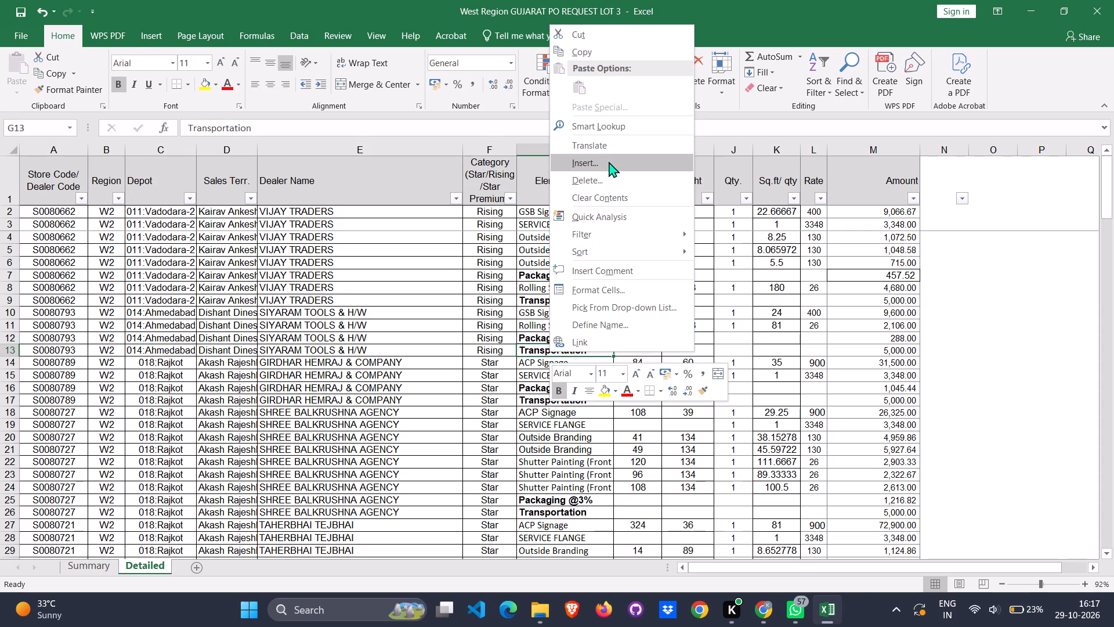
{"action": "left_click", "coordinate": [609, 161]}
{"action": "left_click", "coordinate": [585, 159]}
{"action": "left_click", "coordinate": [576, 203]}
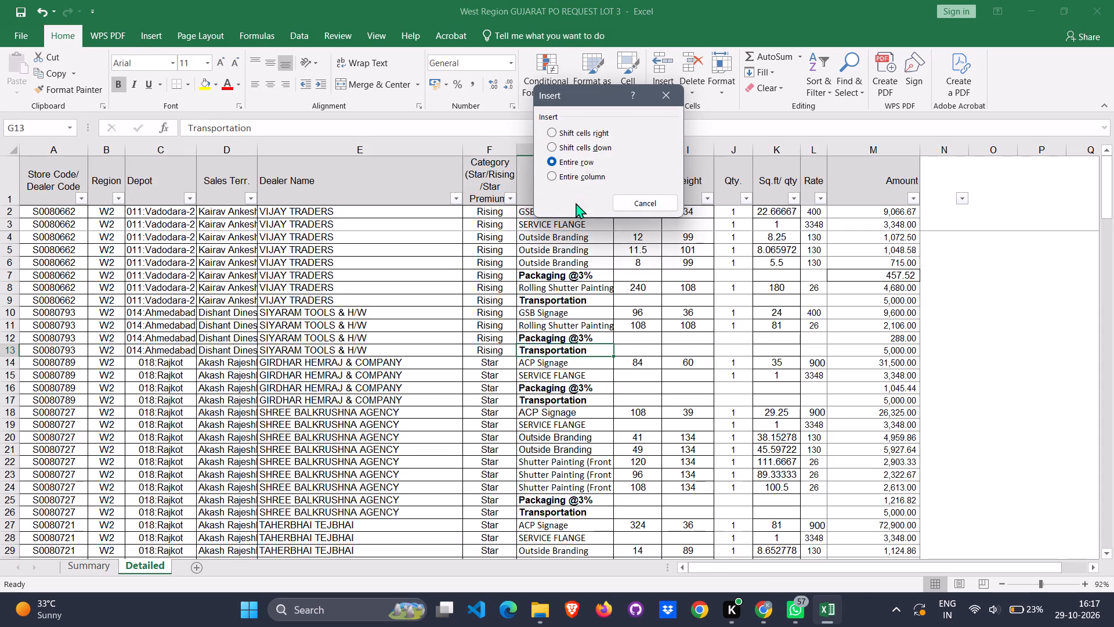
Move SIYARAM TOOLS & H/W's Rolling Shutter Painting row from row 11 into the blank row 13, below Packaging @3%.
{"action": "left_click", "coordinate": [546, 324]}
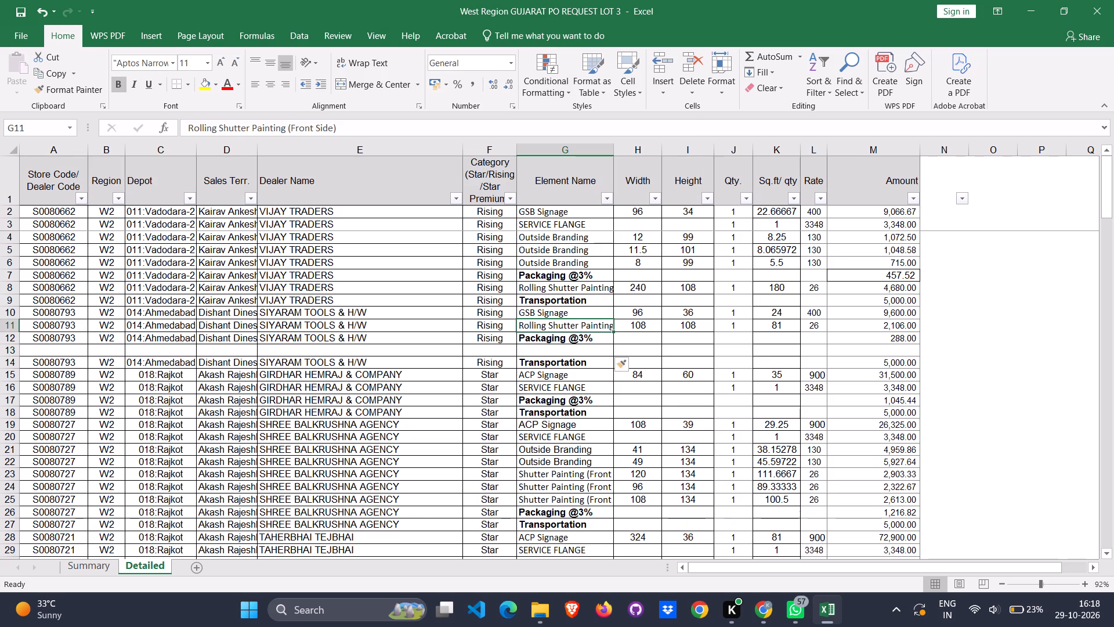
{"action": "left_click", "coordinate": [8, 324]}
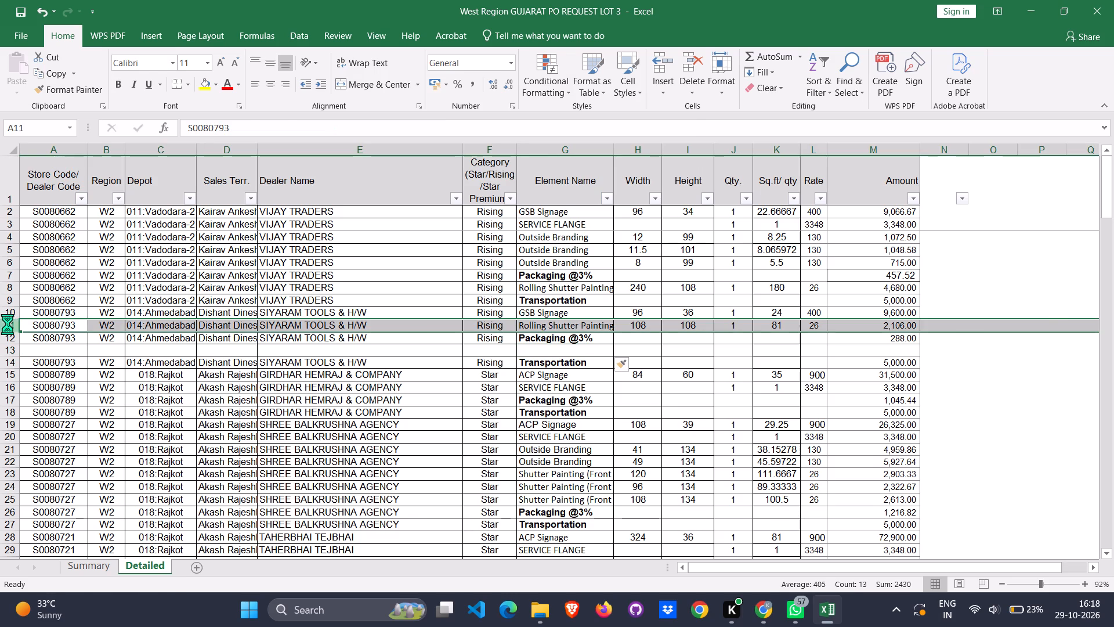
{"action": "key", "text": "ctrl+x"}
{"action": "left_click", "coordinate": [13, 351]}
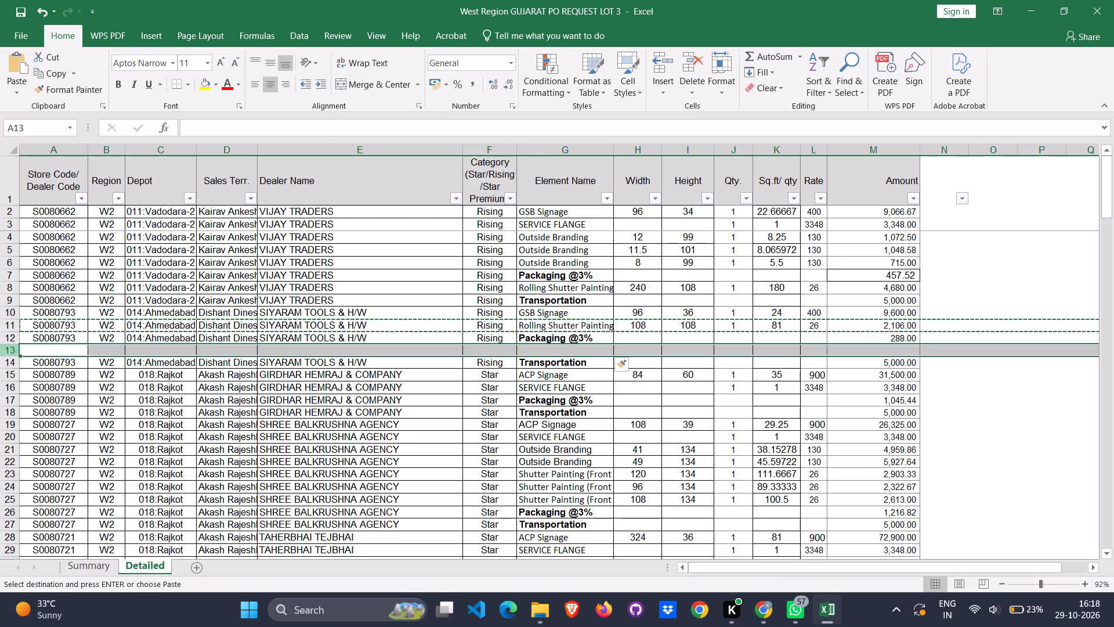
{"action": "key", "text": "ctrl+v"}
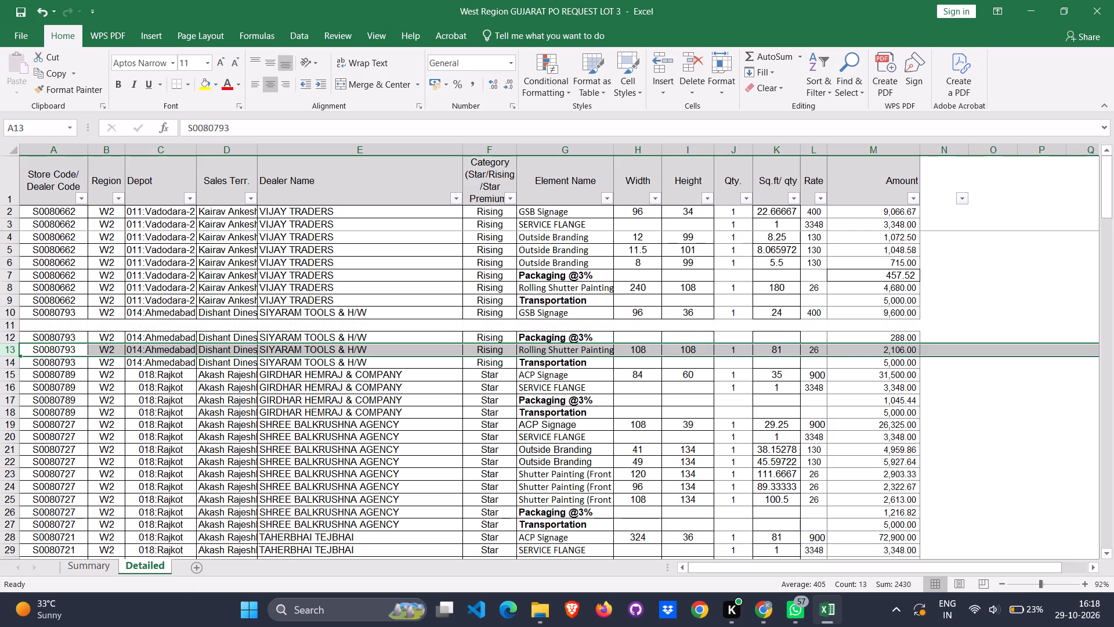
Delete the emptied row 11 above SIYARAM TOOLS & H/W's Packaging @3% entry and save the workbook.
{"action": "left_click", "coordinate": [17, 326]}
{"action": "right_click", "coordinate": [17, 326]}
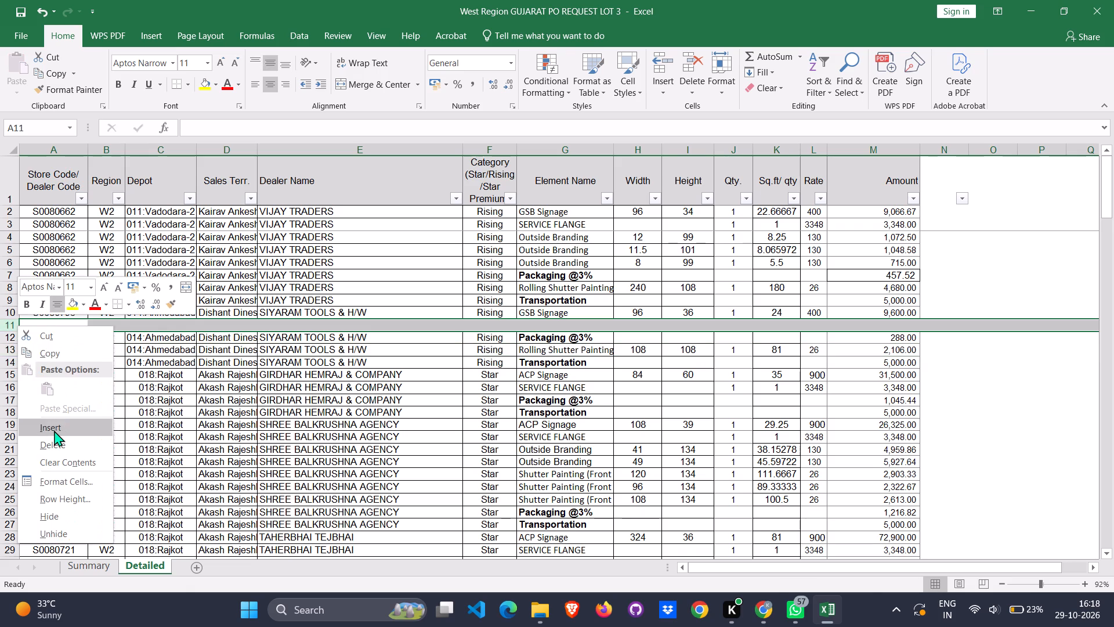
{"action": "left_click", "coordinate": [57, 443]}
{"action": "key", "text": "ctrl+s"}
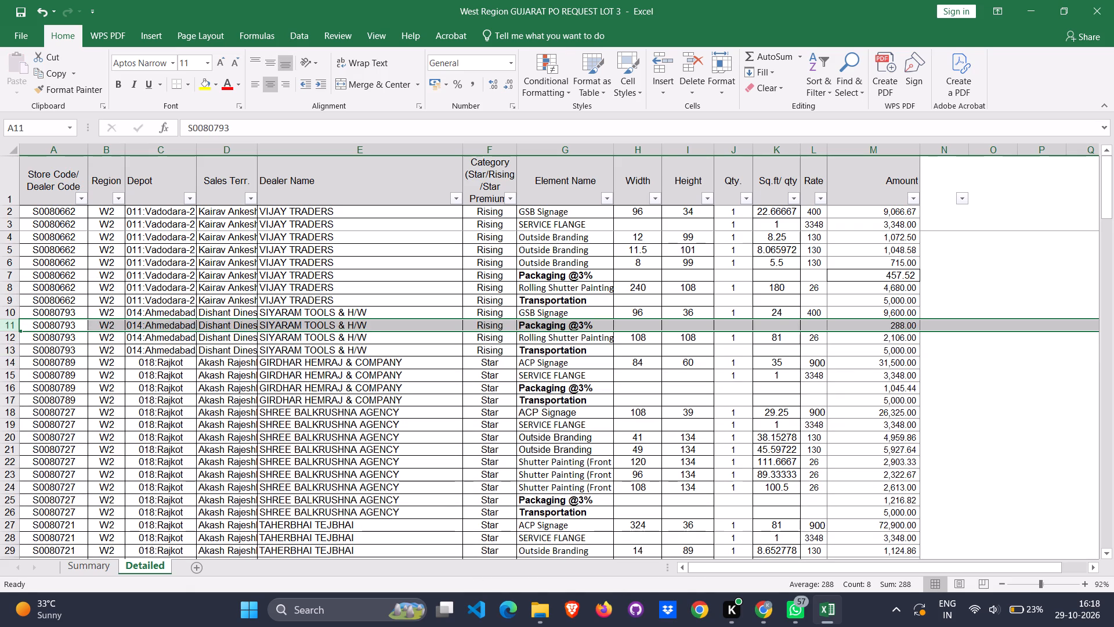
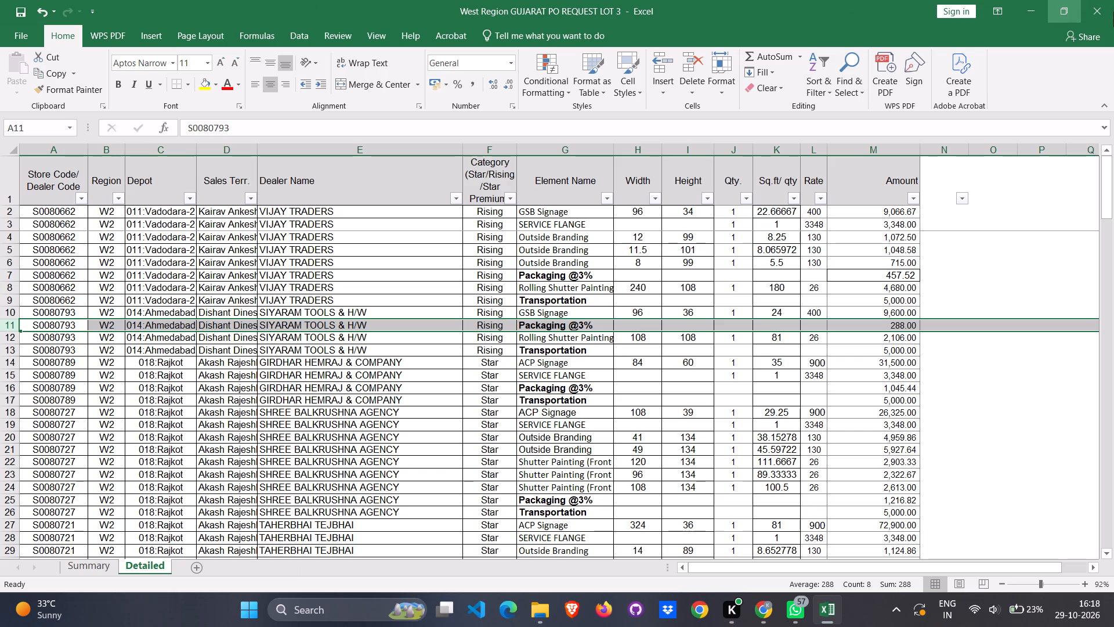
Insert three entire blank rows at rows 26 to 28, between SHREE BALKRUSHNA AGENCY's Packaging @3% and Transportation rows.
{"action": "left_click", "coordinate": [1082, 582]}
{"action": "left_click", "coordinate": [1082, 582]}
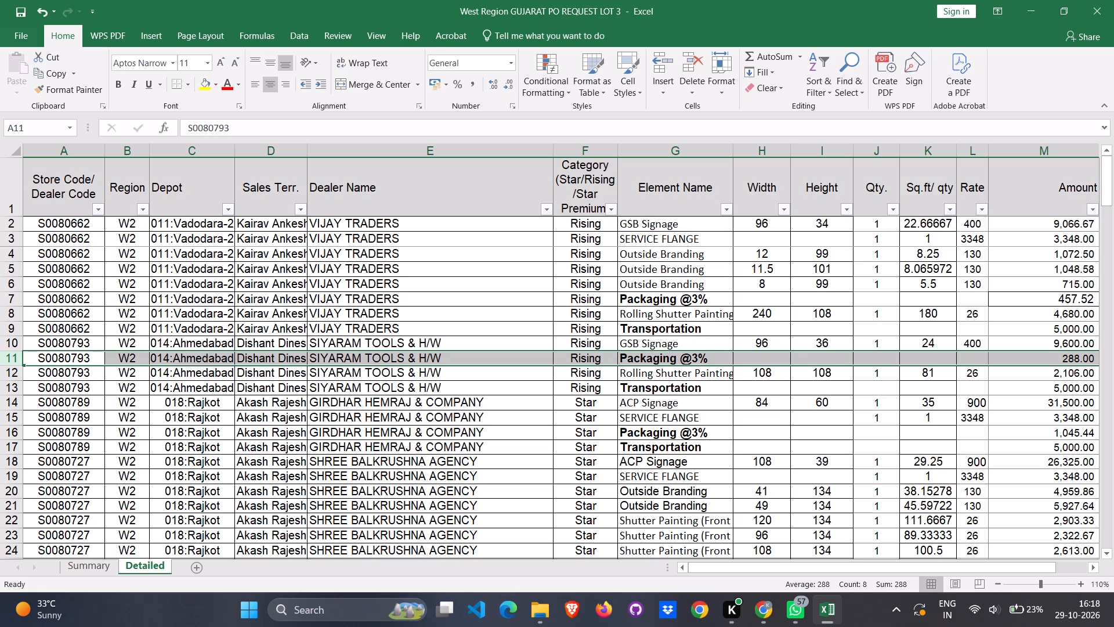
{"action": "scroll", "coordinate": [802, 366], "scroll_direction": "down", "scroll_amount": 2}
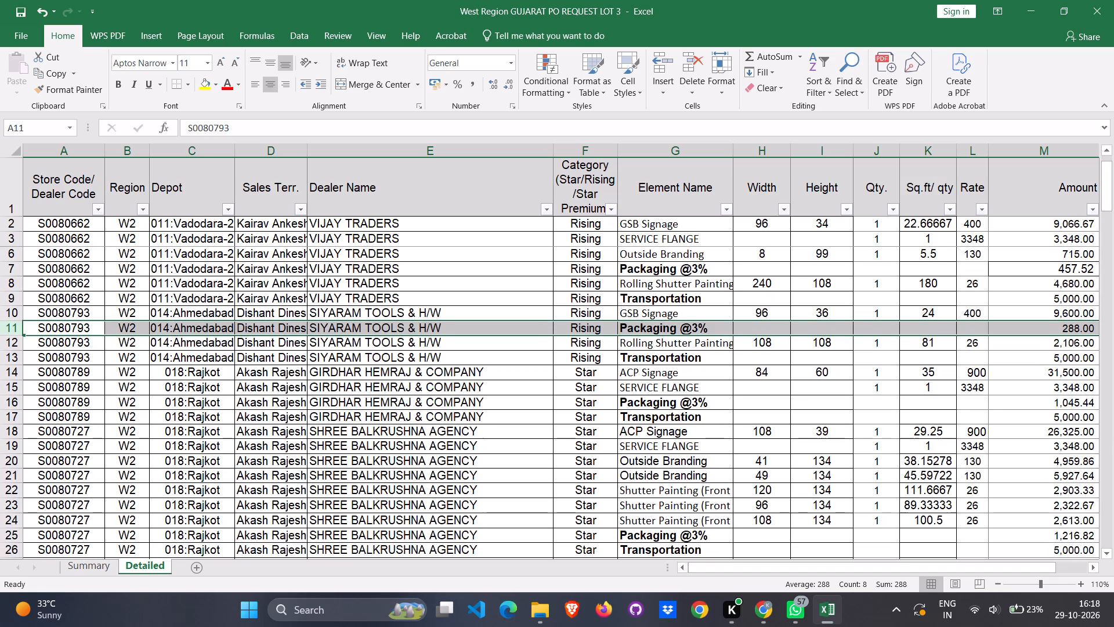
{"action": "scroll", "coordinate": [802, 366], "scroll_direction": "up", "scroll_amount": 2}
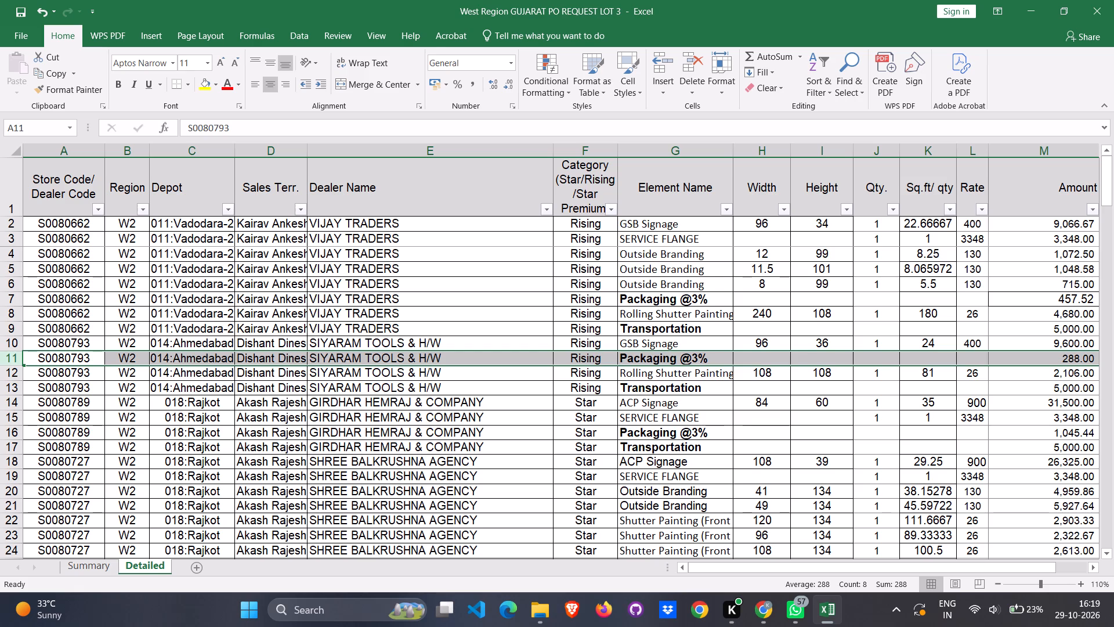
{"action": "scroll", "coordinate": [726, 363], "scroll_direction": "down", "scroll_amount": 1}
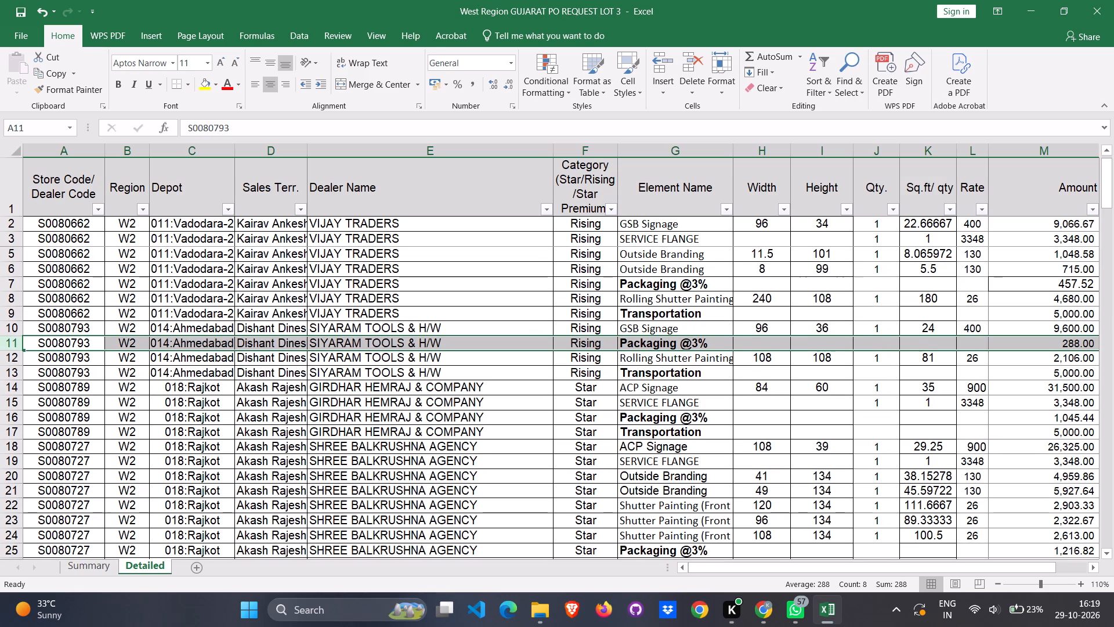
{"action": "scroll", "coordinate": [726, 363], "scroll_direction": "down", "scroll_amount": 2}
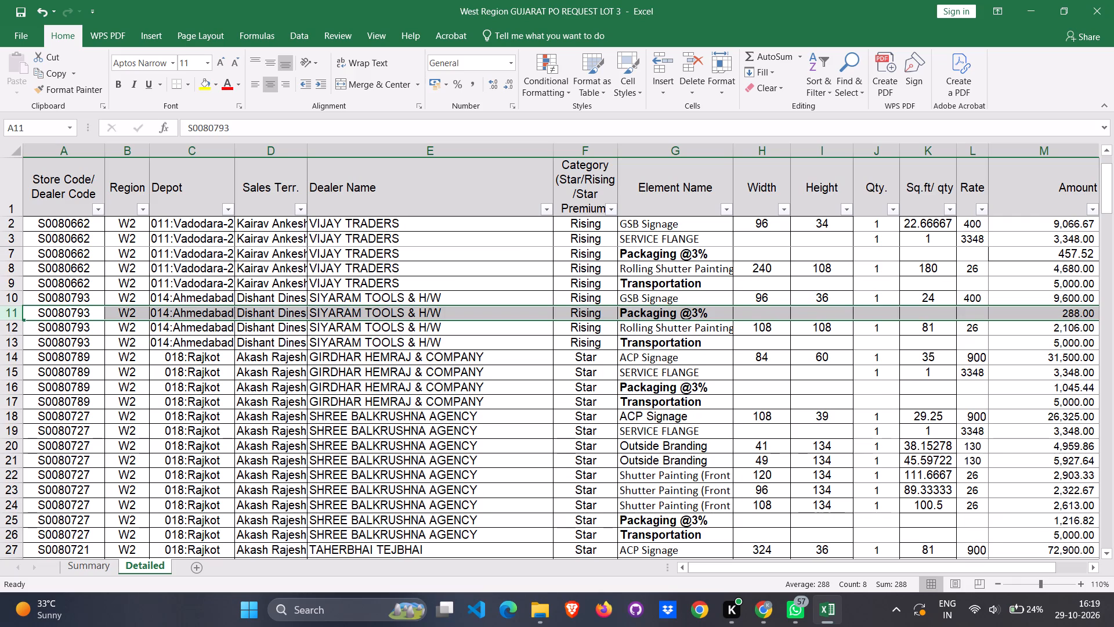
{"action": "scroll", "coordinate": [677, 398], "scroll_direction": "down", "scroll_amount": 2}
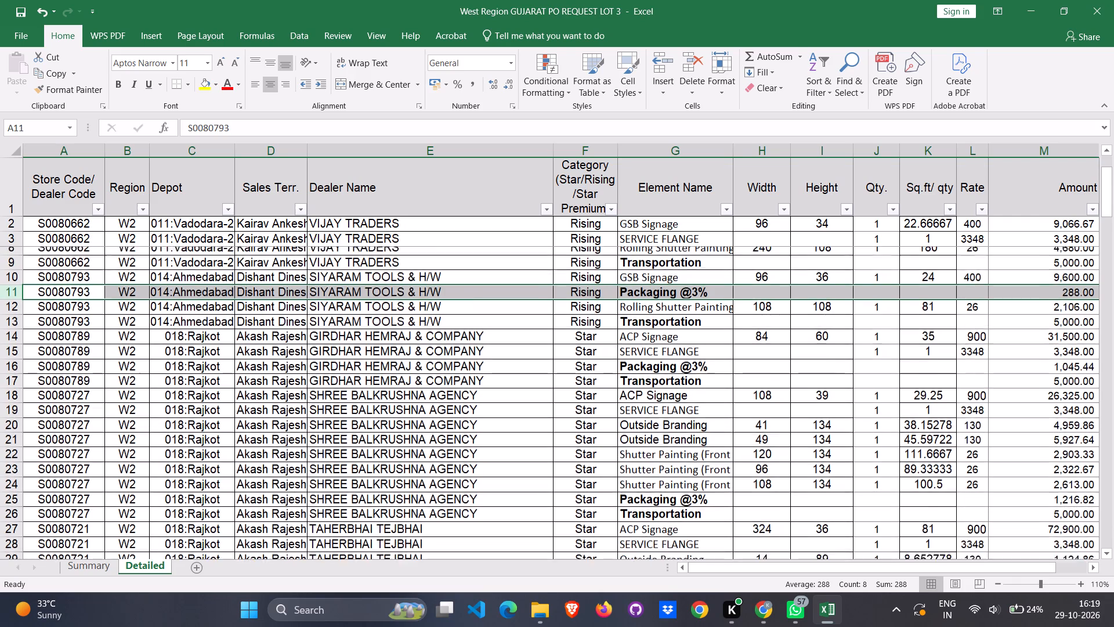
{"action": "scroll", "coordinate": [677, 398], "scroll_direction": "down", "scroll_amount": 5}
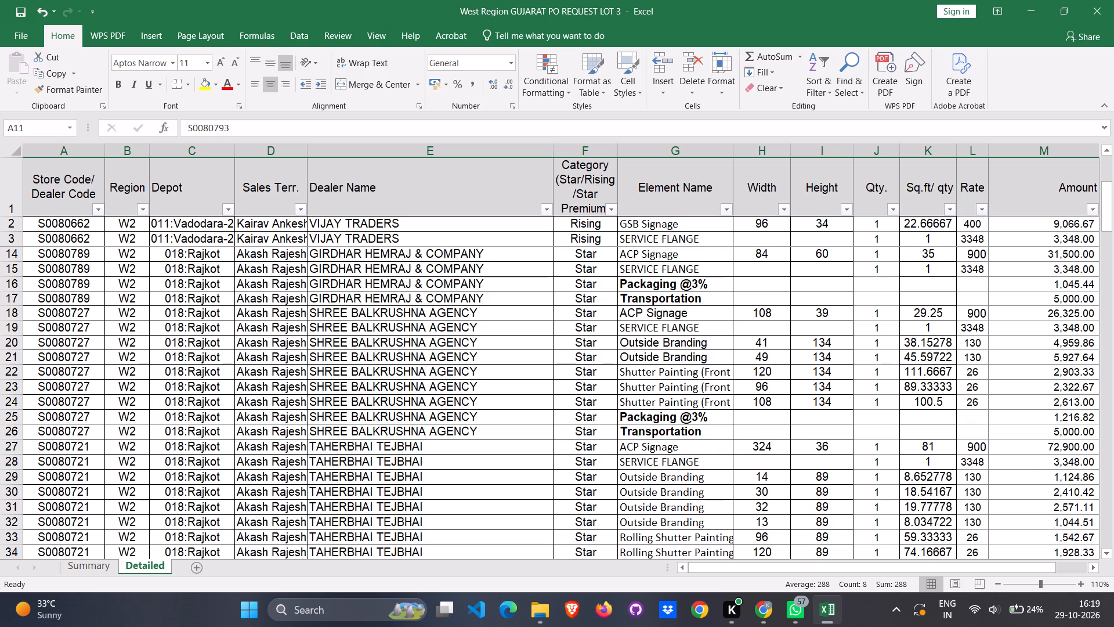
{"action": "left_click", "coordinate": [675, 434]}
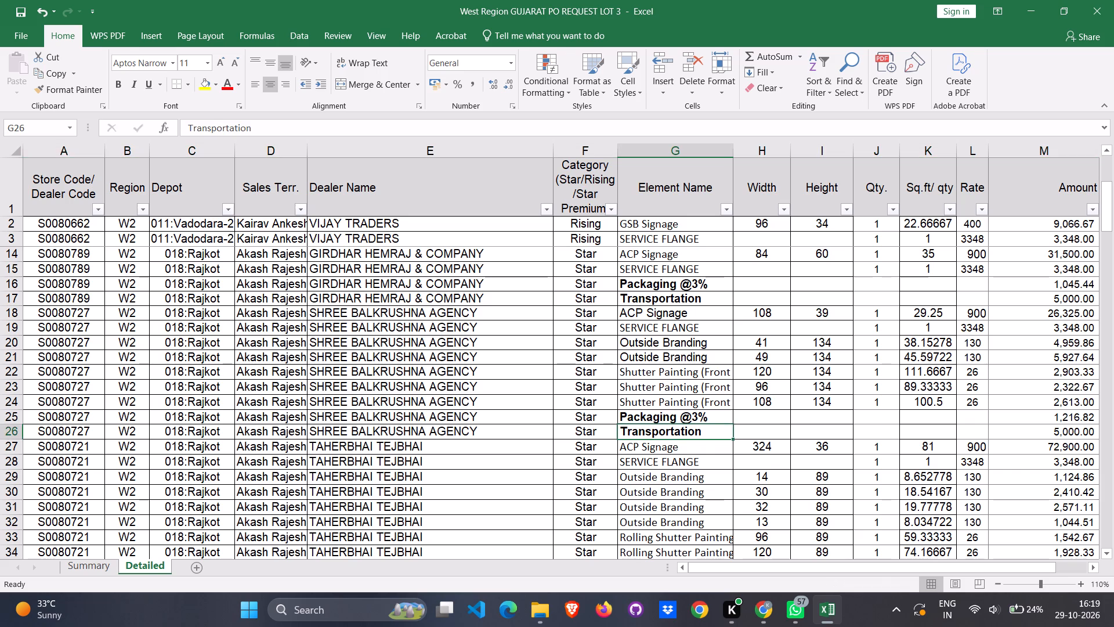
{"action": "right_click", "coordinate": [675, 434]}
{"action": "left_click", "coordinate": [707, 243]}
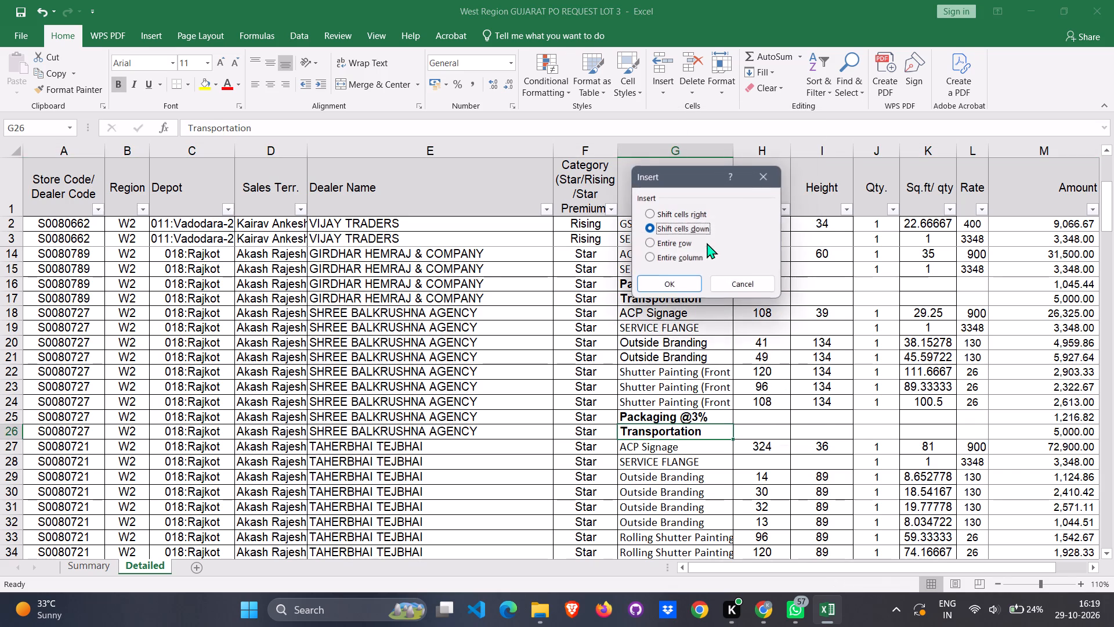
{"action": "left_click", "coordinate": [682, 241]}
{"action": "left_click", "coordinate": [678, 282]}
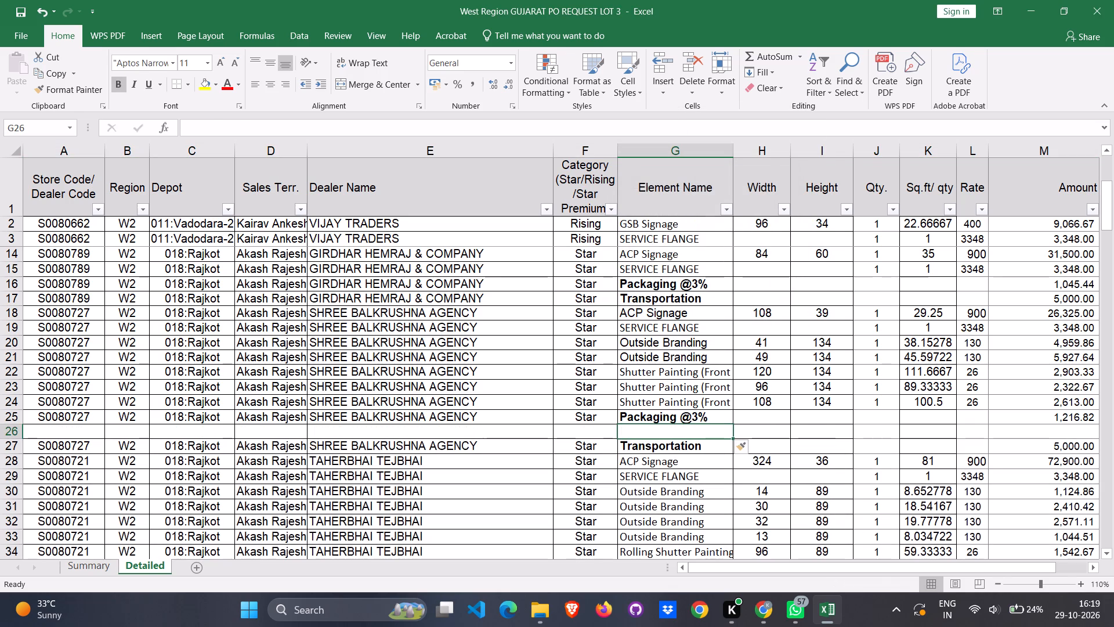
{"action": "left_click", "coordinate": [678, 433]}
{"action": "right_click", "coordinate": [678, 433]}
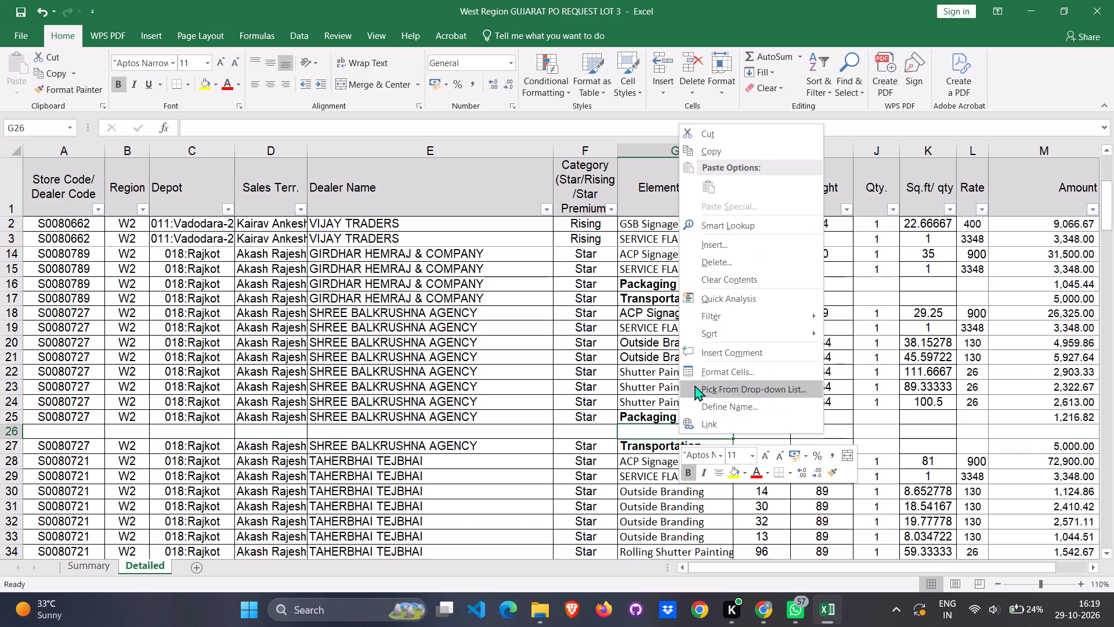
{"action": "left_click", "coordinate": [711, 247]}
{"action": "left_click", "coordinate": [685, 247]}
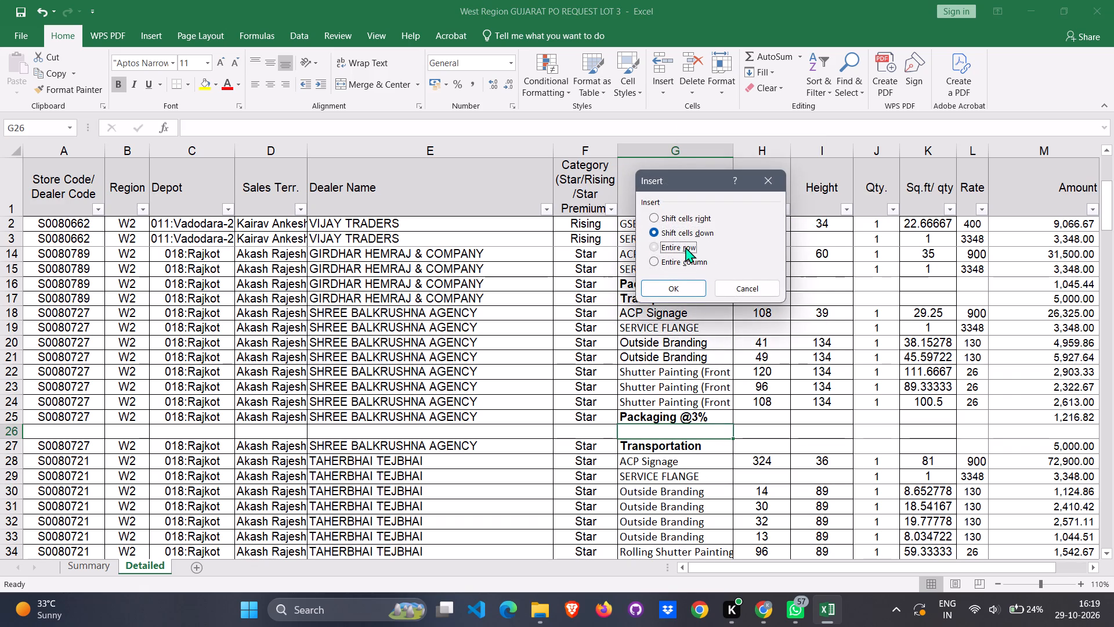
{"action": "left_click", "coordinate": [675, 286]}
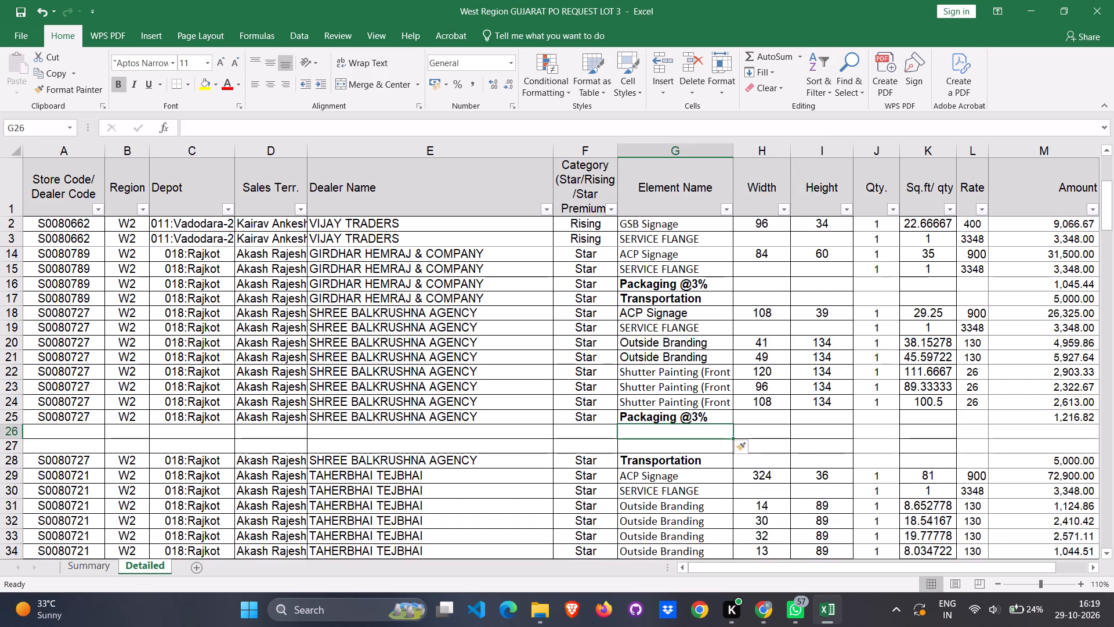
{"action": "left_click", "coordinate": [678, 445]}
{"action": "right_click", "coordinate": [678, 445]}
{"action": "left_click", "coordinate": [709, 260]}
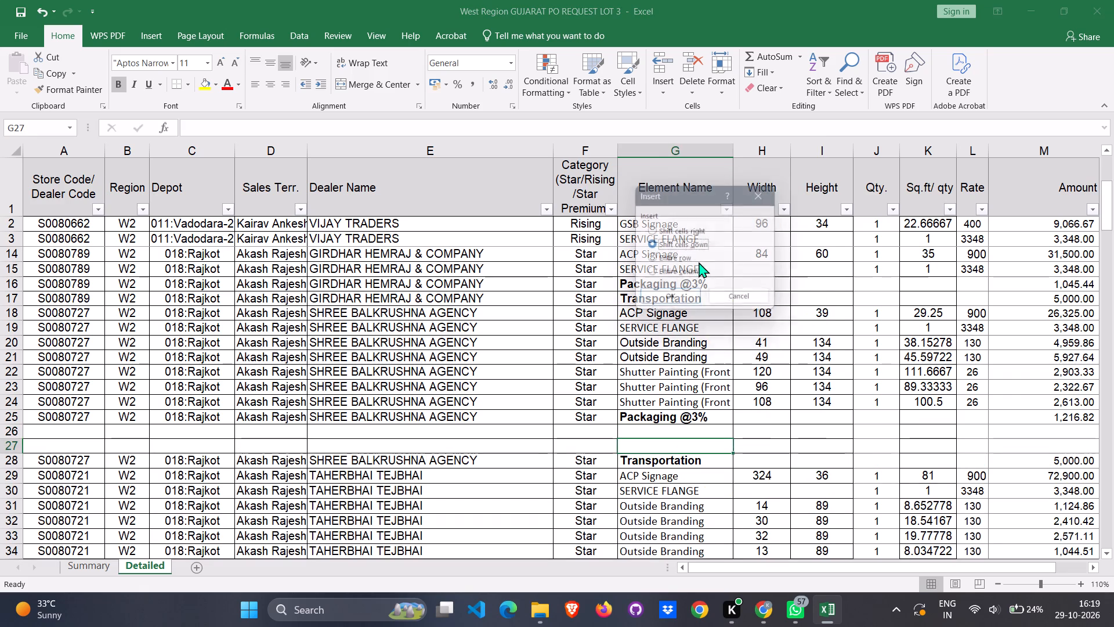
{"action": "left_click", "coordinate": [661, 260]}
{"action": "left_click", "coordinate": [675, 296]}
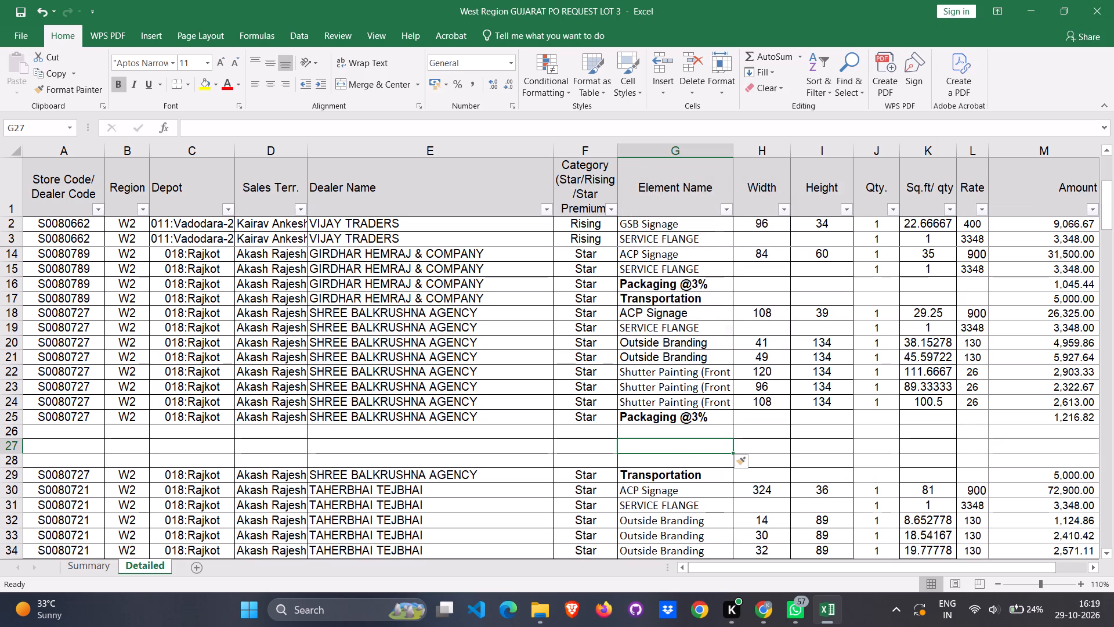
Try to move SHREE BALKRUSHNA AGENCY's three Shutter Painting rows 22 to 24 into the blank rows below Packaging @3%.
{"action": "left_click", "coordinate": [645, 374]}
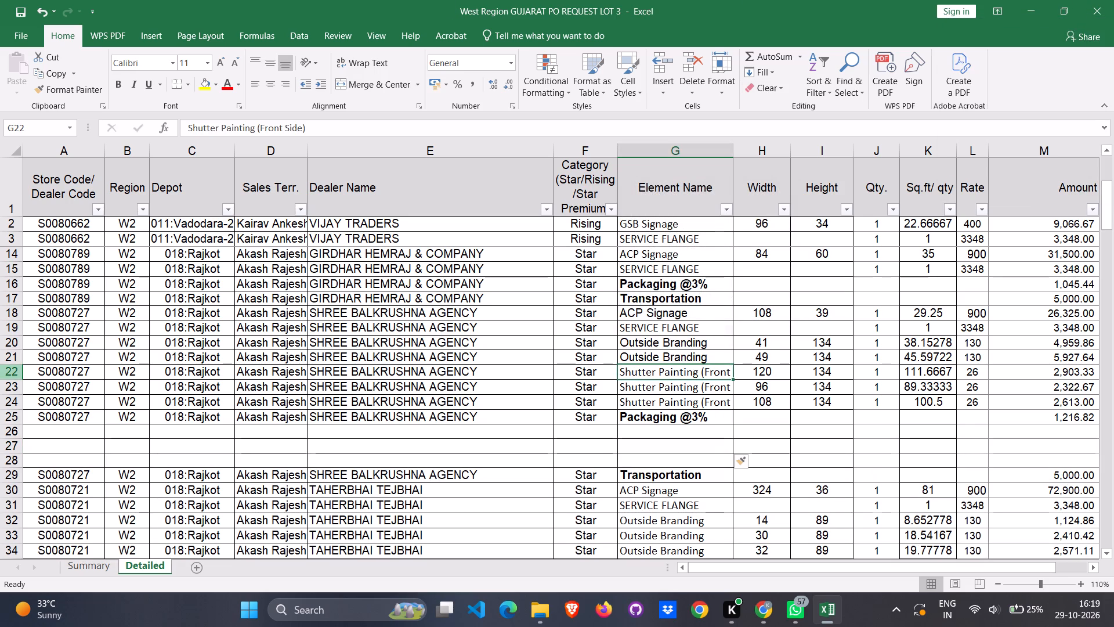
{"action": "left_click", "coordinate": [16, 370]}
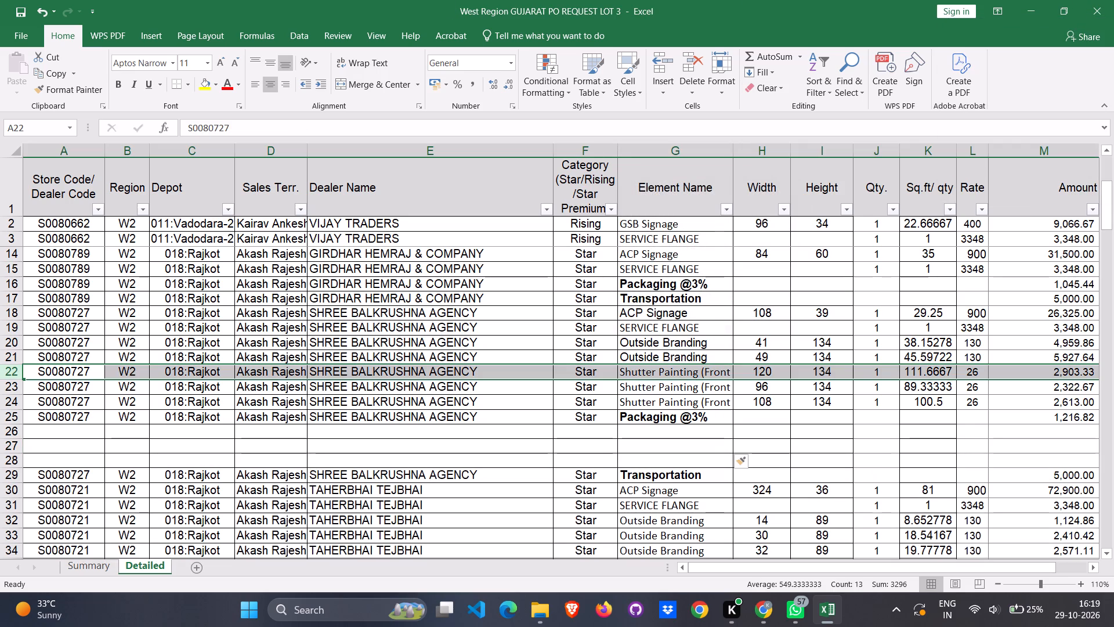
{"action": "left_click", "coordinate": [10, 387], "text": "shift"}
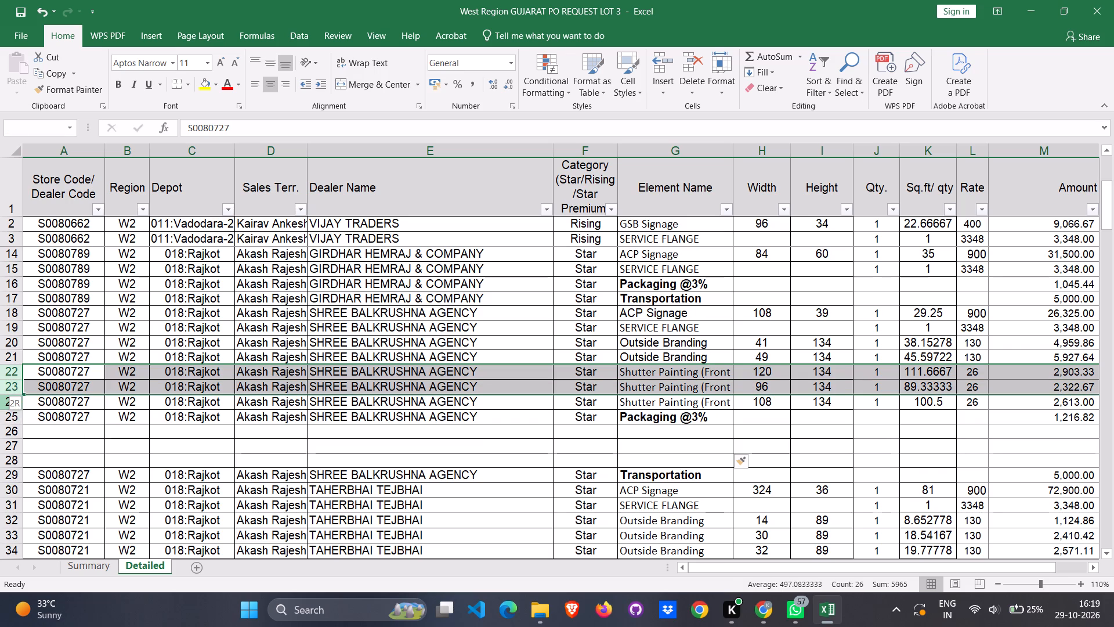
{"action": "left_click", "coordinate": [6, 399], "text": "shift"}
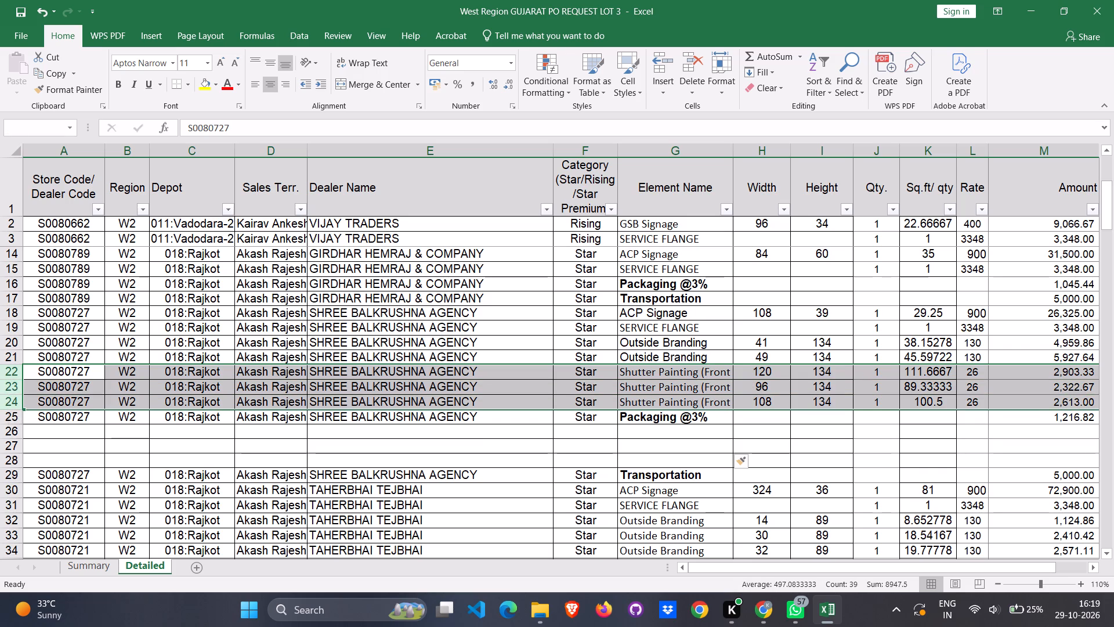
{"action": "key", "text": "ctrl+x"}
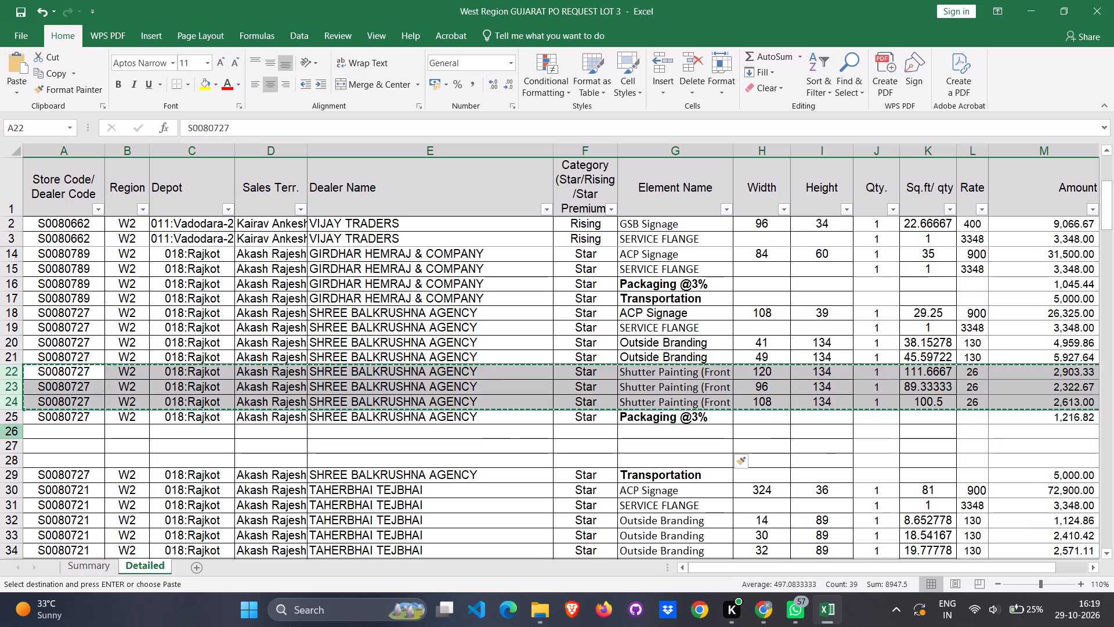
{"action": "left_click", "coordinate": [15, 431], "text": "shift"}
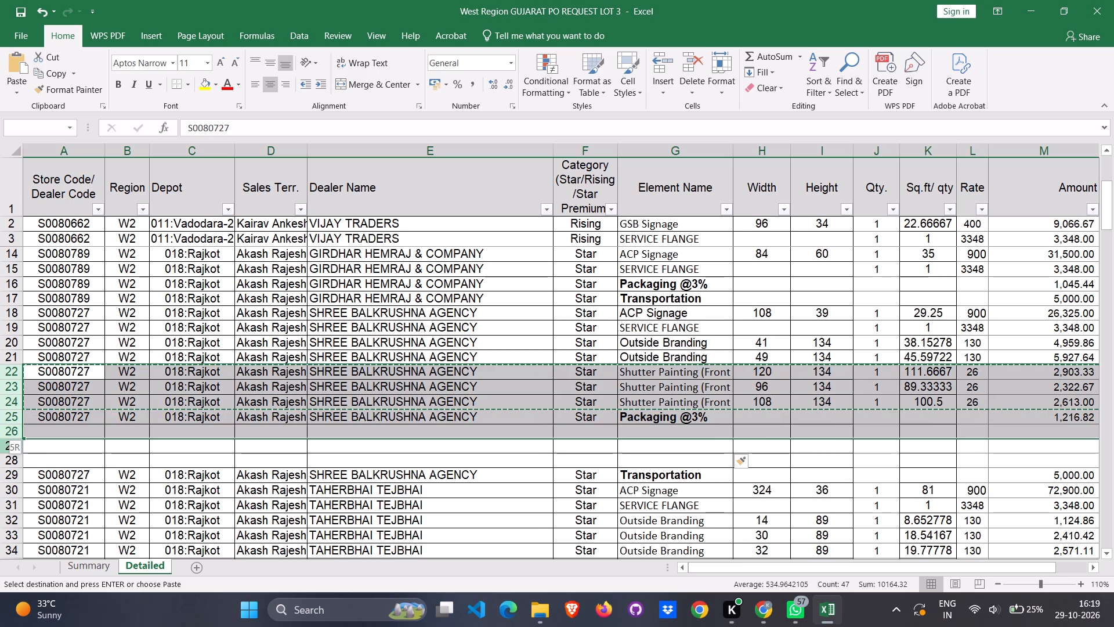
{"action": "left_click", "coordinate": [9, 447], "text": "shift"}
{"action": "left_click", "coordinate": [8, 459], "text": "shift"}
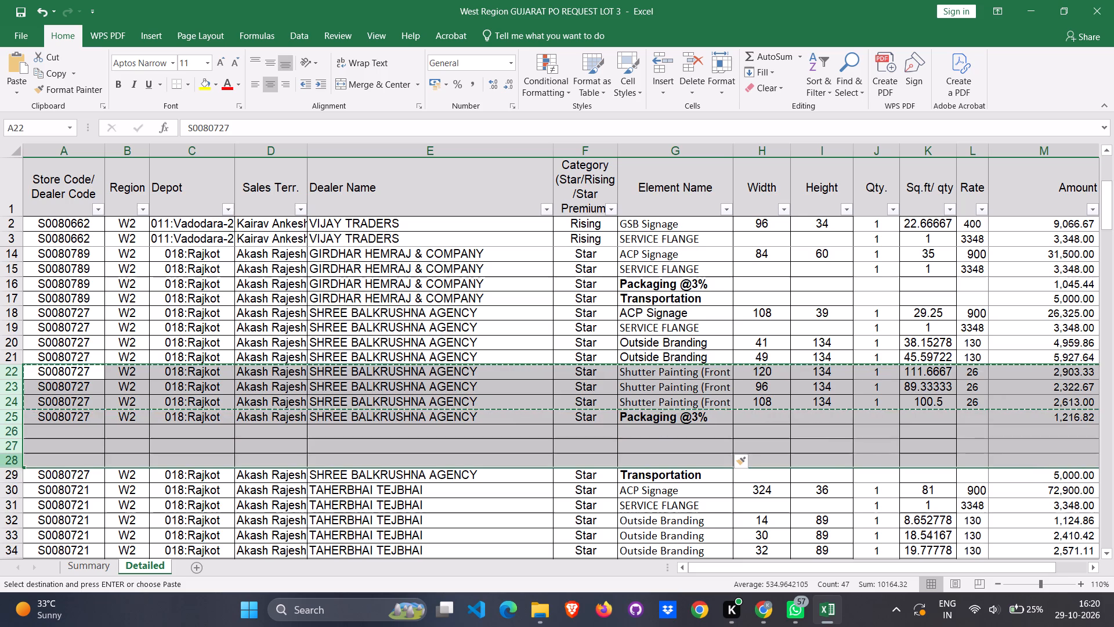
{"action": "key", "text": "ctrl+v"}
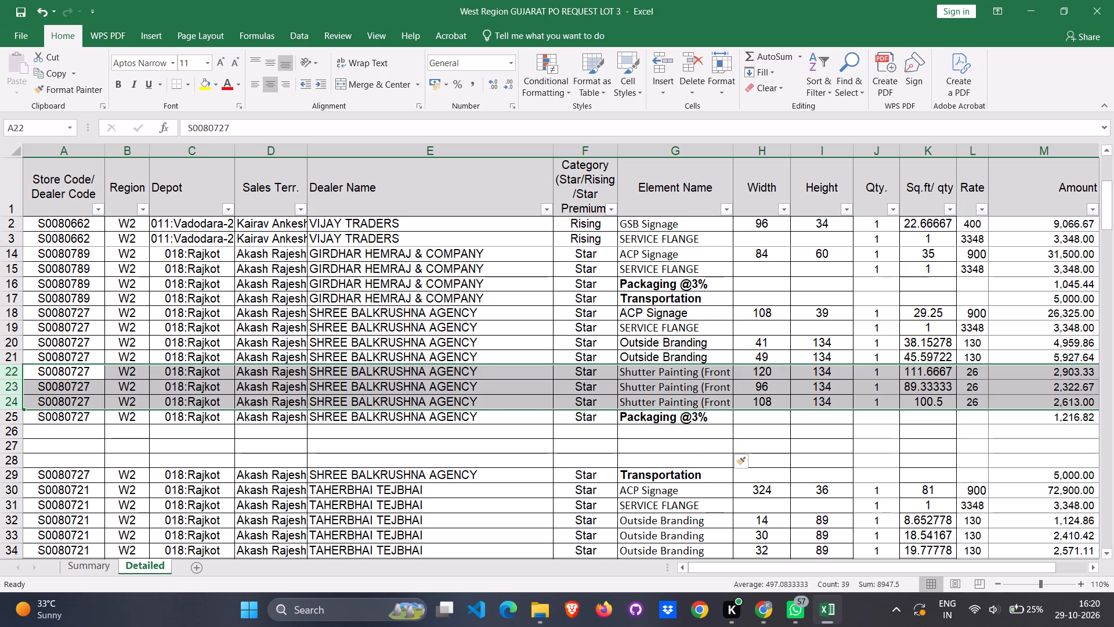
Move SHREE BALKRUSHNA AGENCY's Shutter Painting rows 22 to 24 into blank rows 26 to 28 below Packaging @3% and save the workbook.
{"action": "key", "text": "ctrl+x"}
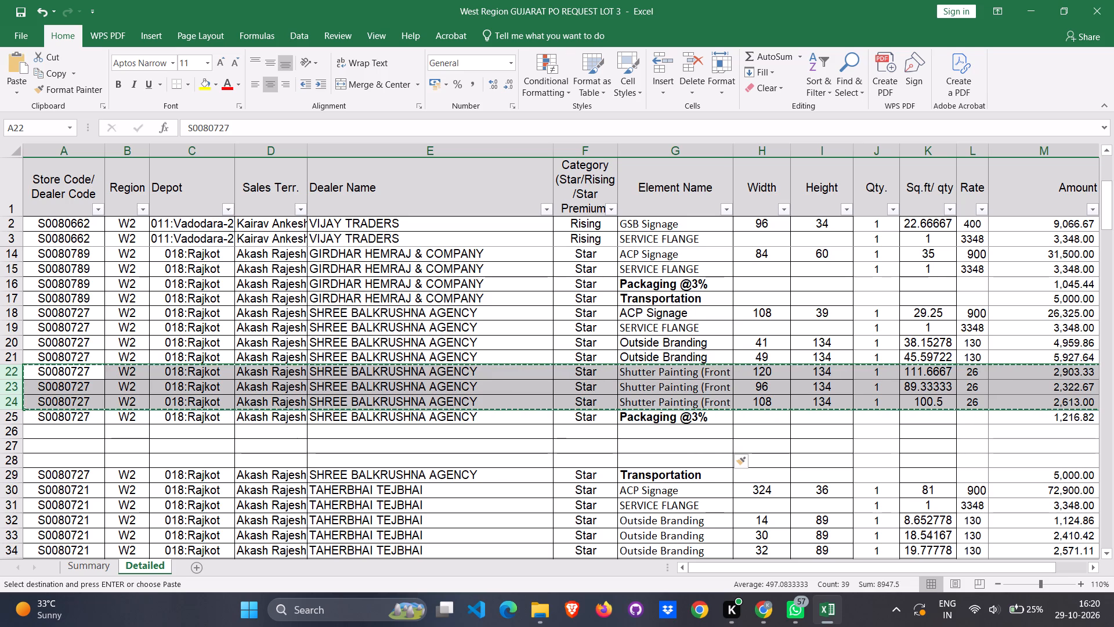
{"action": "left_click", "coordinate": [34, 430]}
{"action": "key", "text": "shift+Down"}
{"action": "key", "text": "shift+Down"}
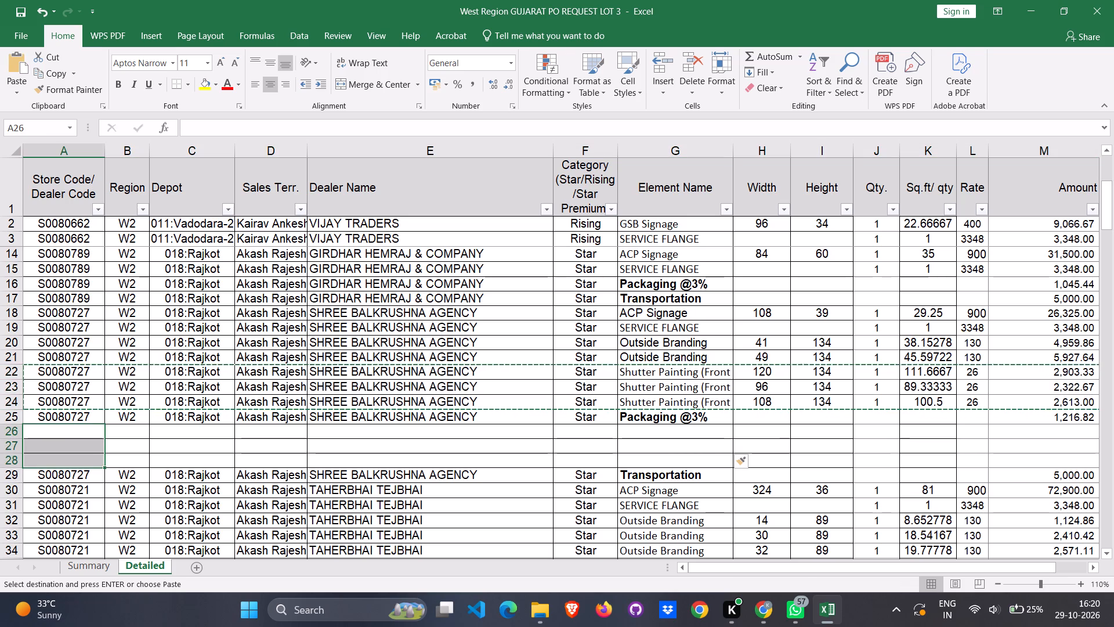
{"action": "key", "text": "shift+Right"}
{"action": "key", "text": "shift+Right"}
{"action": "key", "text": "shift+Right"}
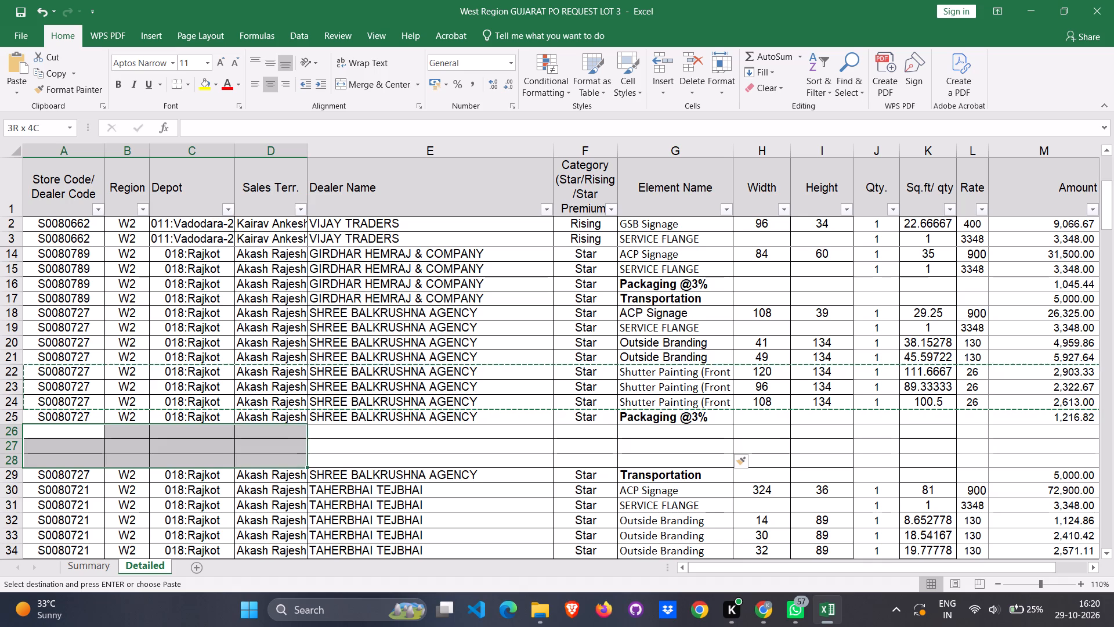
{"action": "key", "text": "shift+Right"}
{"action": "key", "text": "shift+Right"}
{"action": "key", "text": "shift+Right"}
{"action": "key", "text": "shift+Right"}
{"action": "key", "text": "shift+Right"}
{"action": "key", "text": "shift+Right"}
{"action": "key", "text": "shift+Right"}
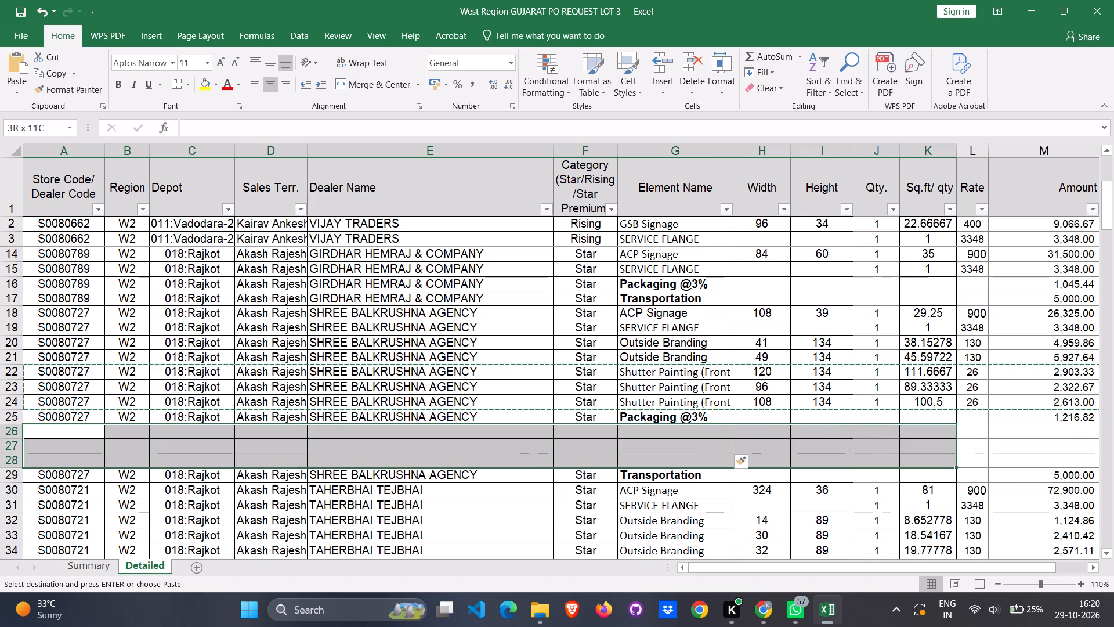
{"action": "key", "text": "shift+Right"}
{"action": "key", "text": "shift+Right"}
{"action": "key", "text": "ctrl+v"}
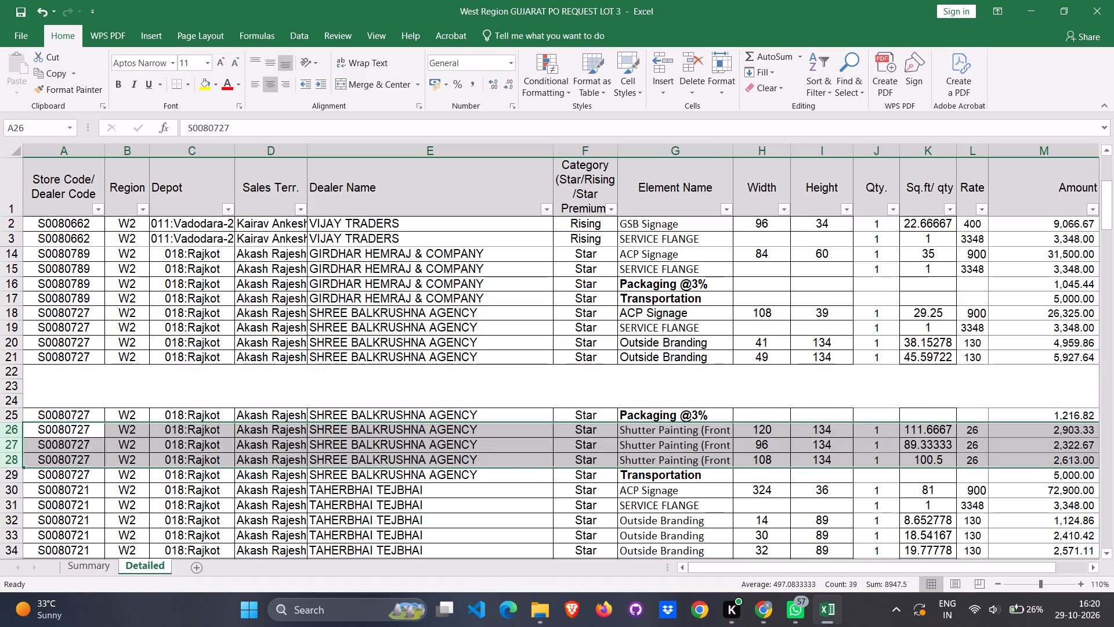
{"action": "key", "text": "ctrl+s"}
Delete the emptied rows 22 to 24 above SHREE BALKRUSHNA AGENCY's Packaging @3% entry.
{"action": "left_click", "coordinate": [18, 374]}
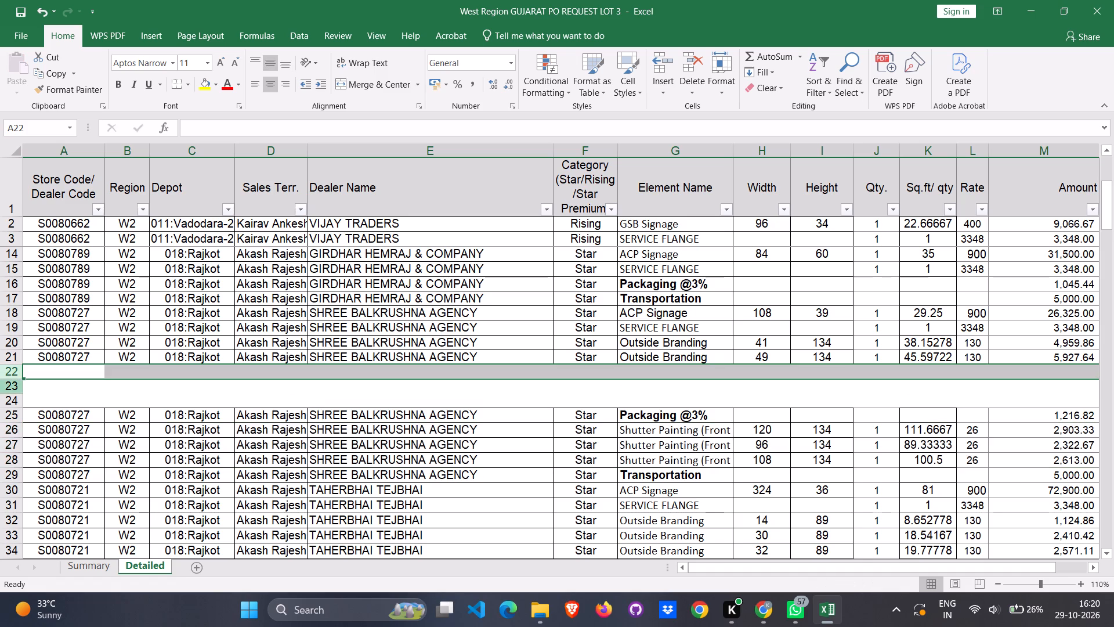
{"action": "left_click", "coordinate": [17, 385], "text": "shift"}
{"action": "left_click", "coordinate": [5, 400], "text": "shift"}
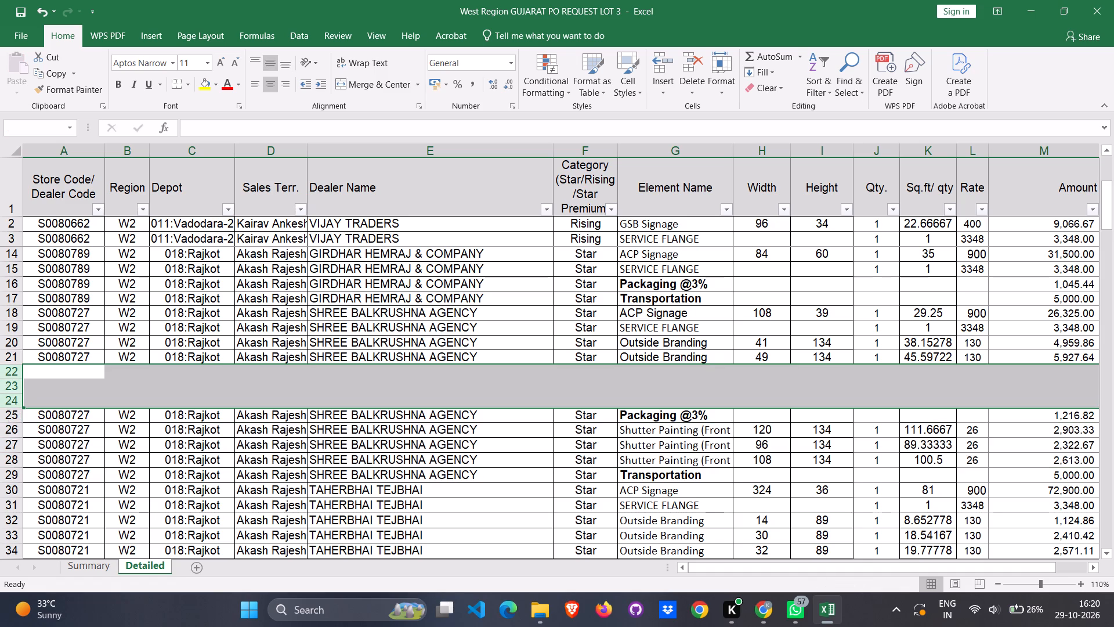
{"action": "right_click", "coordinate": [59, 382]}
{"action": "left_click", "coordinate": [128, 287]}
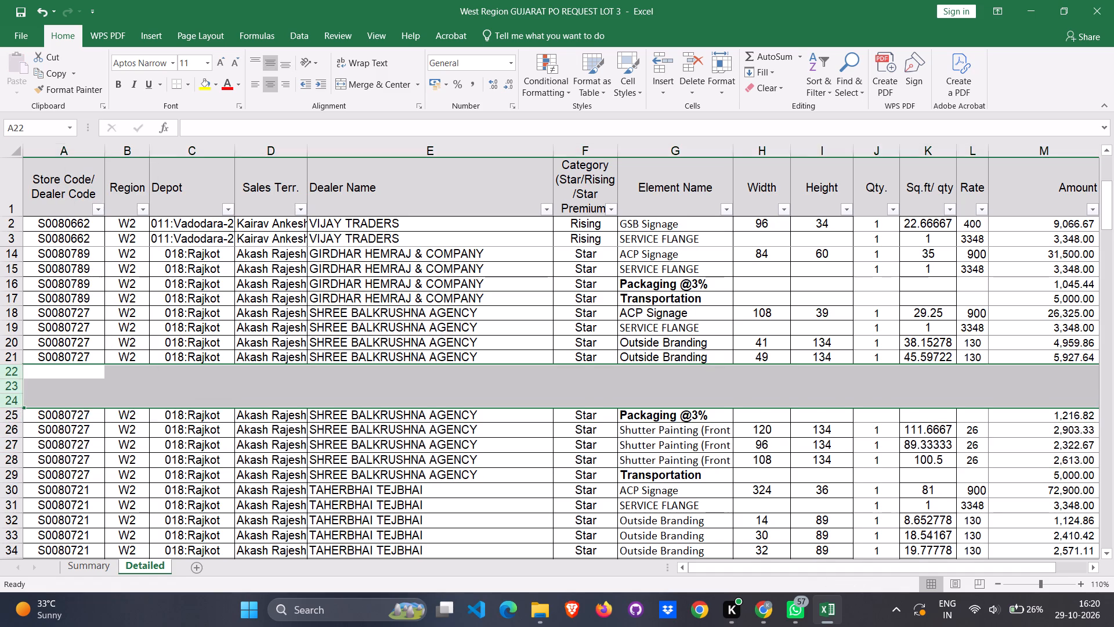
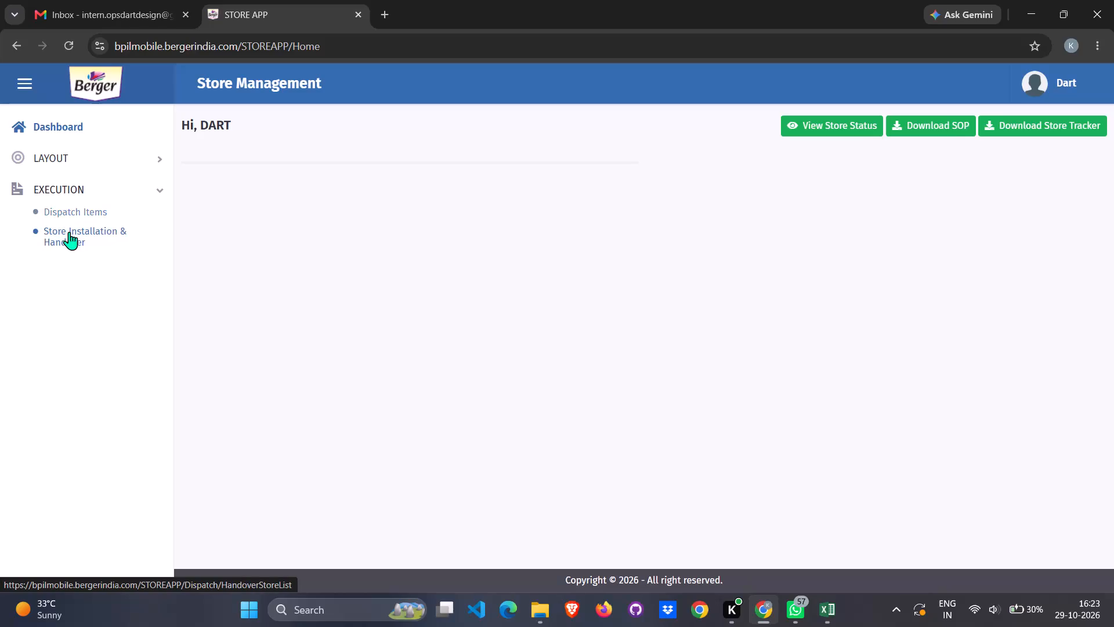
Open the Store Installation & Handover store list in the Store Management portal.
{"action": "left_click", "coordinate": [69, 232]}
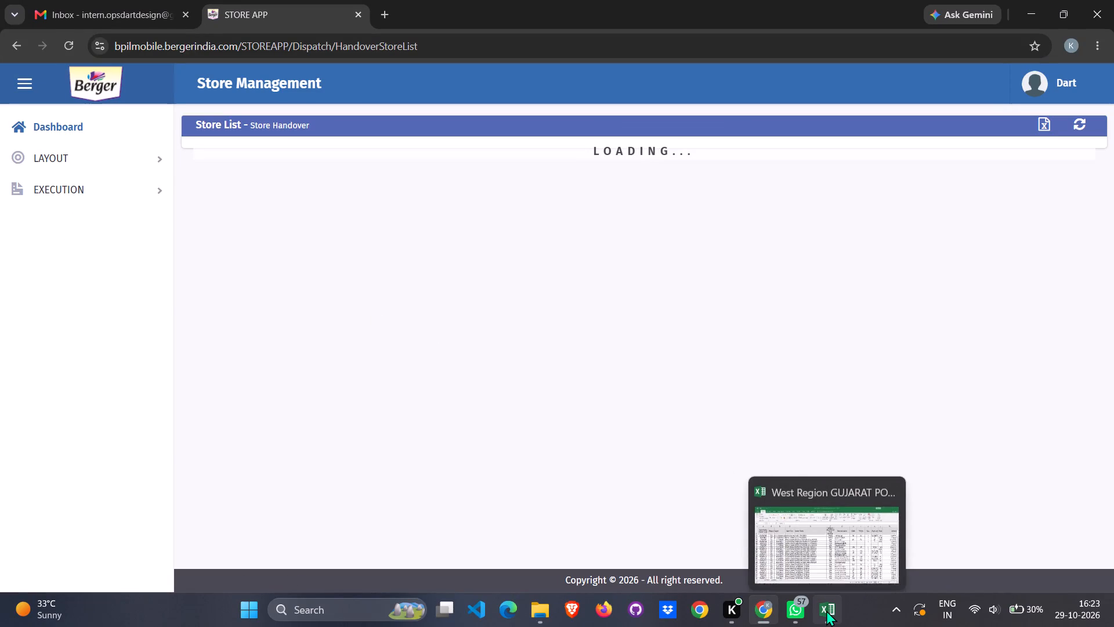
Switch to the Excel workbook and copy SHREE BALKRUSHNA AGENCY's store code S0080727 from the Detailed sheet.
{"action": "left_click", "coordinate": [831, 552]}
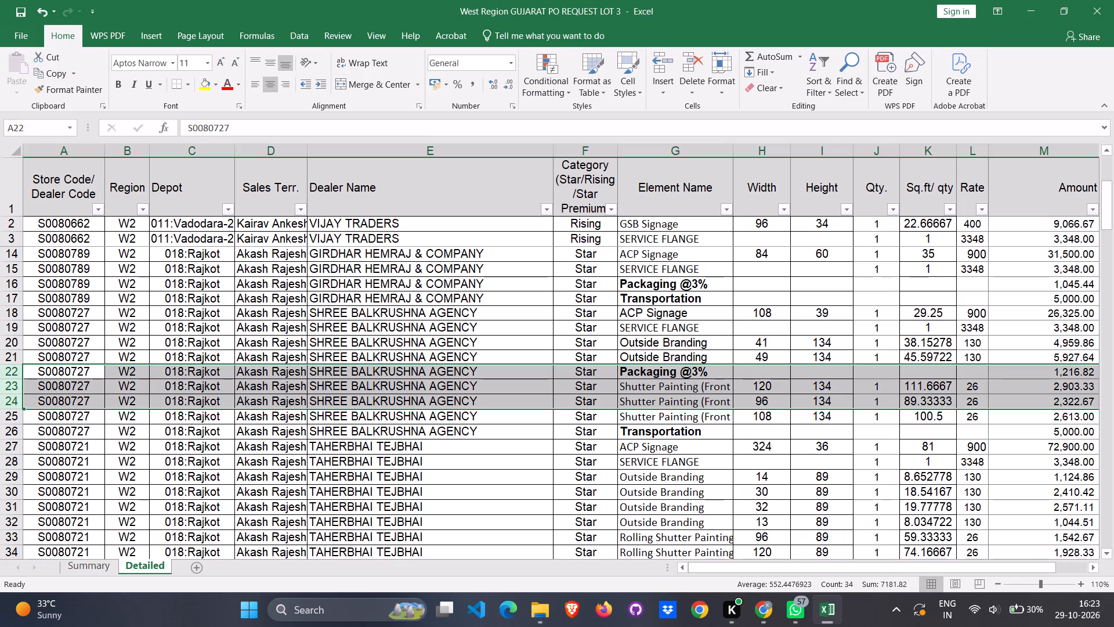
{"action": "left_click", "coordinate": [67, 388]}
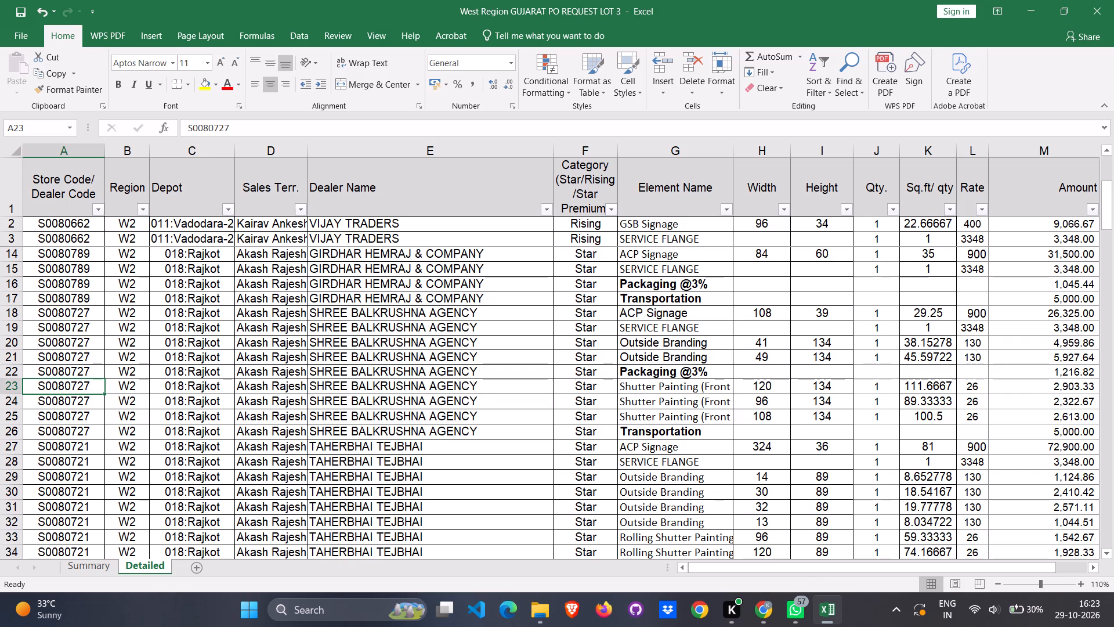
{"action": "key", "text": "ctrl+c"}
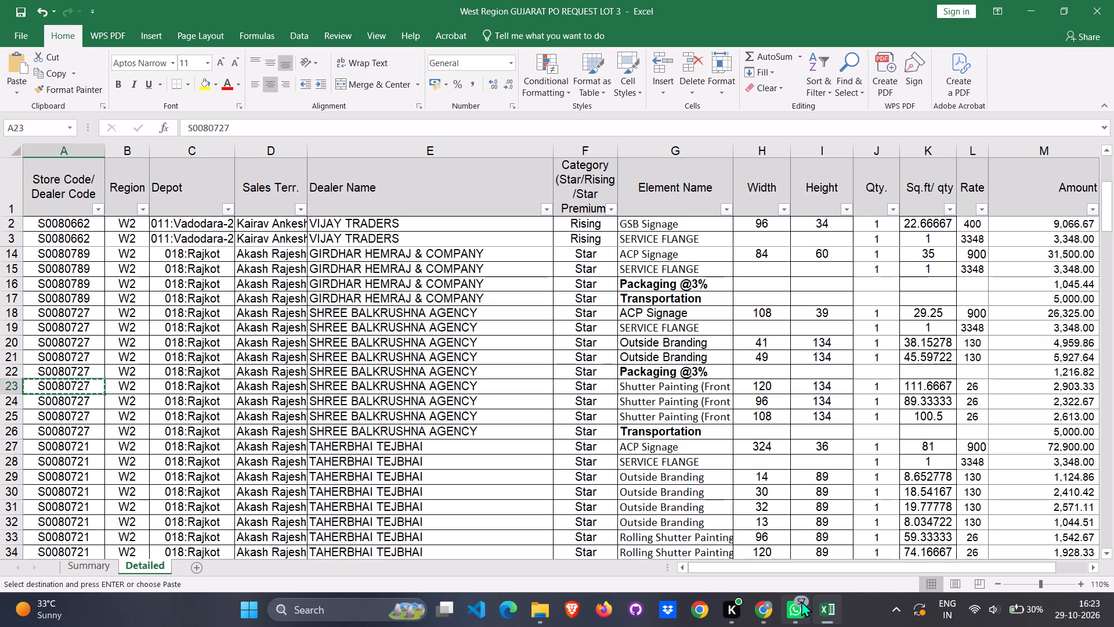
Switch to Chrome's Store Handover list, find store S0080727, and examine the Layout Item List quantities in its details.
{"action": "left_click", "coordinate": [762, 602]}
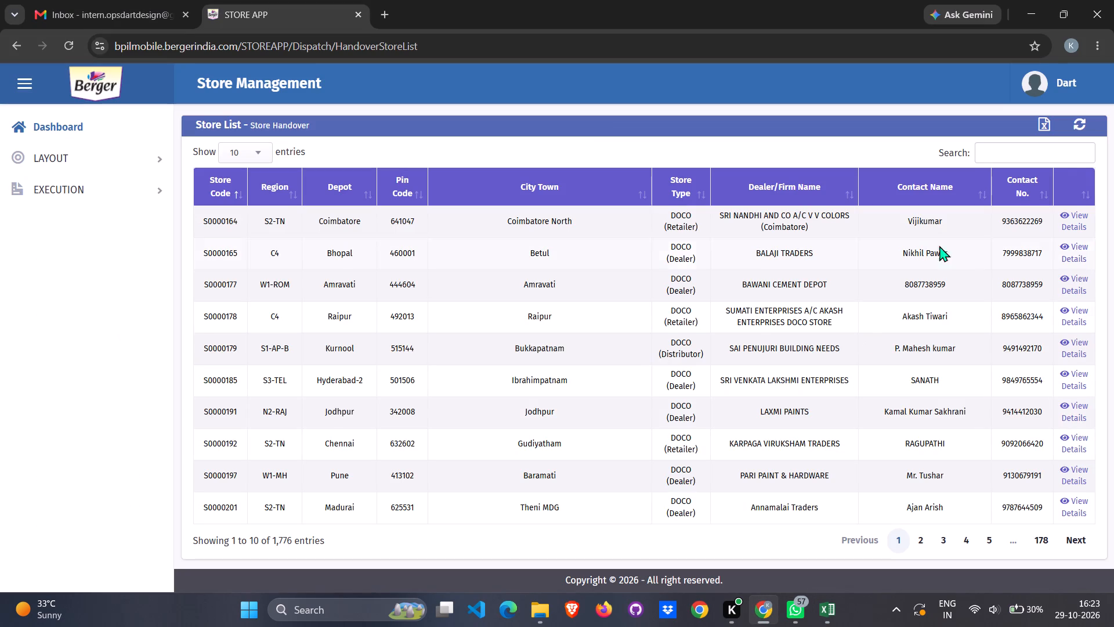
{"action": "left_click", "coordinate": [1040, 151]}
{"action": "key", "text": "ctrl+v"}
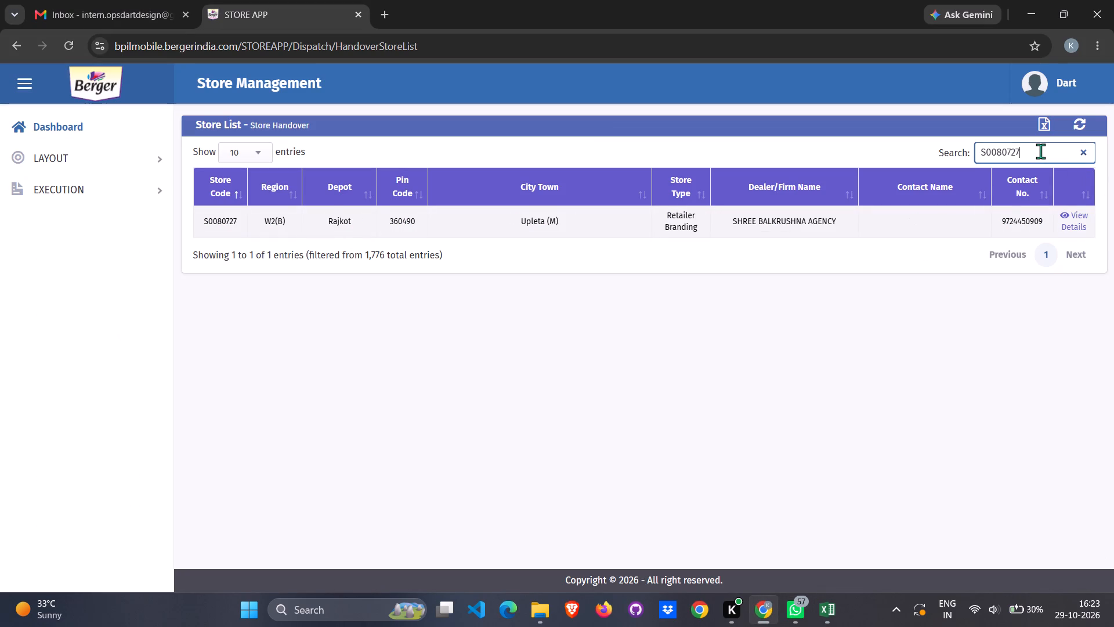
{"action": "left_click", "coordinate": [1079, 227]}
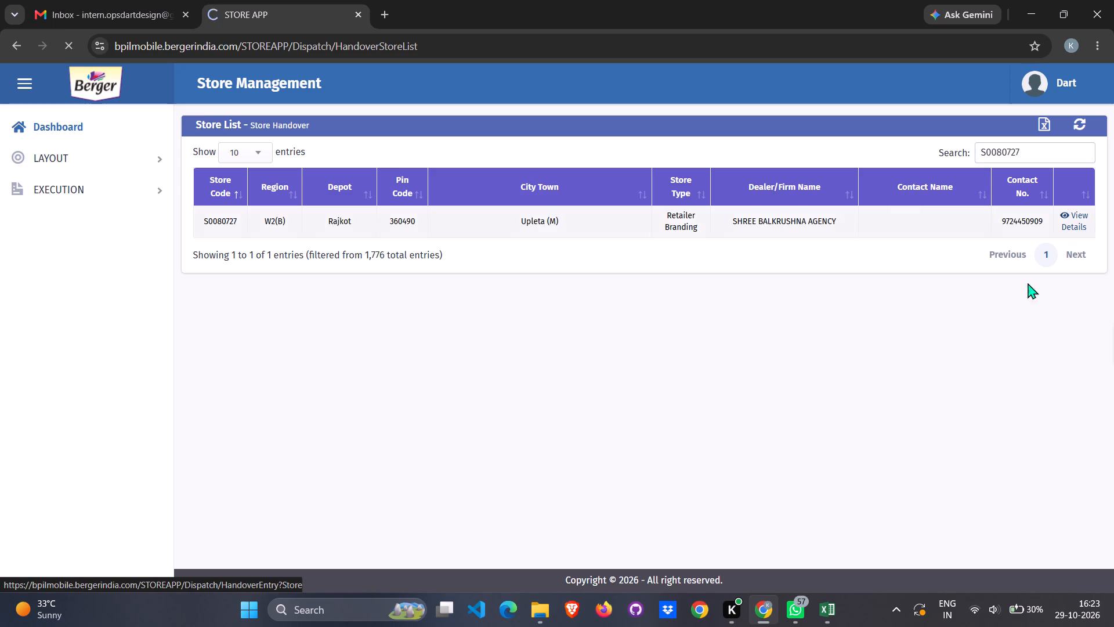
{"action": "scroll", "coordinate": [742, 377], "scroll_direction": "down", "scroll_amount": 10}
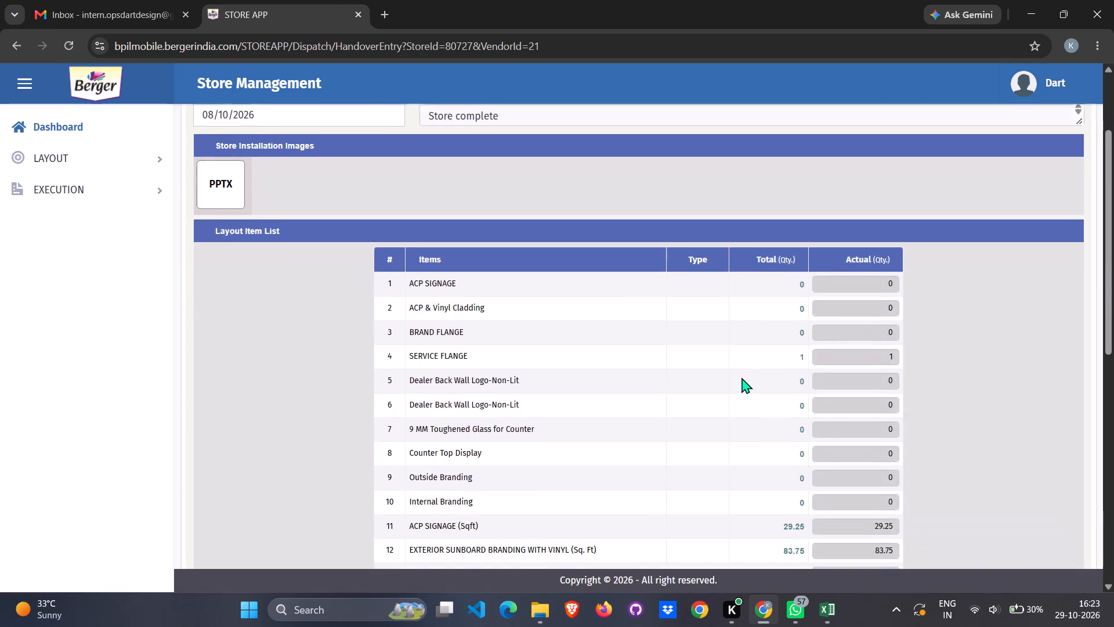
{"action": "scroll", "coordinate": [742, 377], "scroll_direction": "down", "scroll_amount": 12}
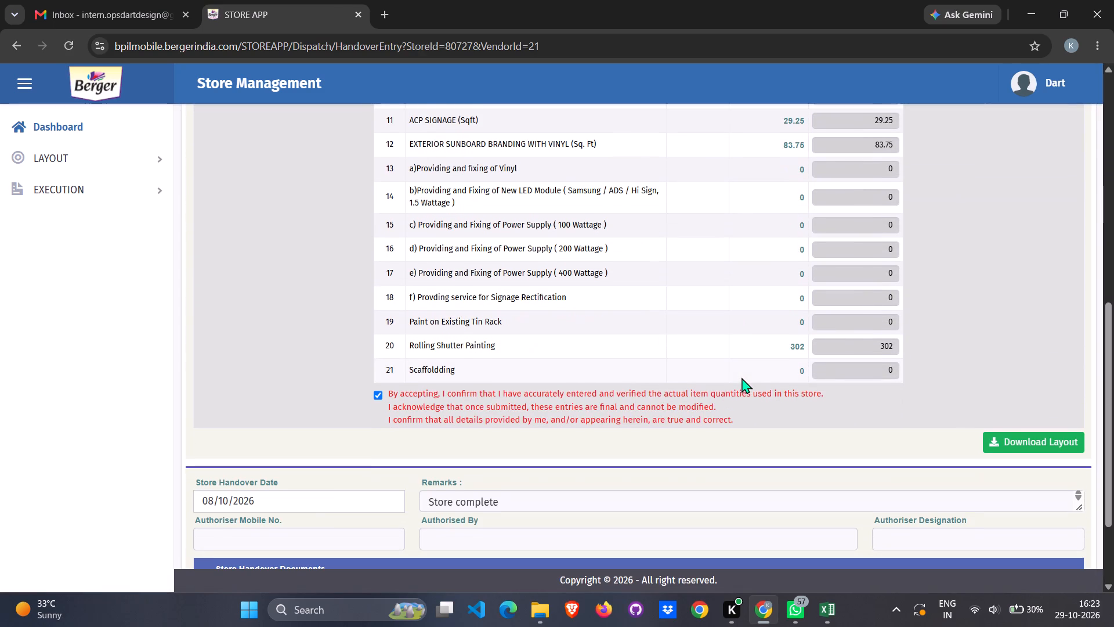
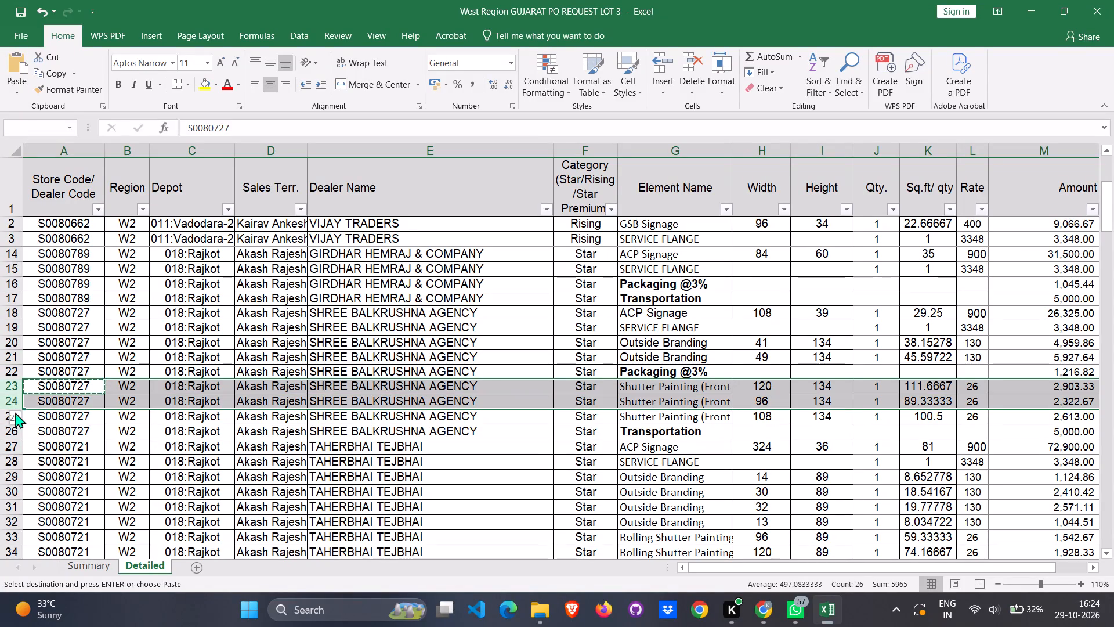
Save the workbook.
{"action": "left_click", "coordinate": [7, 415], "text": "shift"}
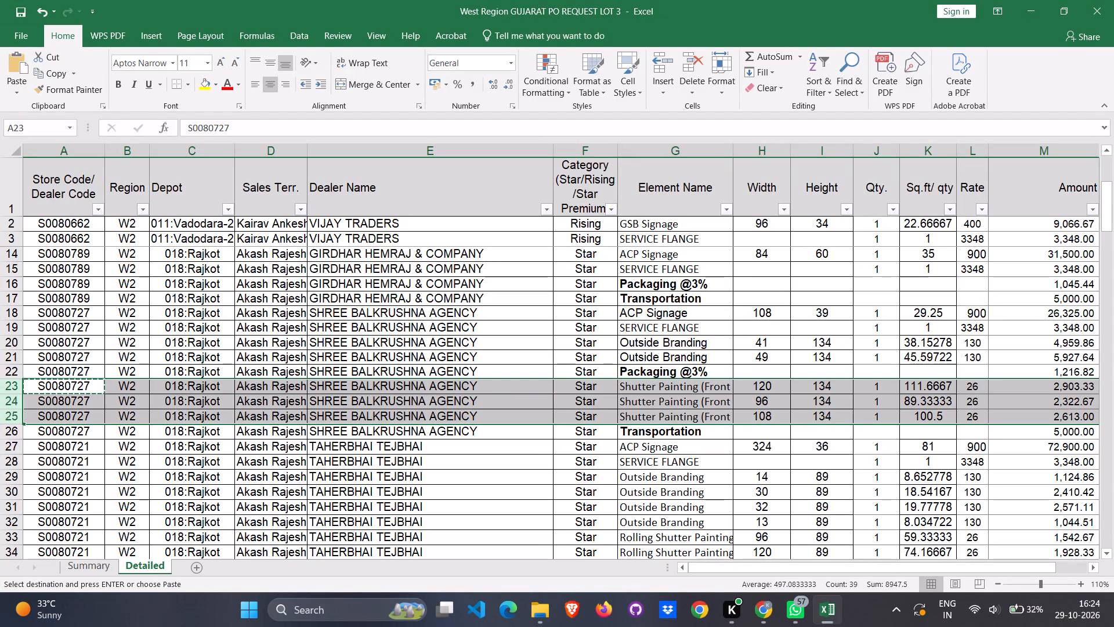
{"action": "key", "text": "ctrl+s"}
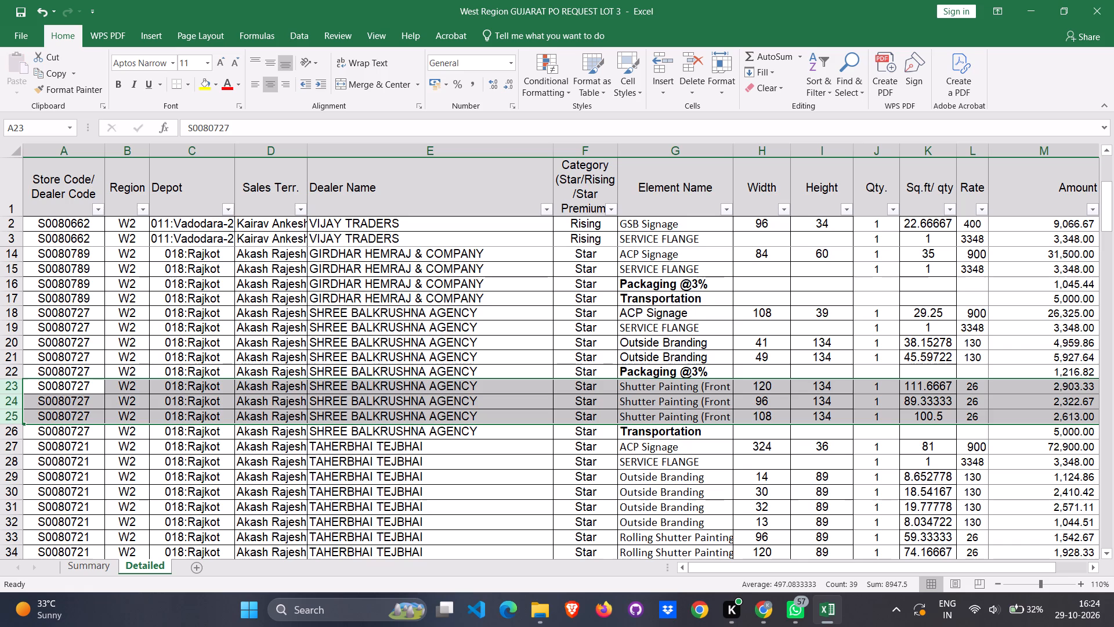
Bold the Packaging @3% and Transportation amounts for VIJAY TRADERS in the Amount column.
{"action": "left_click", "coordinate": [637, 430]}
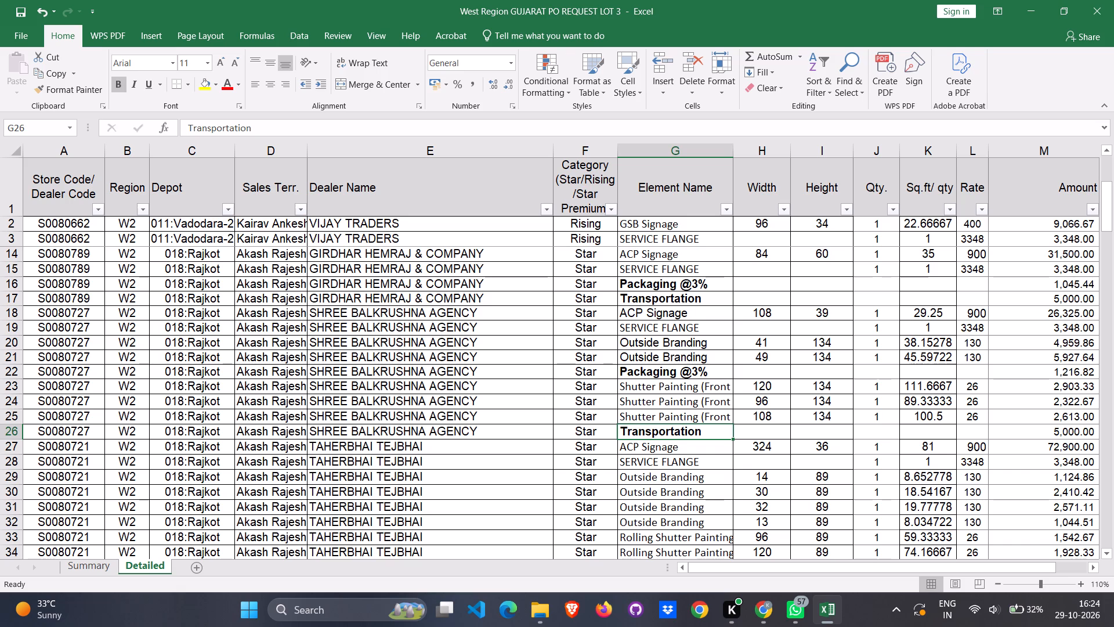
{"action": "scroll", "coordinate": [837, 417], "scroll_direction": "down", "scroll_amount": 4}
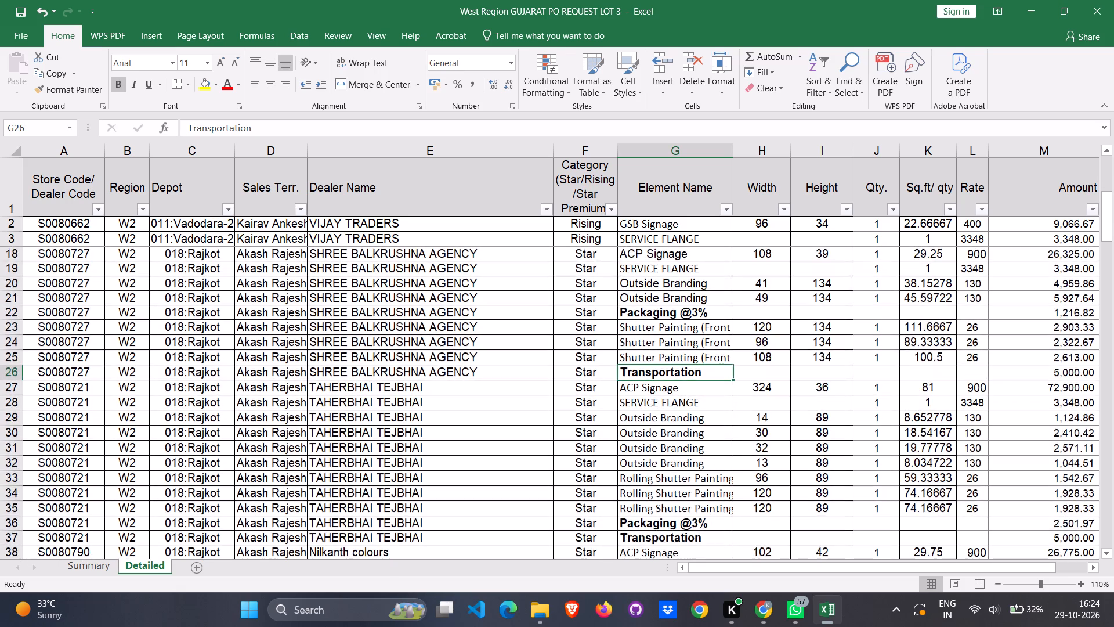
{"action": "scroll", "coordinate": [837, 417], "scroll_direction": "down", "scroll_amount": 3}
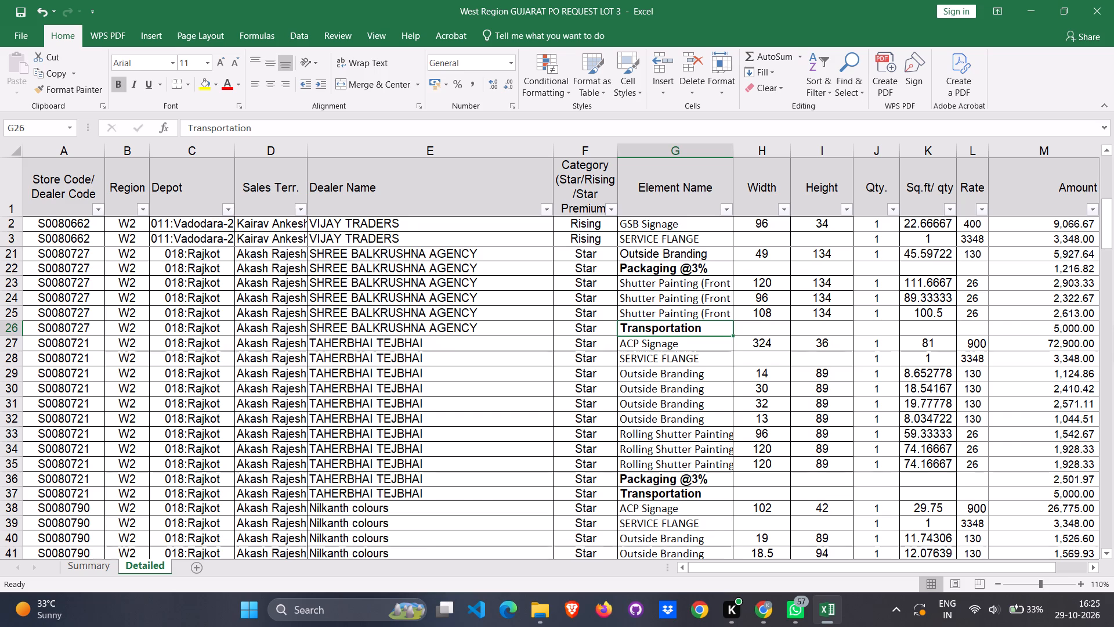
{"action": "scroll", "coordinate": [1032, 326], "scroll_direction": "up", "scroll_amount": 6}
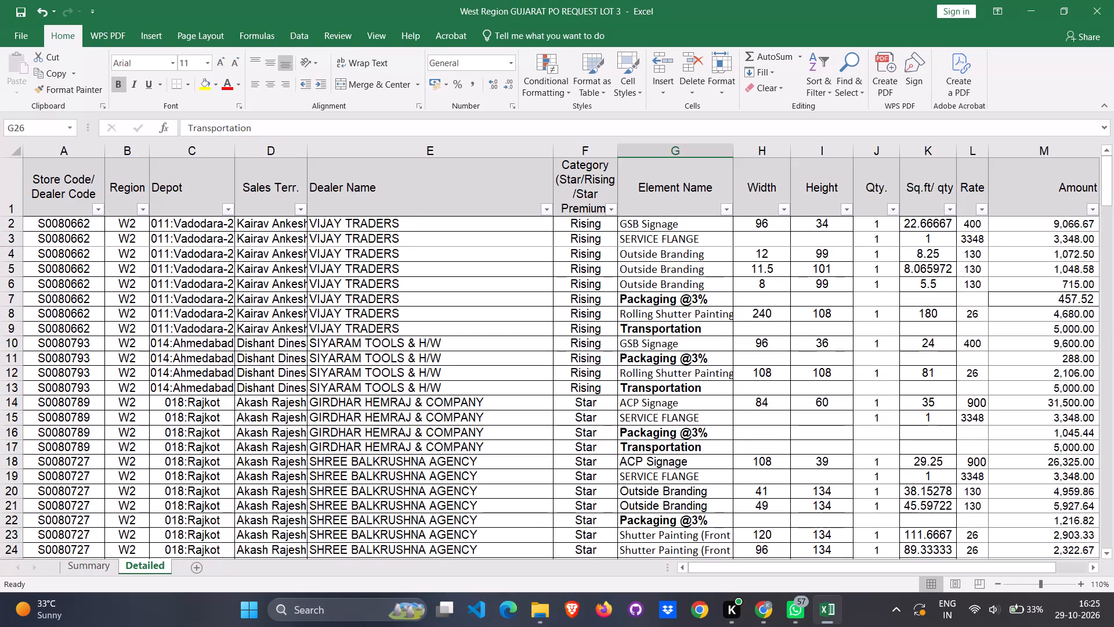
{"action": "left_click", "coordinate": [1077, 297]}
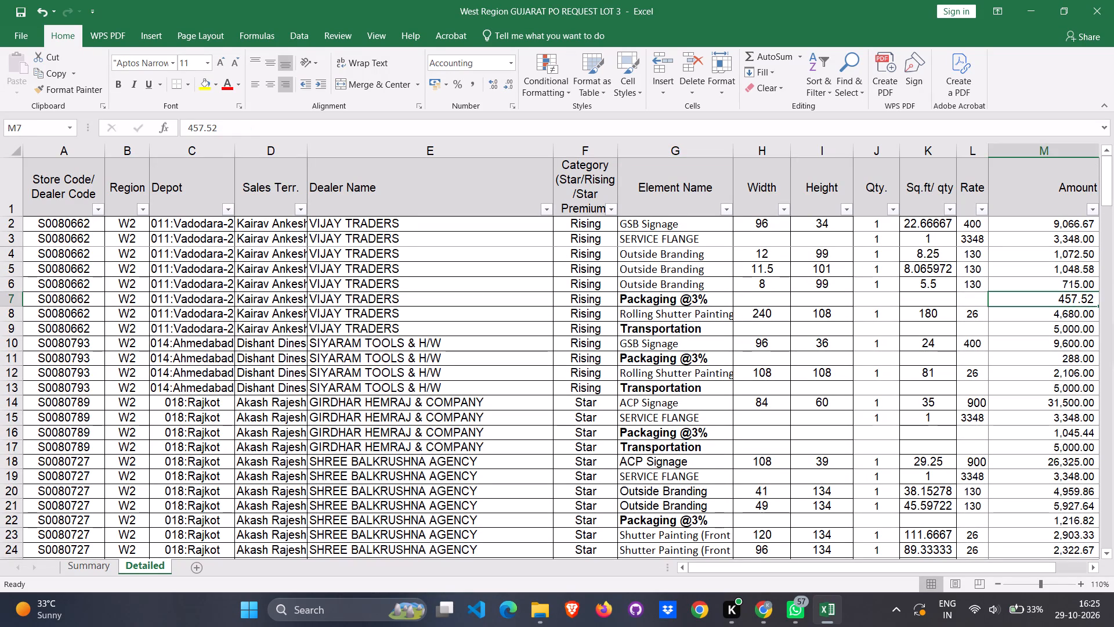
{"action": "left_click", "coordinate": [122, 90]}
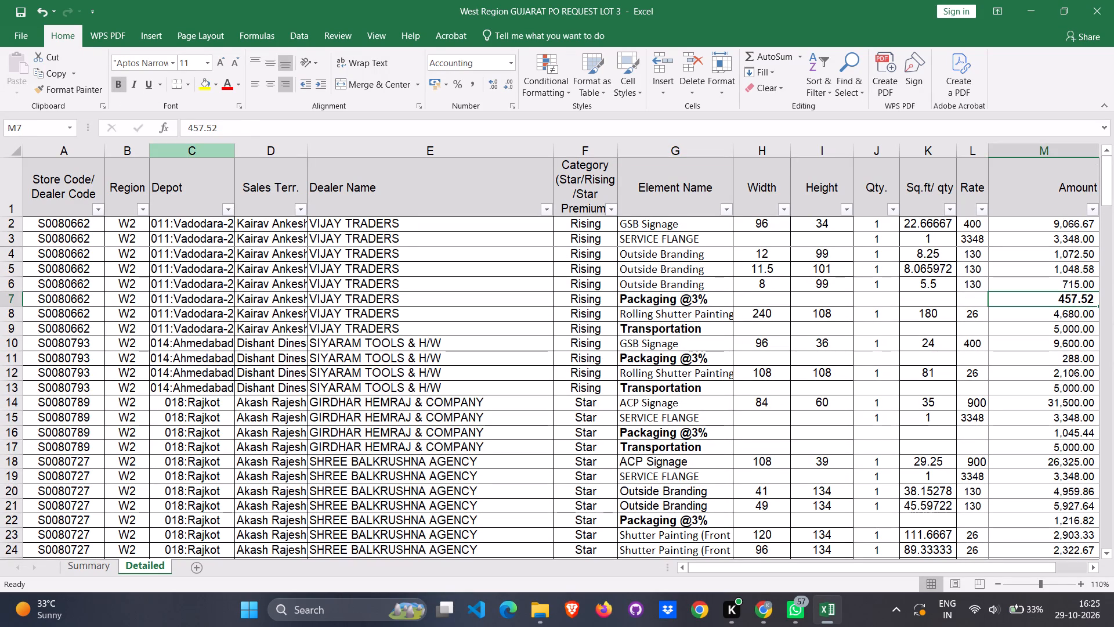
{"action": "left_click", "coordinate": [1073, 333]}
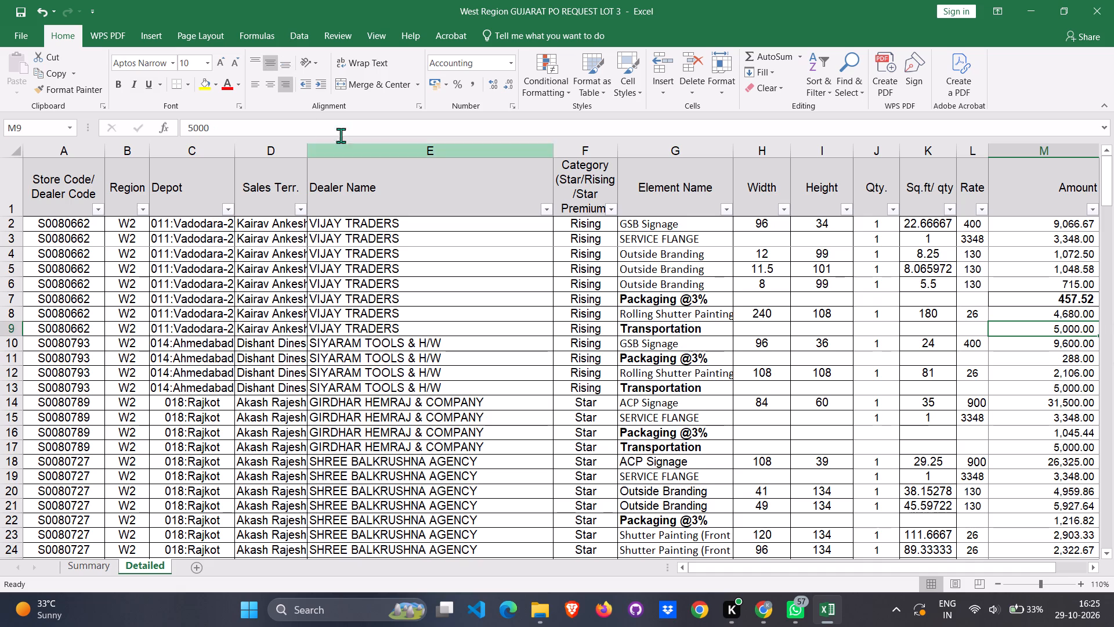
{"action": "left_click", "coordinate": [115, 81]}
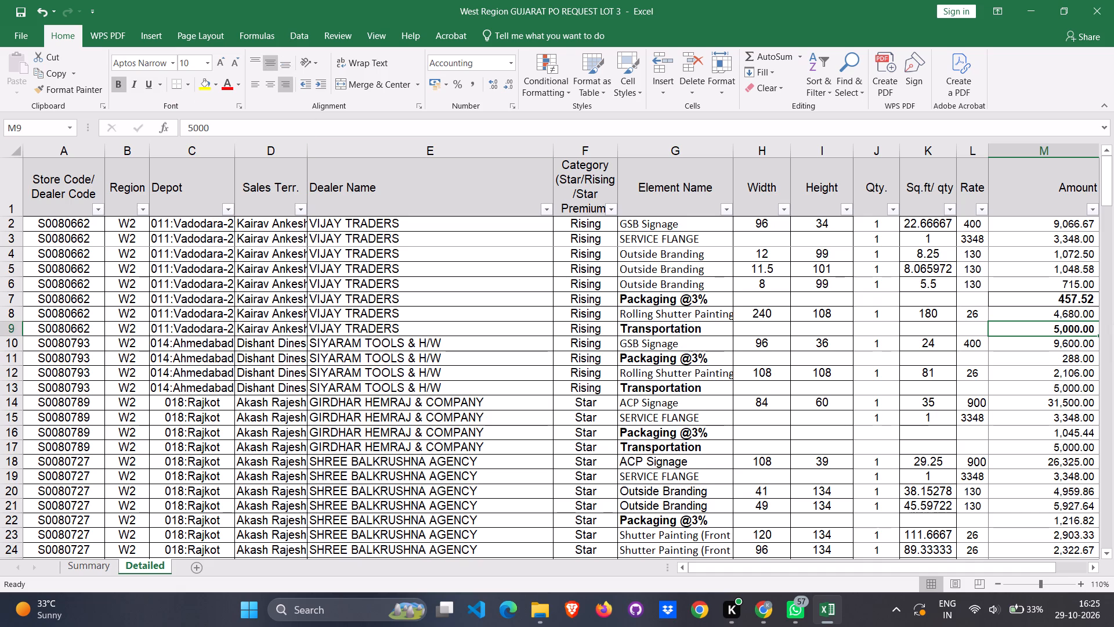
{"action": "left_click", "coordinate": [117, 85]}
{"action": "left_click", "coordinate": [113, 89]}
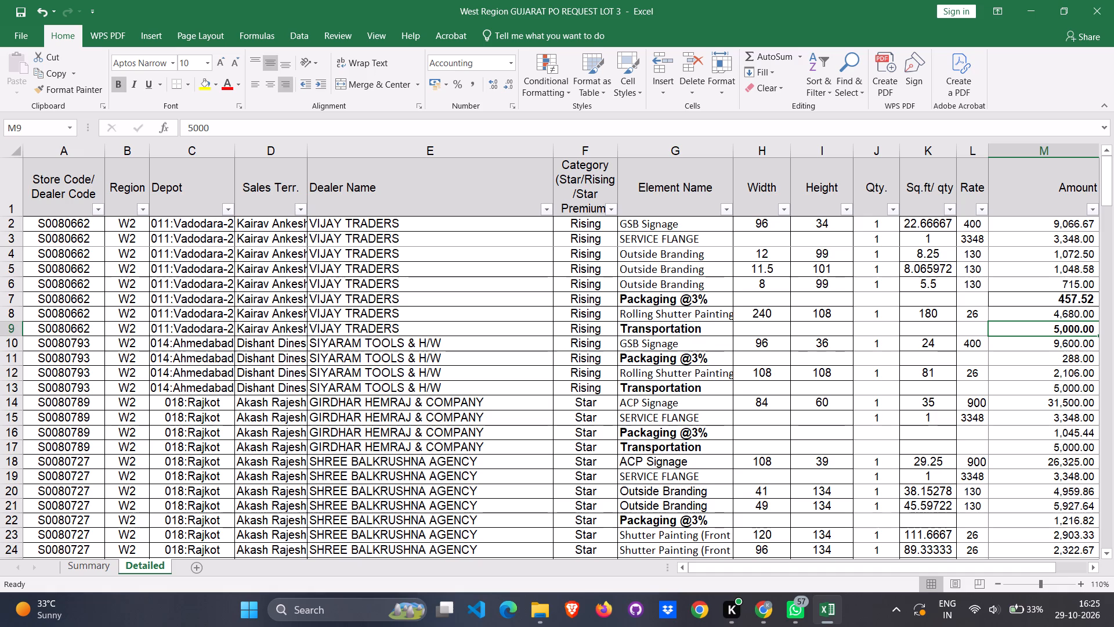
Bold the Packaging @3% and Transportation amounts for SIYARAM TOOLS & H/W and GIRDHAR HEMRAJ & COMPANY.
{"action": "left_click", "coordinate": [1044, 361]}
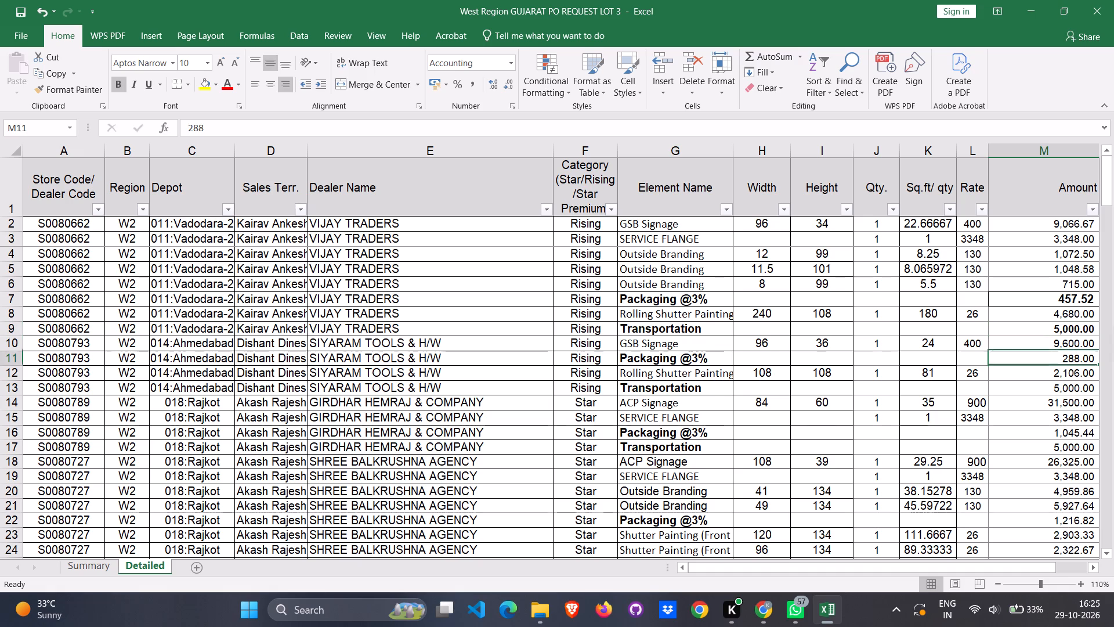
{"action": "left_click", "coordinate": [122, 80]}
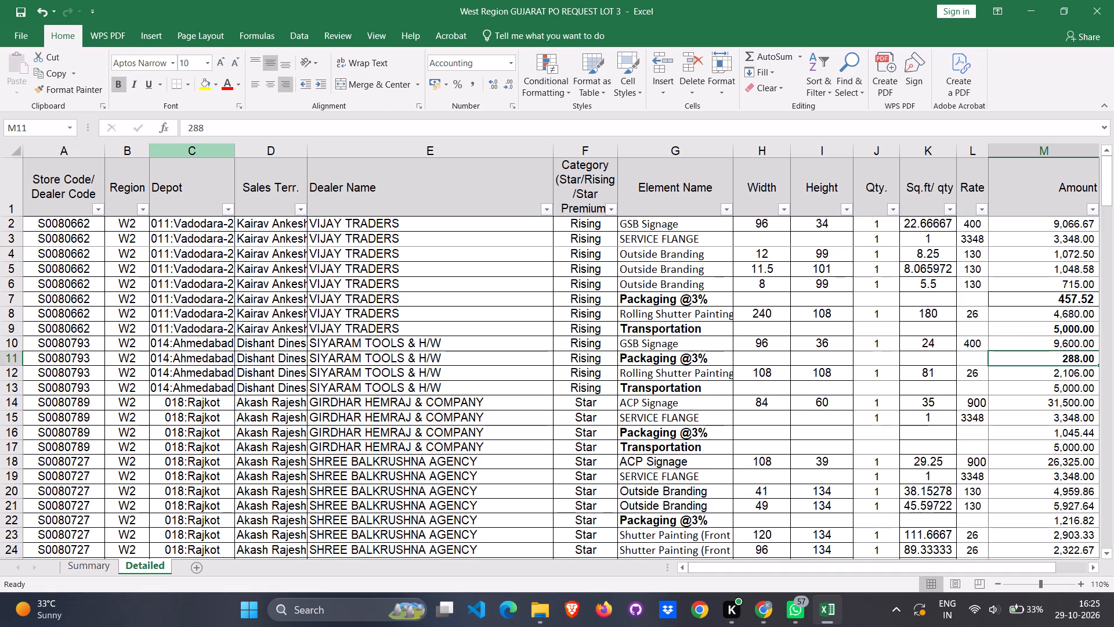
{"action": "left_click", "coordinate": [1028, 392]}
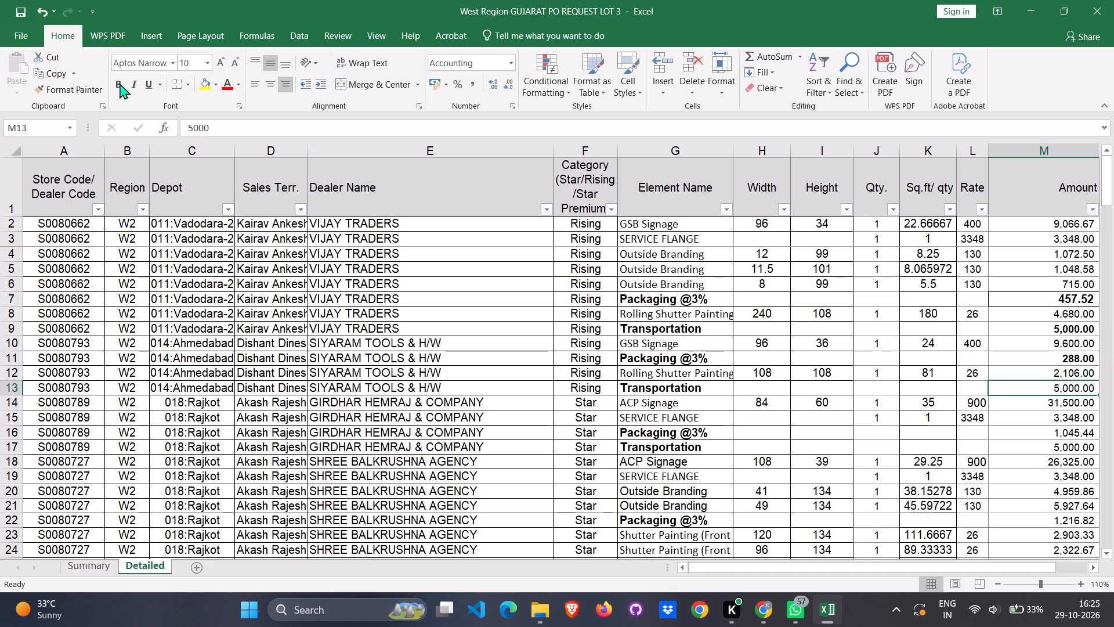
{"action": "left_click", "coordinate": [120, 83]}
{"action": "left_click", "coordinate": [1058, 436]}
{"action": "key", "text": "shift+Down"}
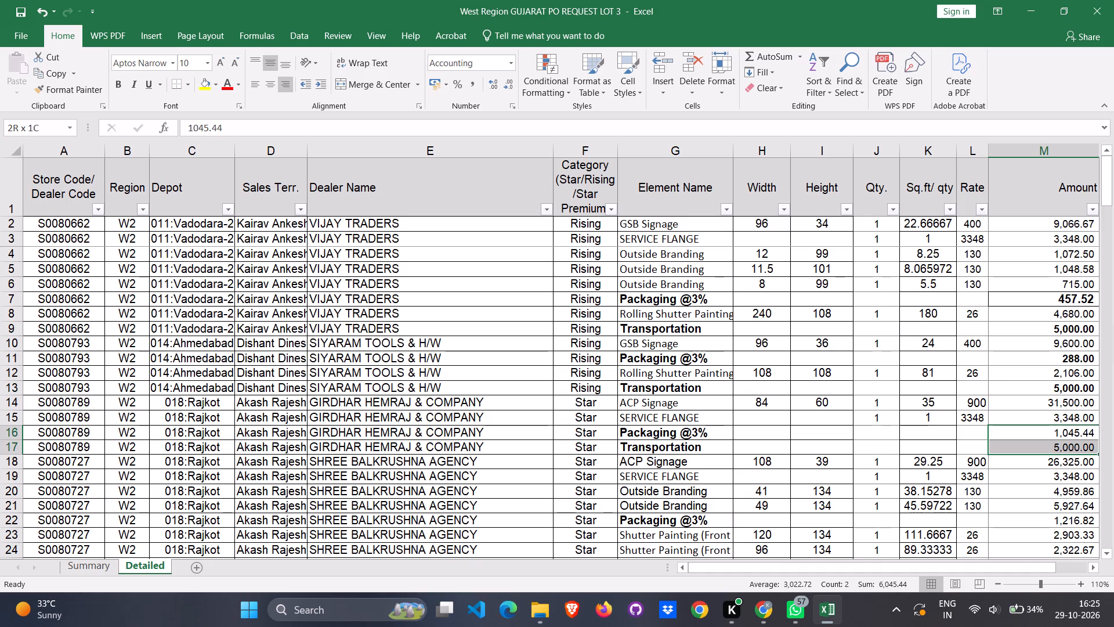
{"action": "left_click", "coordinate": [121, 88]}
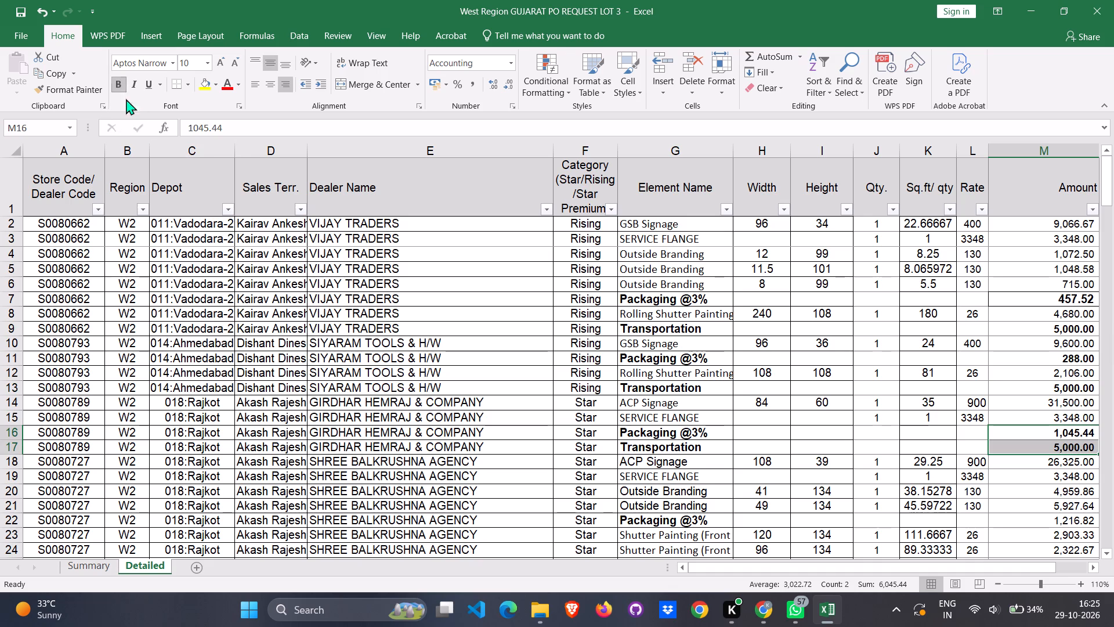
Bold SHREE BALKRUSHNA AGENCY's Packaging @3% and Transportation amounts in rows 22 and 26.
{"action": "scroll", "coordinate": [857, 333], "scroll_direction": "down", "scroll_amount": 6}
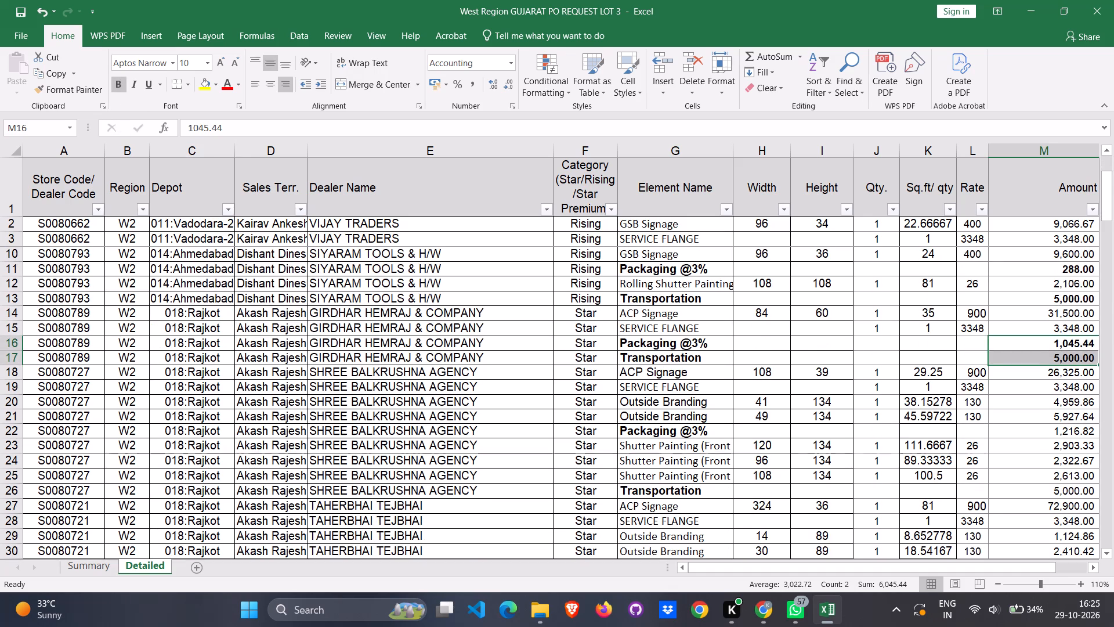
{"action": "left_click", "coordinate": [1052, 435]}
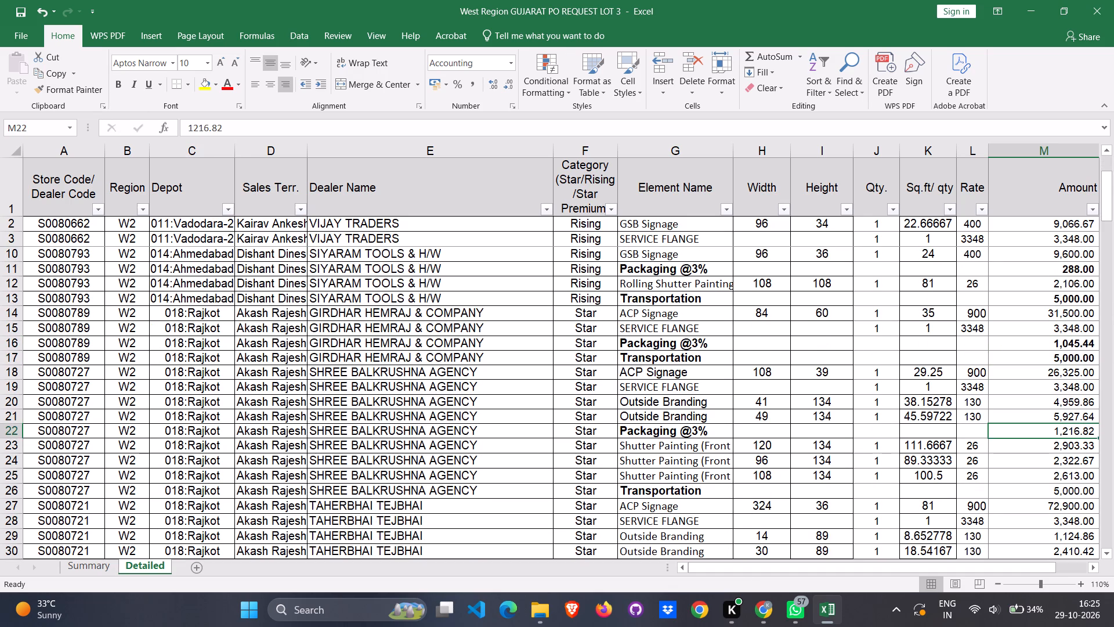
{"action": "left_click", "coordinate": [114, 83]}
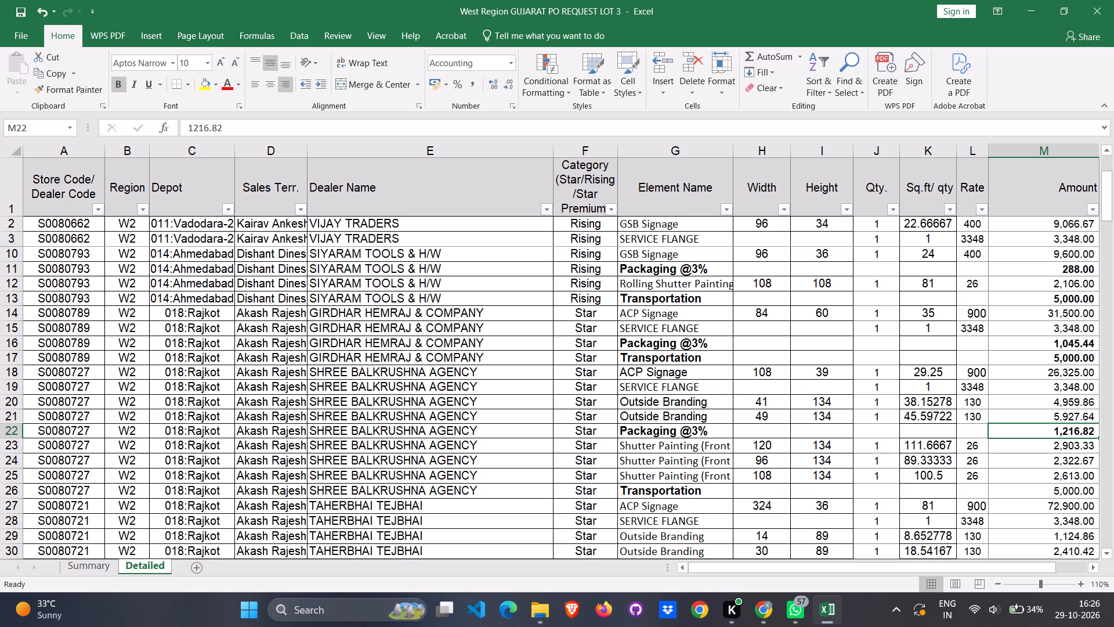
{"action": "left_click", "coordinate": [1021, 495]}
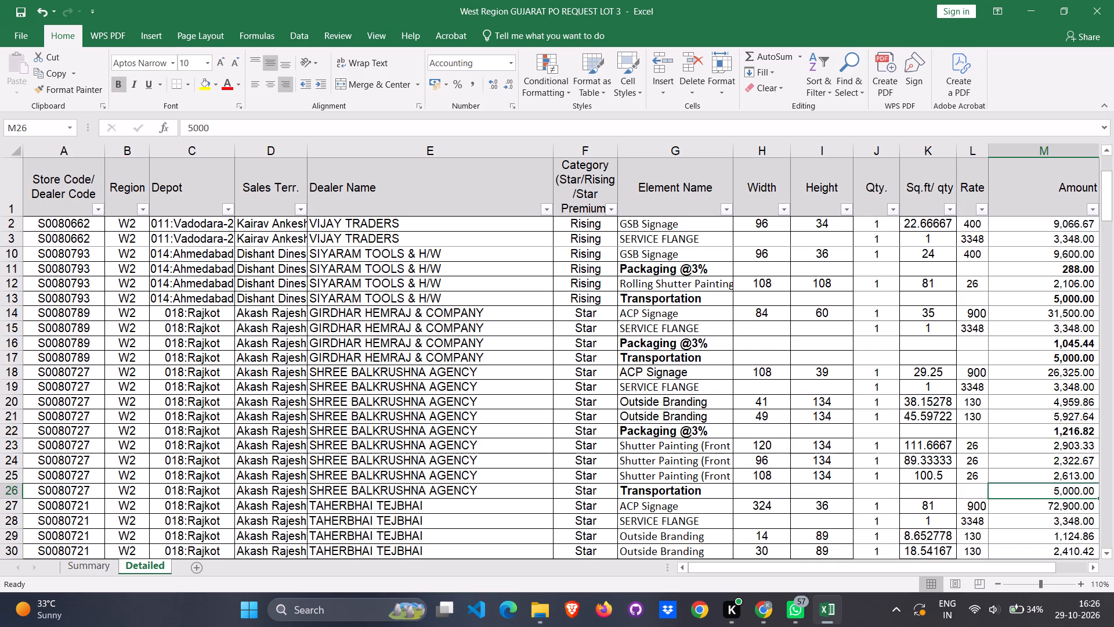
{"action": "left_click", "coordinate": [119, 83]}
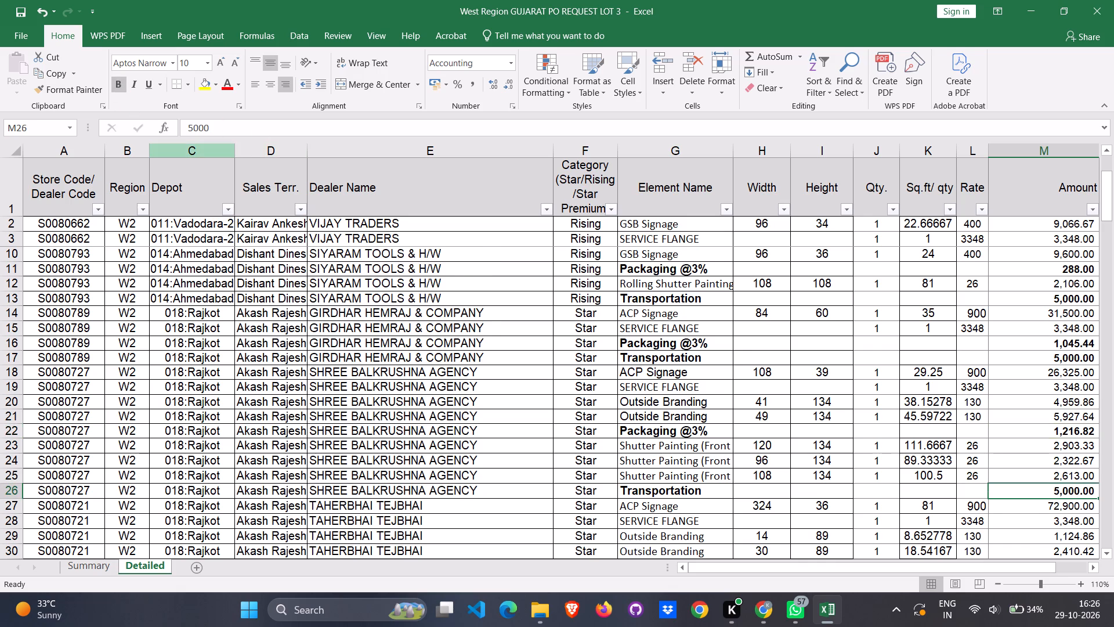
Bold the Packaging @3% and Transportation amounts for store S0080721 in rows 36 and 37.
{"action": "scroll", "coordinate": [865, 364], "scroll_direction": "down", "scroll_amount": 12}
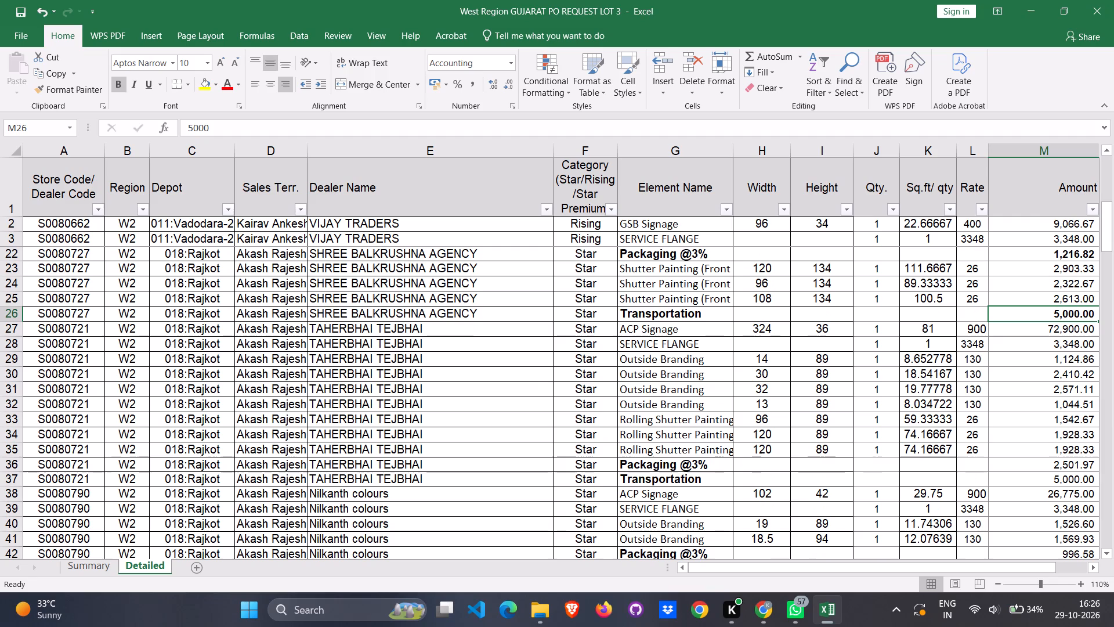
{"action": "left_click", "coordinate": [1044, 464]}
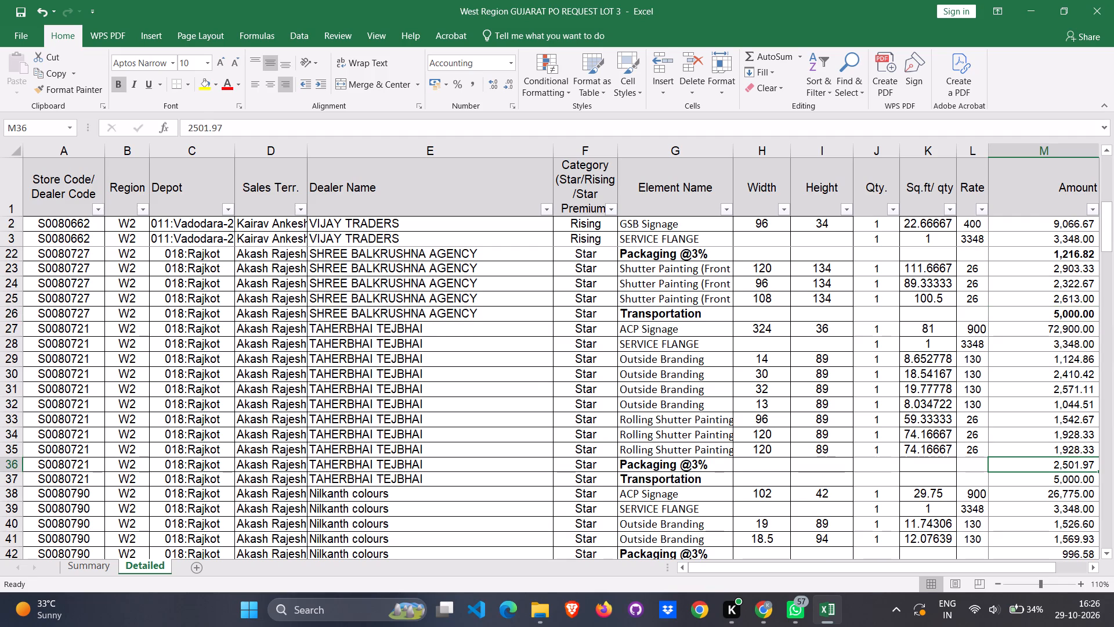
{"action": "key", "text": "shift+Down"}
{"action": "left_click", "coordinate": [120, 87]}
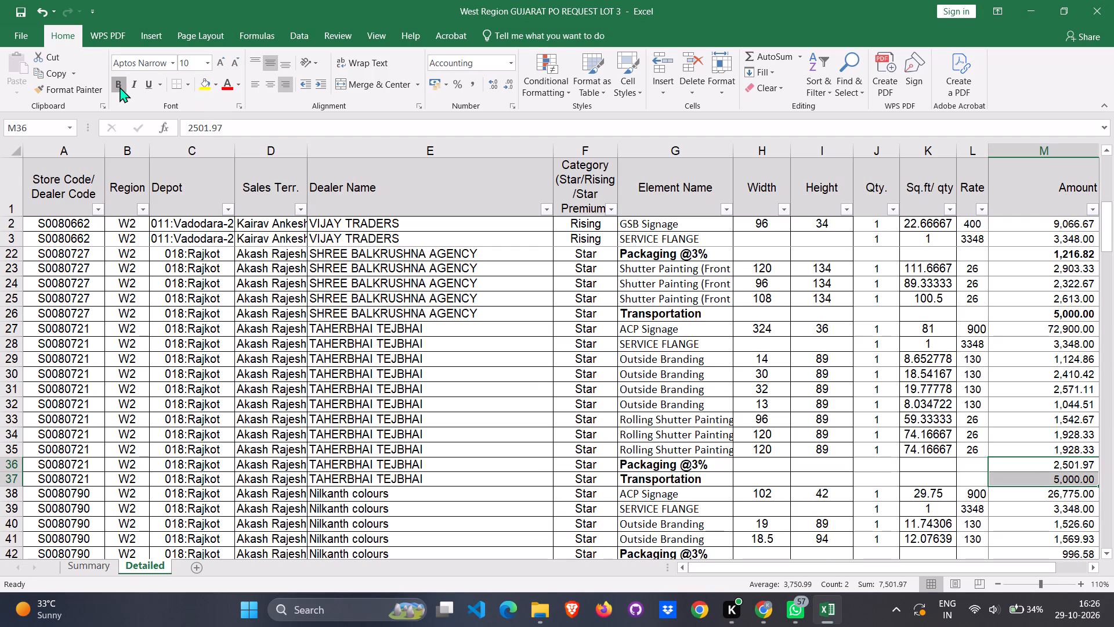
Bold the Packaging @3% and Transportation amounts for Nilkanth colours in rows 42 and 43.
{"action": "scroll", "coordinate": [897, 349], "scroll_direction": "down", "scroll_amount": 9}
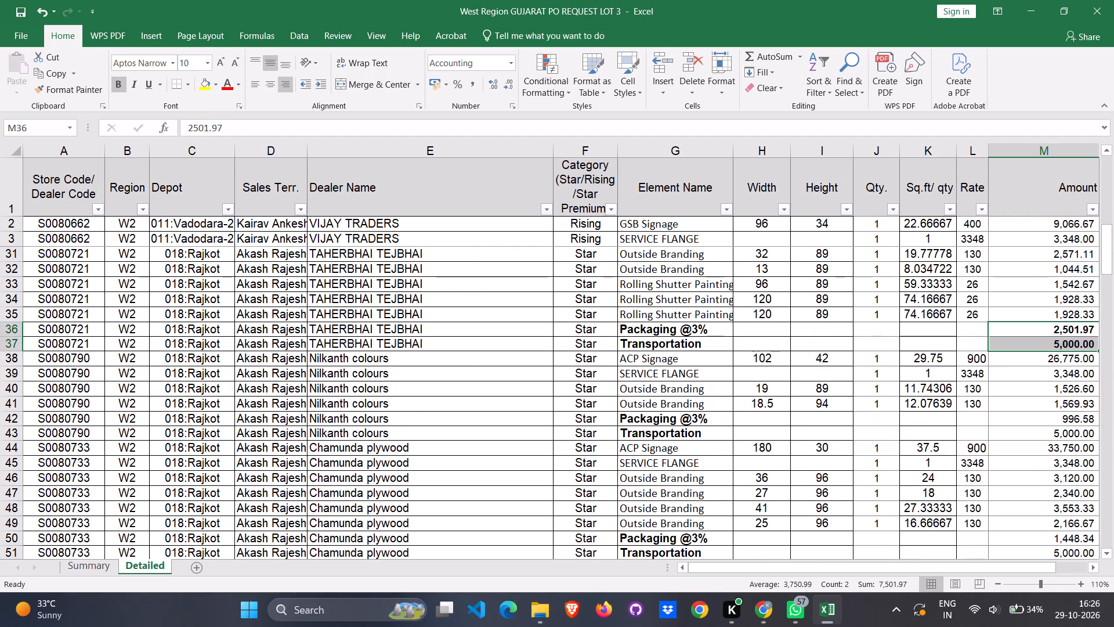
{"action": "left_click", "coordinate": [1017, 422]}
{"action": "key", "text": "shift+Down"}
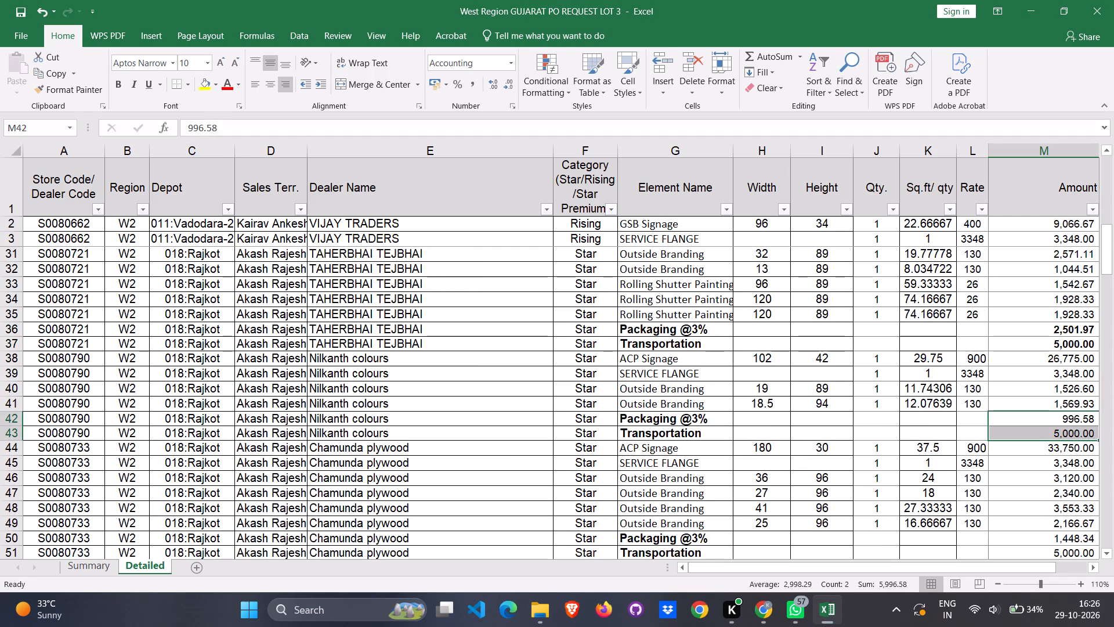
{"action": "left_click", "coordinate": [120, 85]}
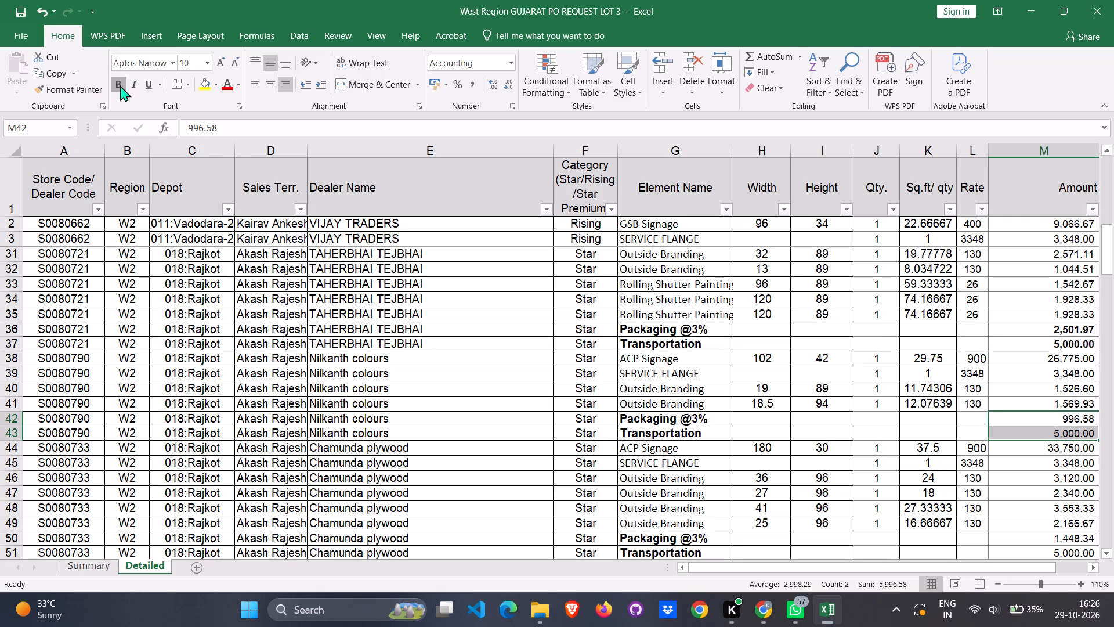
Bold the Packaging @3% and Transportation amounts for Chamunda plywood in rows 50 and 51.
{"action": "scroll", "coordinate": [729, 463], "scroll_direction": "down", "scroll_amount": 7}
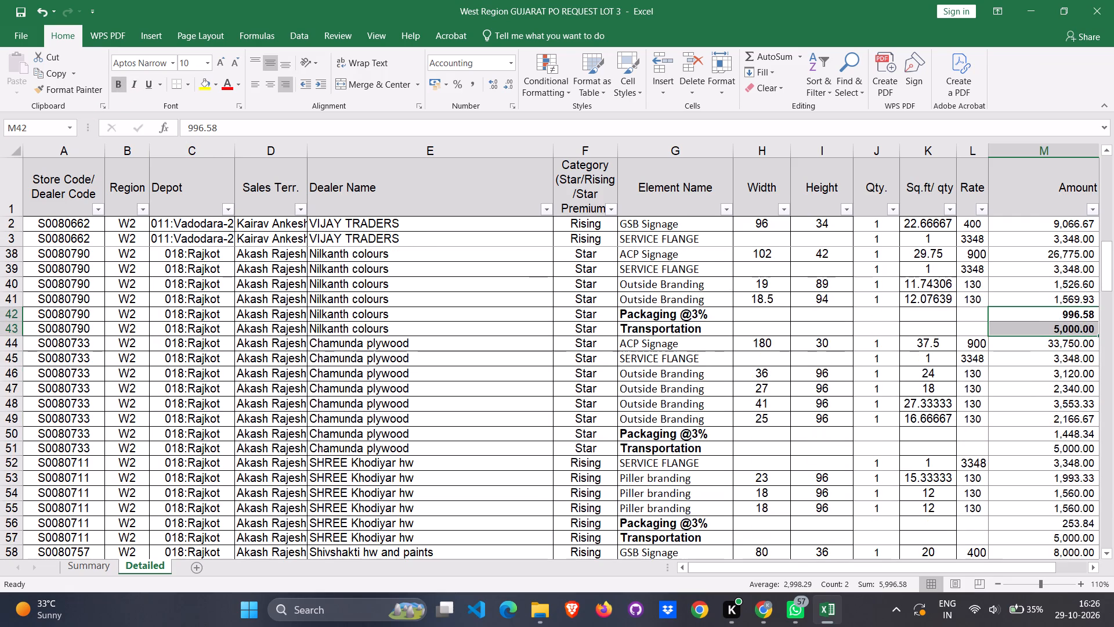
{"action": "scroll", "coordinate": [734, 463], "scroll_direction": "down", "scroll_amount": 1}
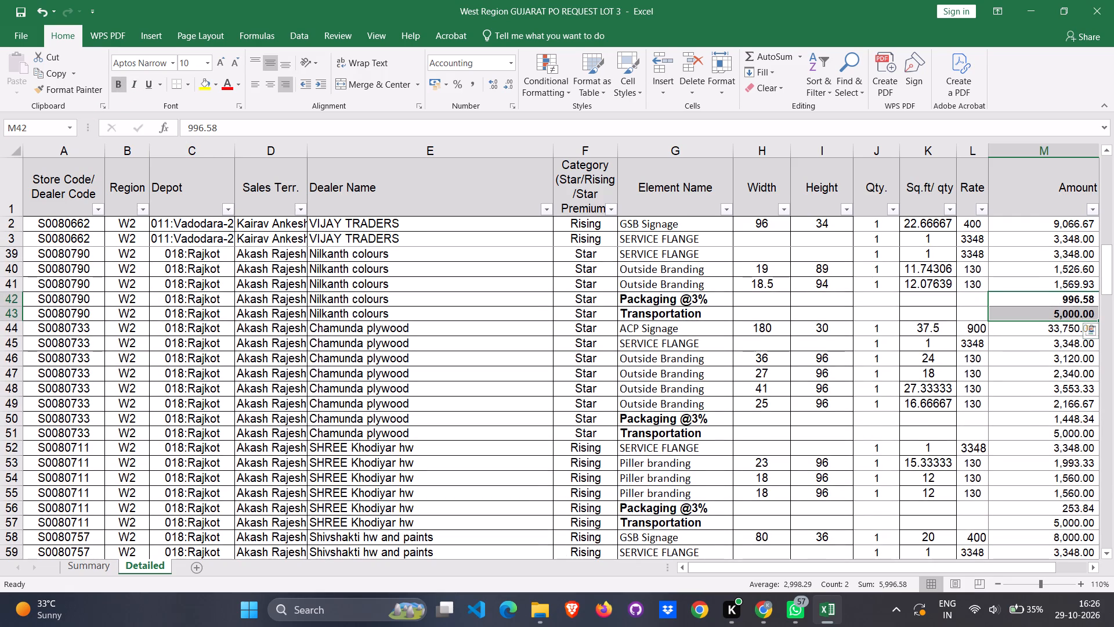
{"action": "left_click", "coordinate": [1010, 421]}
{"action": "key", "text": "shift+Down"}
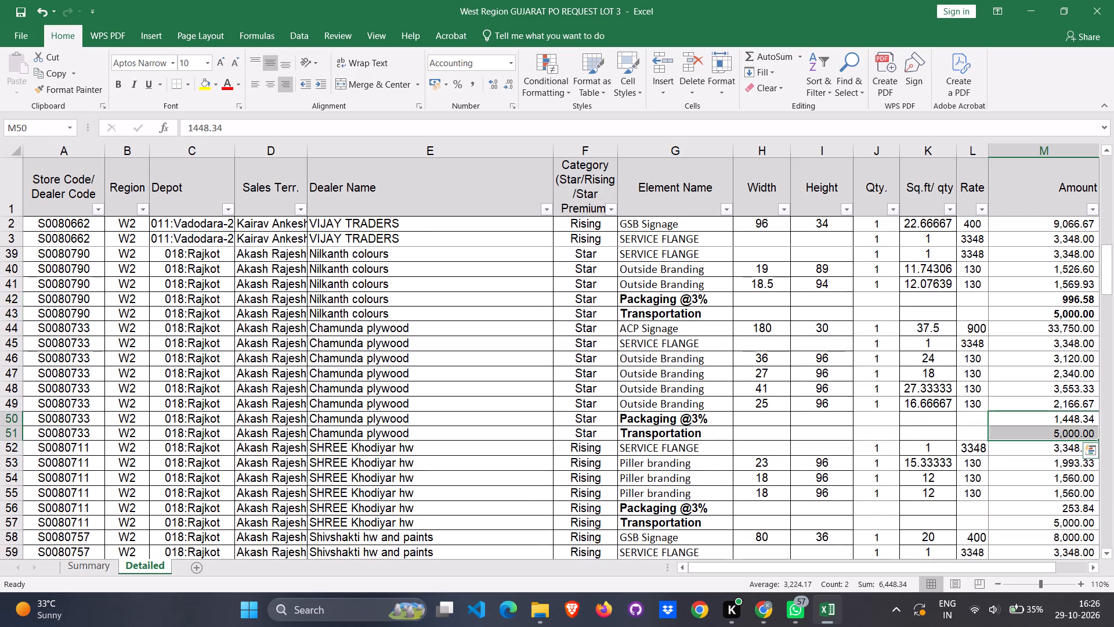
{"action": "left_click", "coordinate": [116, 82]}
Bold the Packaging @3% and Transportation amounts for SHREE Khodiyar hw in rows 56 and 57.
{"action": "scroll", "coordinate": [725, 412], "scroll_direction": "down", "scroll_amount": 1}
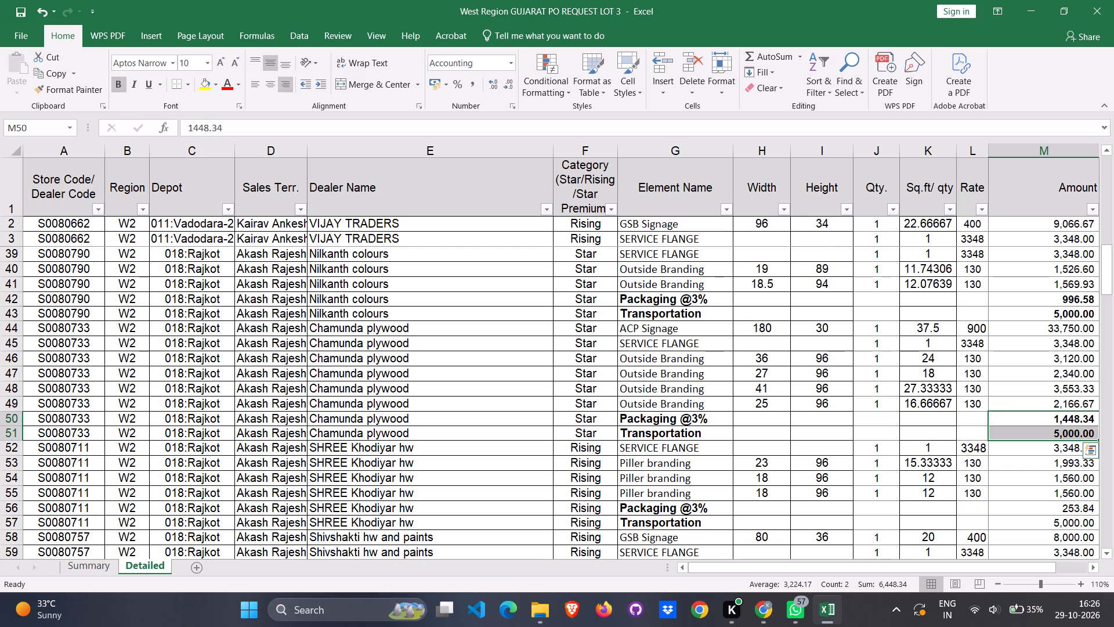
{"action": "scroll", "coordinate": [725, 412], "scroll_direction": "down", "scroll_amount": 4}
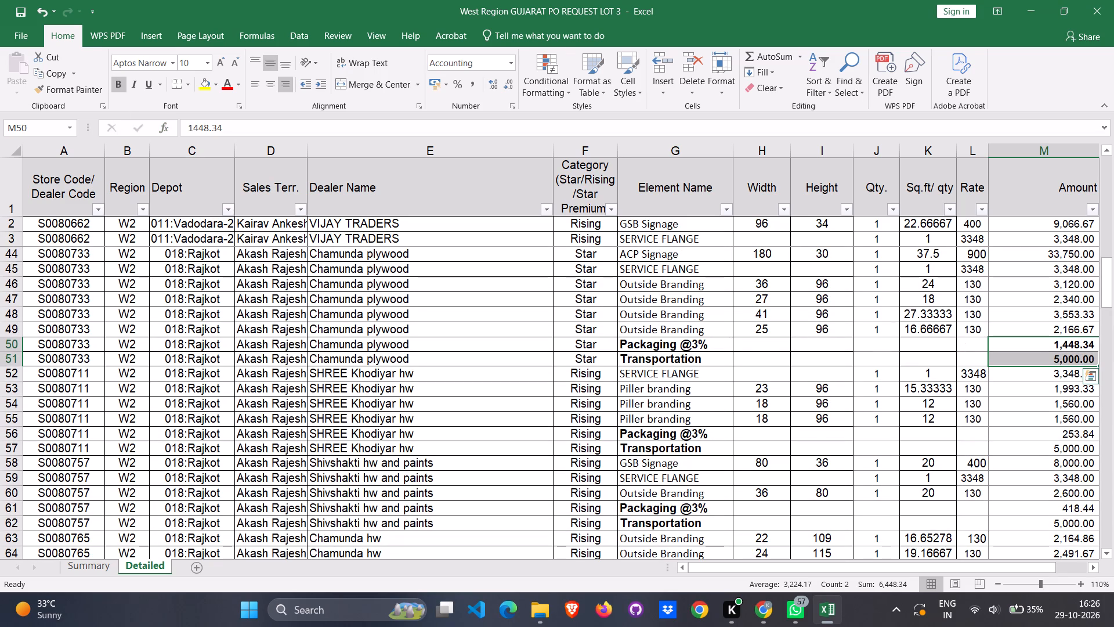
{"action": "left_click", "coordinate": [1049, 437]}
{"action": "key", "text": "shift+Down"}
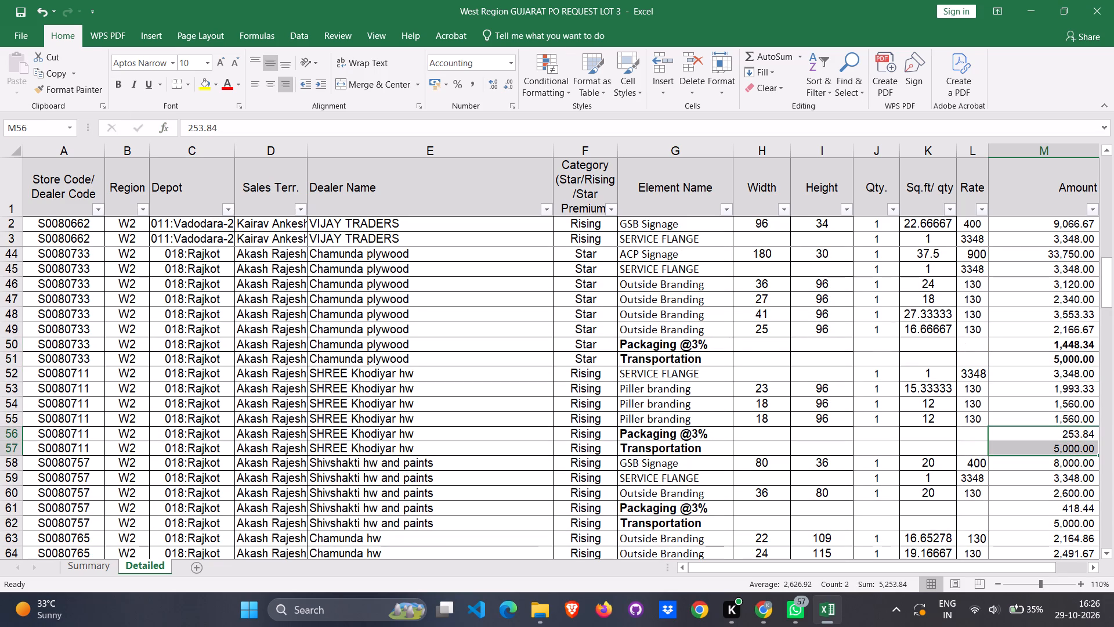
{"action": "left_click", "coordinate": [117, 82]}
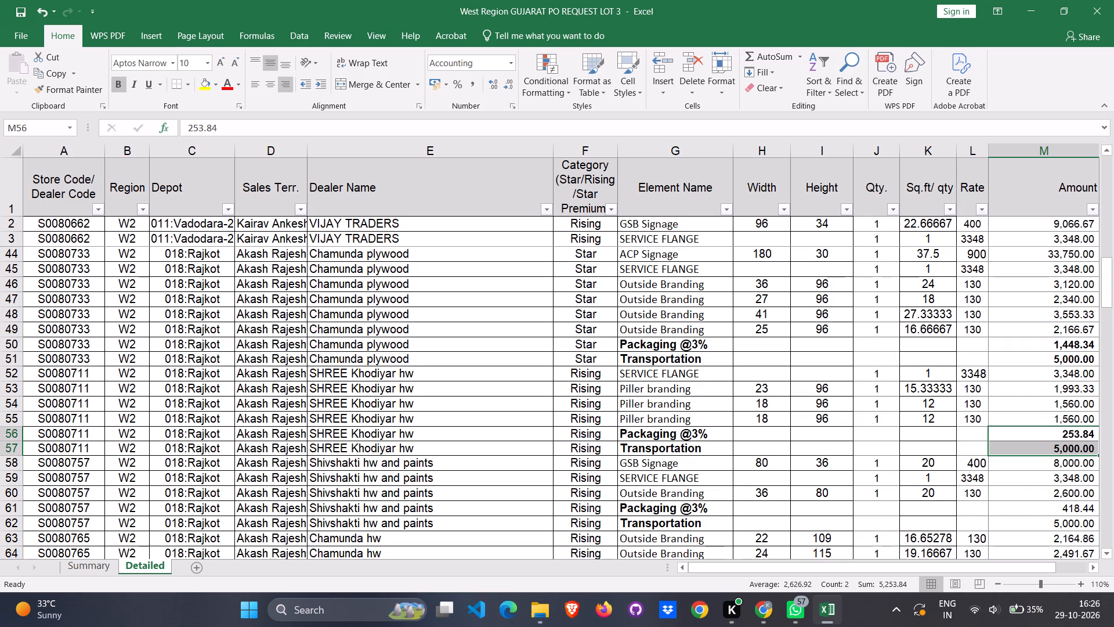
Bold the Packaging @3% and Transportation amounts for Shivshakti hw and paints in rows 61 and 62.
{"action": "scroll", "coordinate": [859, 395], "scroll_direction": "down", "scroll_amount": 7}
{"action": "left_click", "coordinate": [1025, 408]}
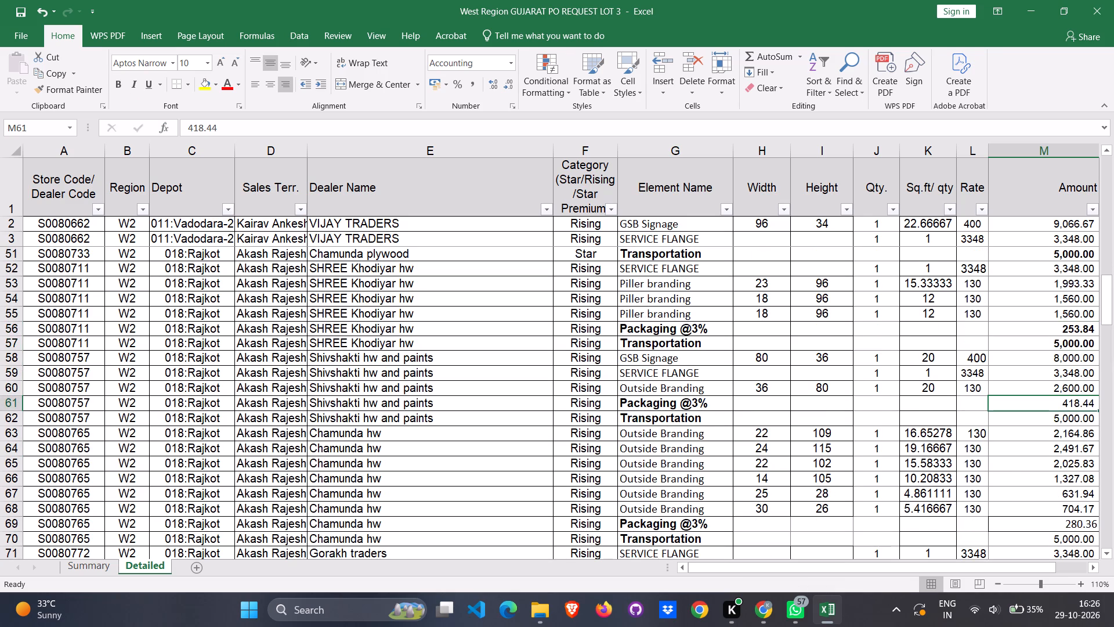
{"action": "key", "text": "shift+Down"}
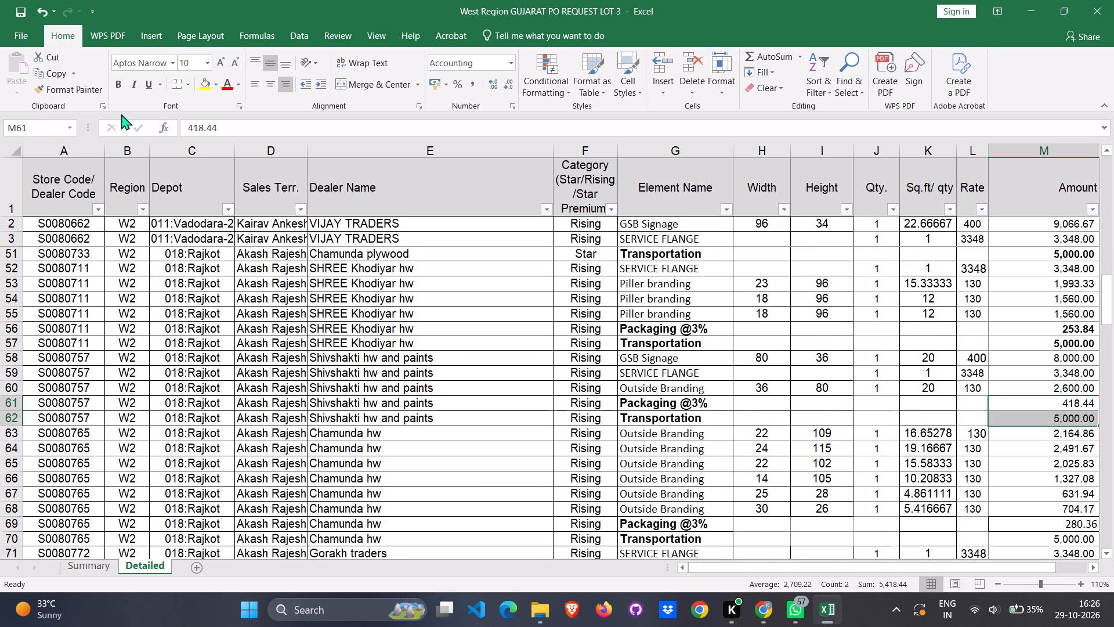
{"action": "left_click", "coordinate": [120, 88]}
Bold the Packaging @3% and Transportation amounts for Chamunda hw in rows 69 and 70.
{"action": "scroll", "coordinate": [862, 417], "scroll_direction": "down", "scroll_amount": 5}
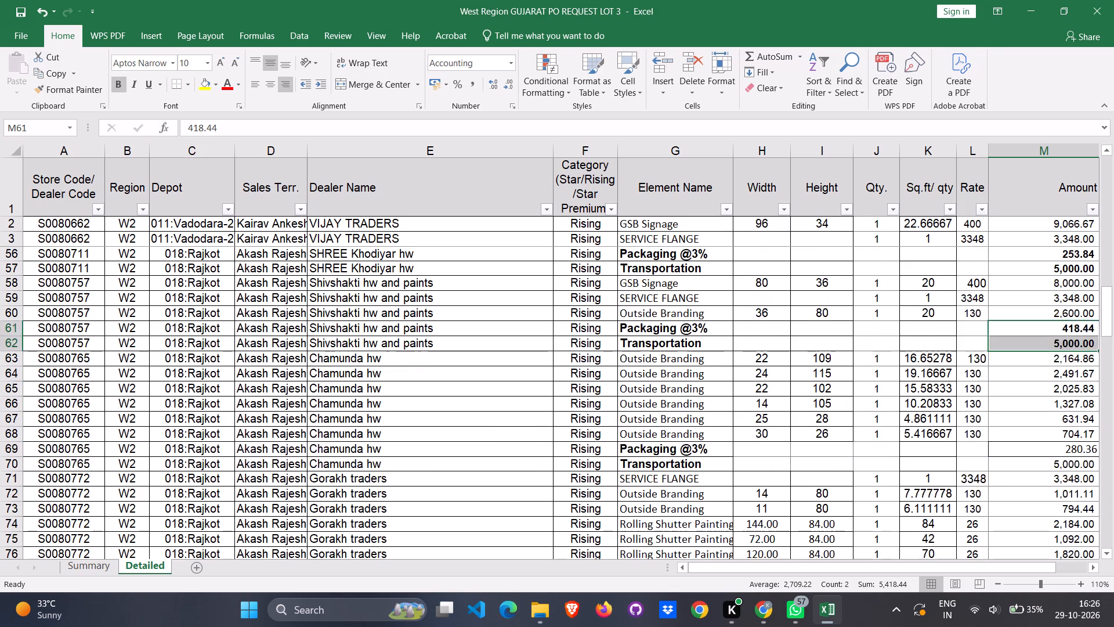
{"action": "scroll", "coordinate": [862, 416], "scroll_direction": "down", "scroll_amount": 2}
{"action": "left_click", "coordinate": [1031, 423]}
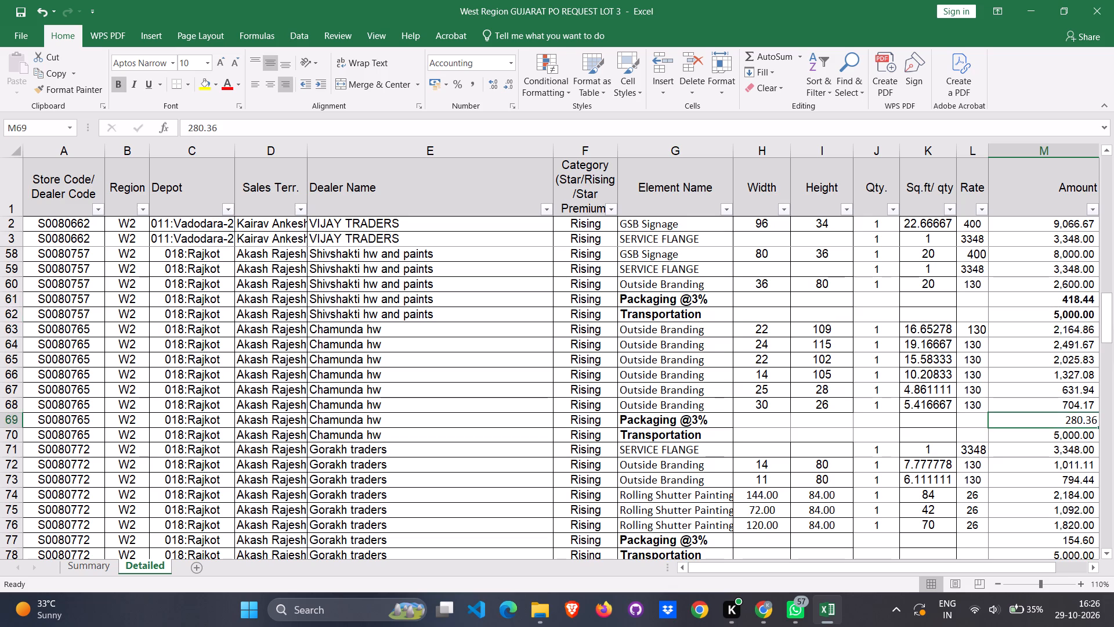
{"action": "key", "text": "shift+Down"}
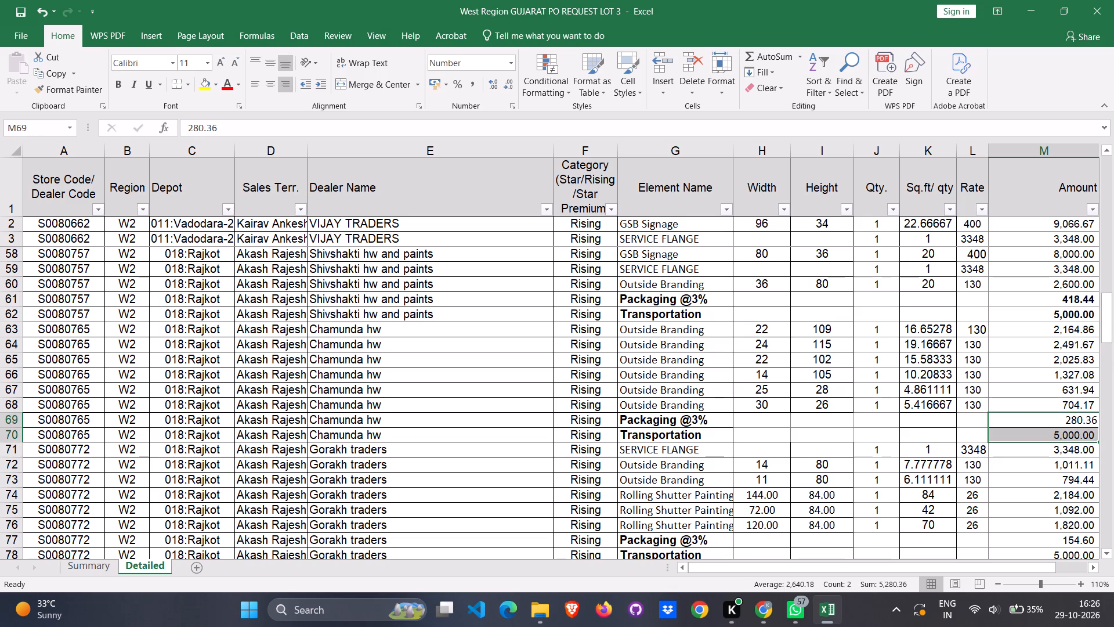
{"action": "left_click", "coordinate": [119, 82]}
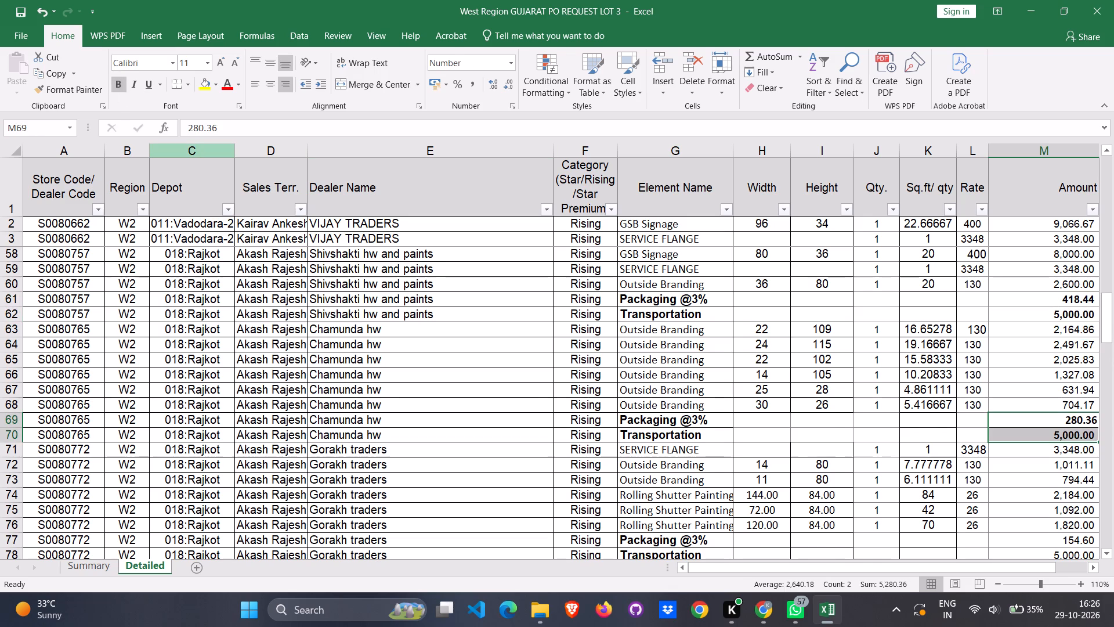
Bold the Packaging @3% and Transportation amounts for Gorakh traders in rows 77 and 78.
{"action": "scroll", "coordinate": [883, 349], "scroll_direction": "down", "scroll_amount": 6}
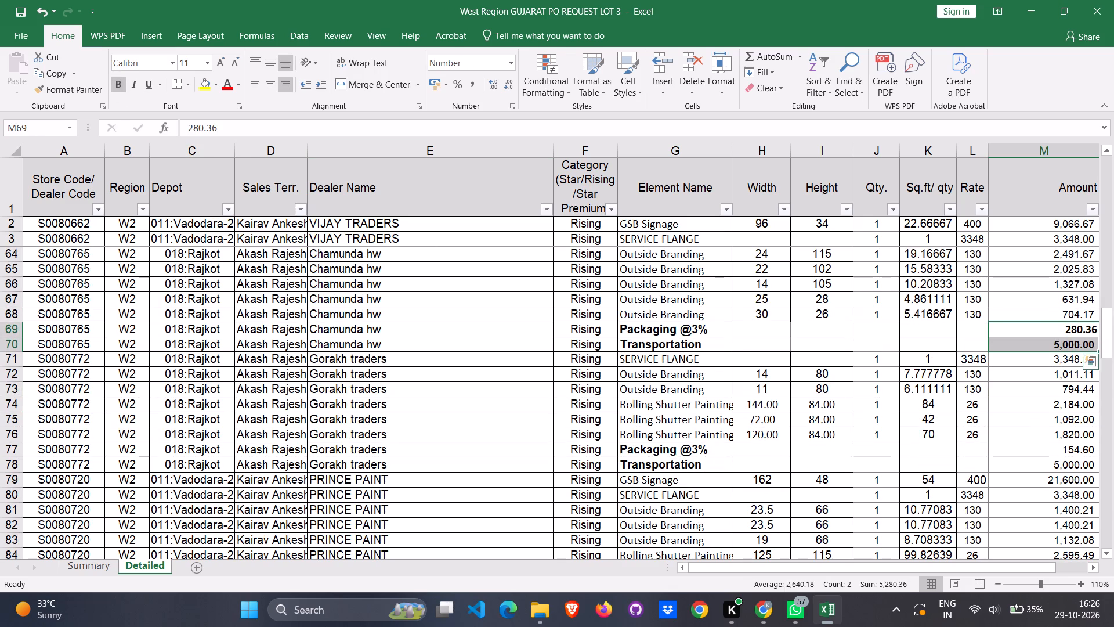
{"action": "left_click", "coordinate": [1055, 448]}
{"action": "key", "text": "shift+Down"}
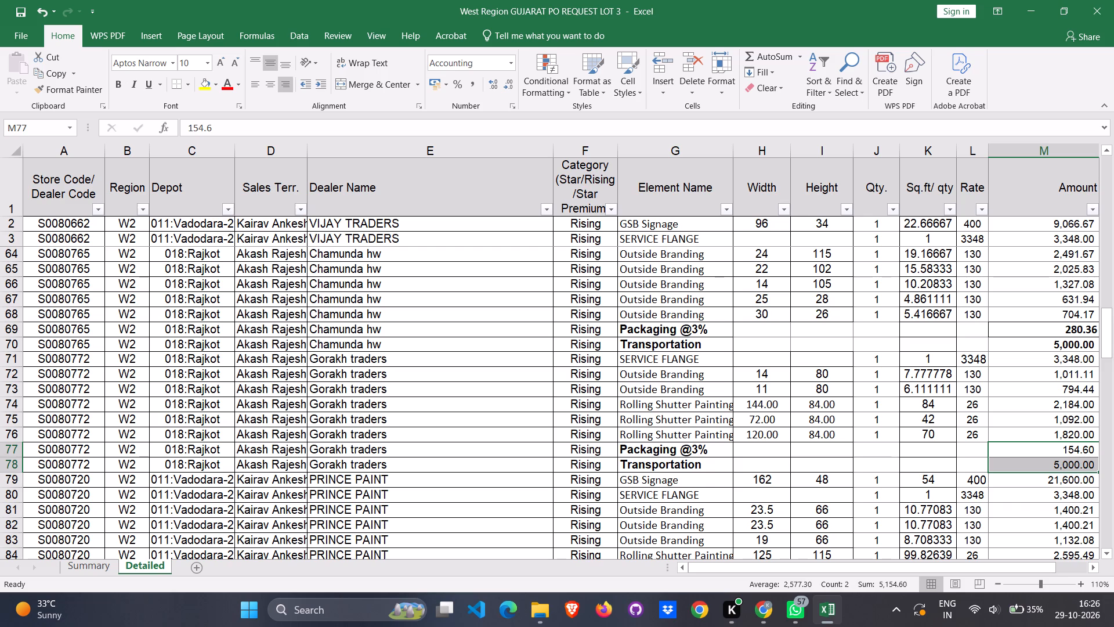
{"action": "left_click", "coordinate": [121, 88]}
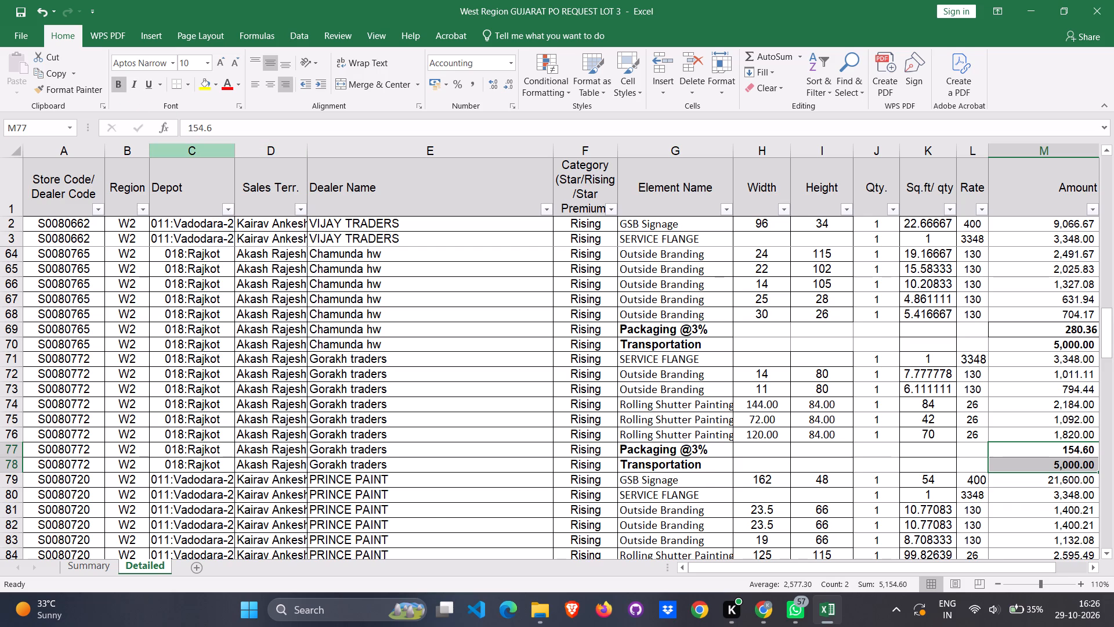
Bold the Packaging @3% and Transportation amounts for PRINCE PAINT in rows 85 and 86.
{"action": "scroll", "coordinate": [871, 427], "scroll_direction": "down", "scroll_amount": 9}
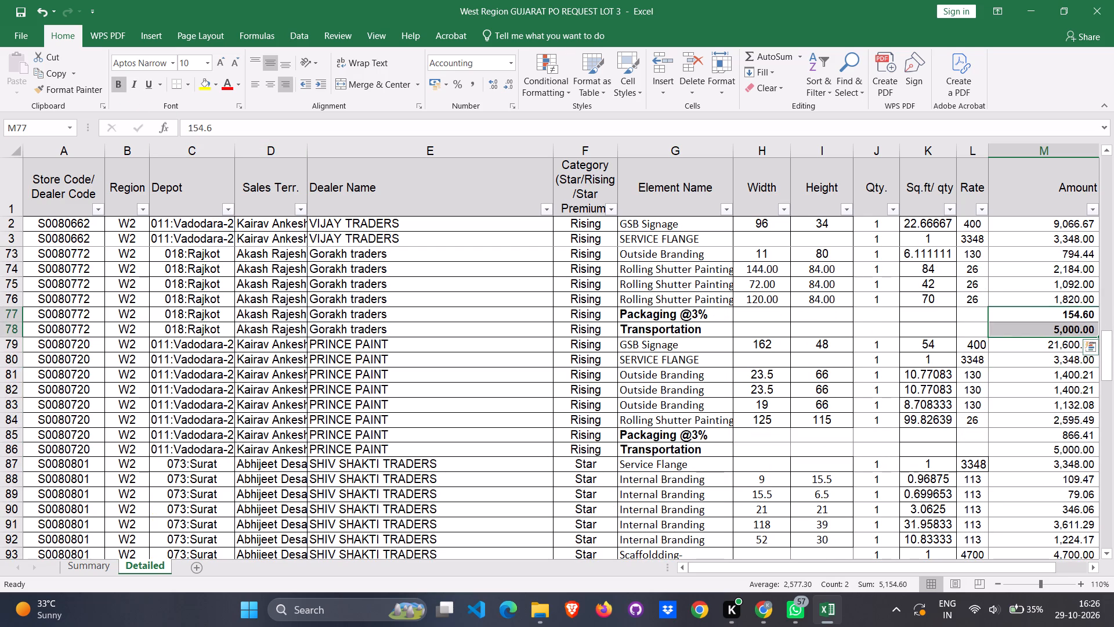
{"action": "left_click", "coordinate": [1024, 437]}
{"action": "key", "text": "shift+Down"}
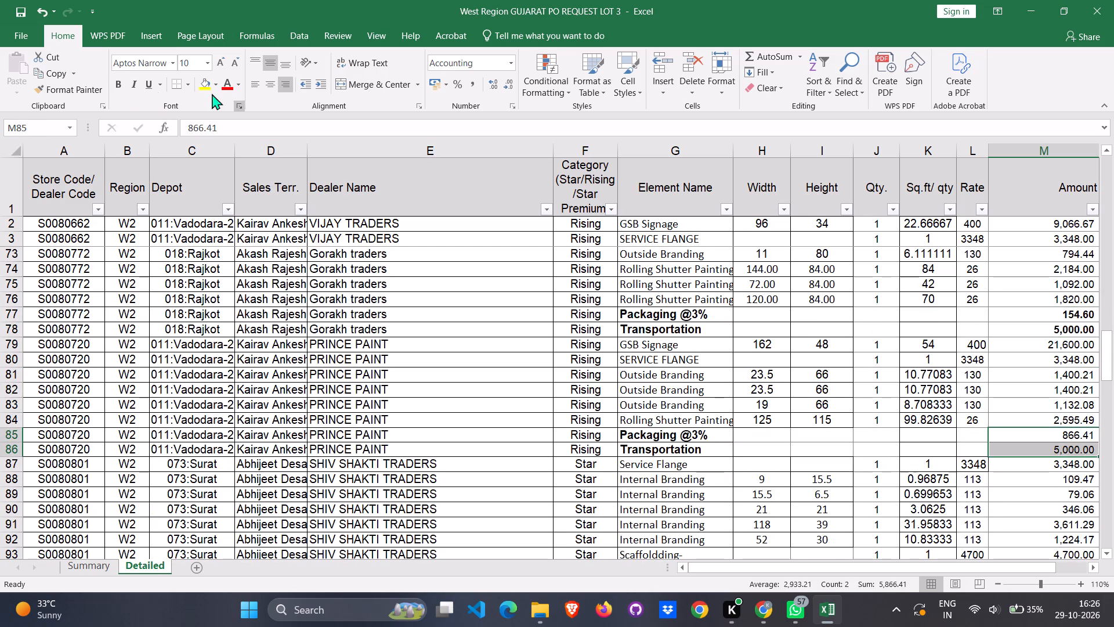
{"action": "left_click", "coordinate": [113, 87]}
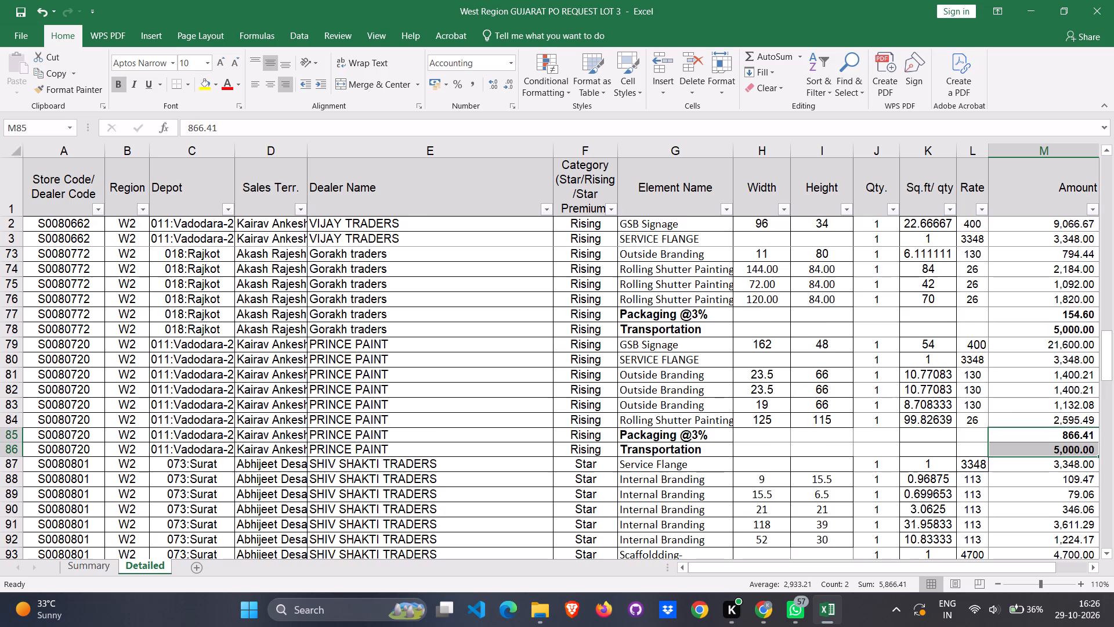
Bold the Packaging @3% and Transportation amounts for SHIV SHAKTI TRADERS in rows 94 and 95.
{"action": "scroll", "coordinate": [852, 365], "scroll_direction": "down", "scroll_amount": 10}
{"action": "left_click", "coordinate": [1040, 423]}
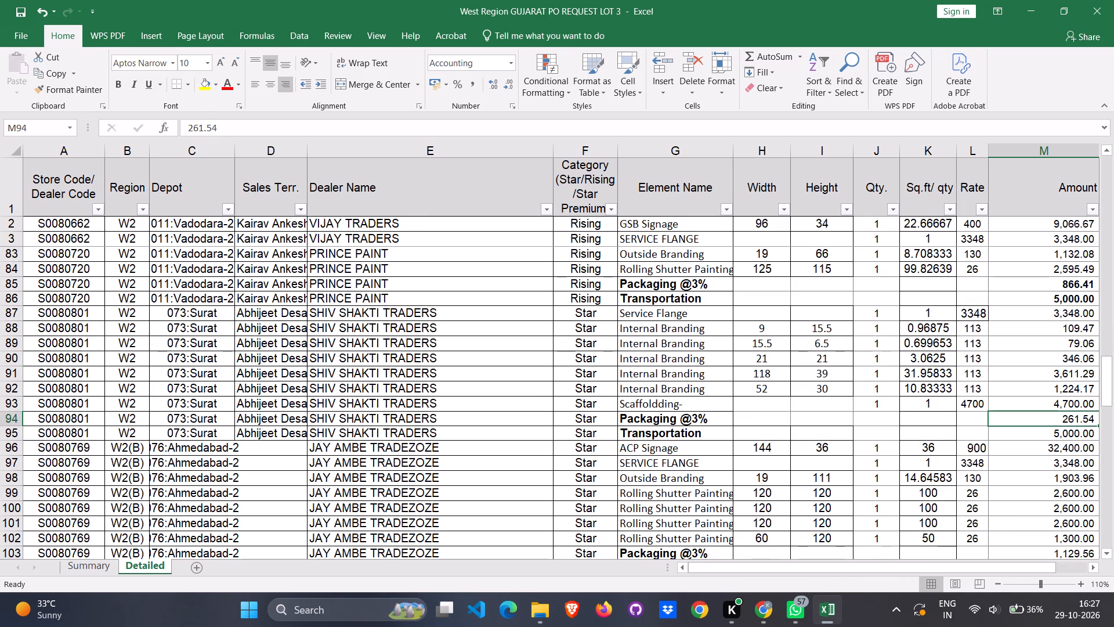
{"action": "key", "text": "shift+Down"}
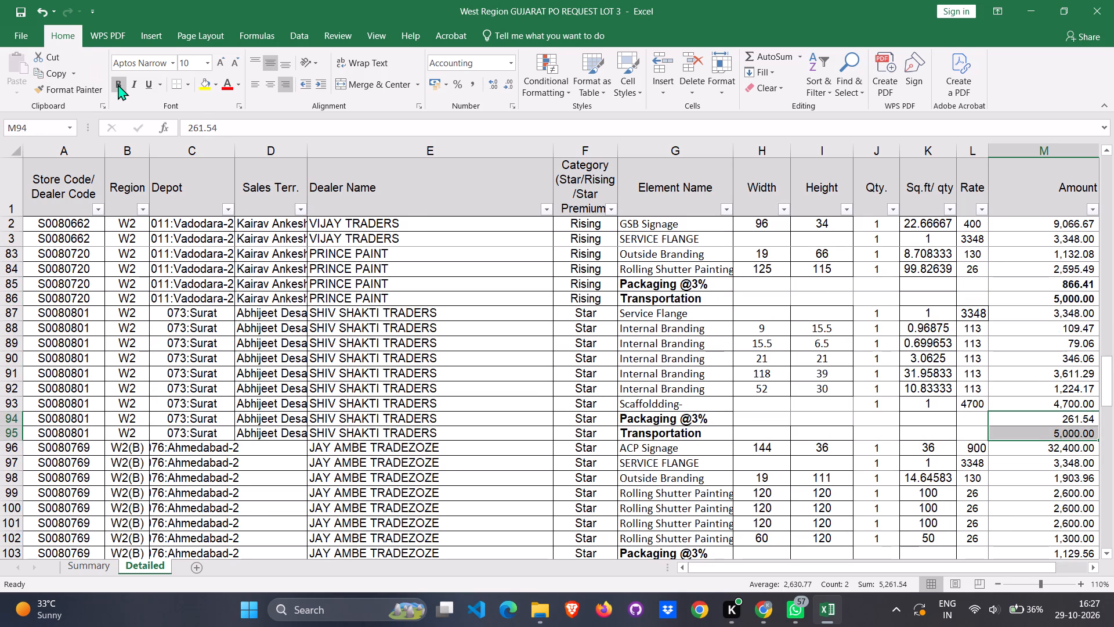
{"action": "left_click", "coordinate": [118, 84]}
Bold the Packaging @3% and Transportation amounts for JAY AMBE TRADEZOZE in rows 103 and 104.
{"action": "scroll", "coordinate": [877, 376], "scroll_direction": "down", "scroll_amount": 9}
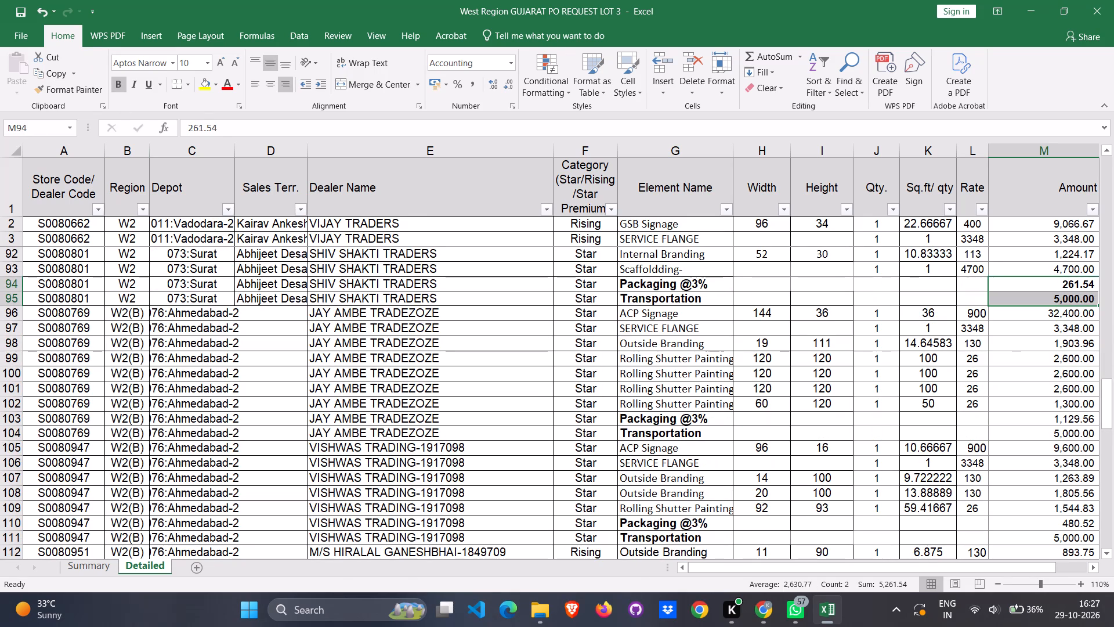
{"action": "left_click", "coordinate": [1021, 409]}
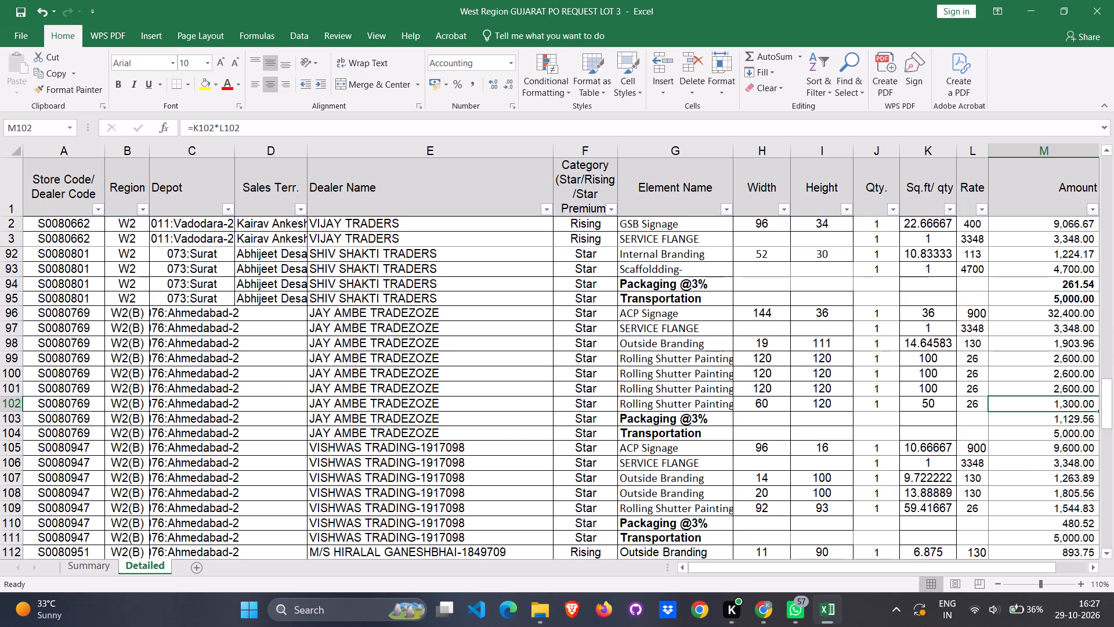
{"action": "left_click", "coordinate": [1029, 423]}
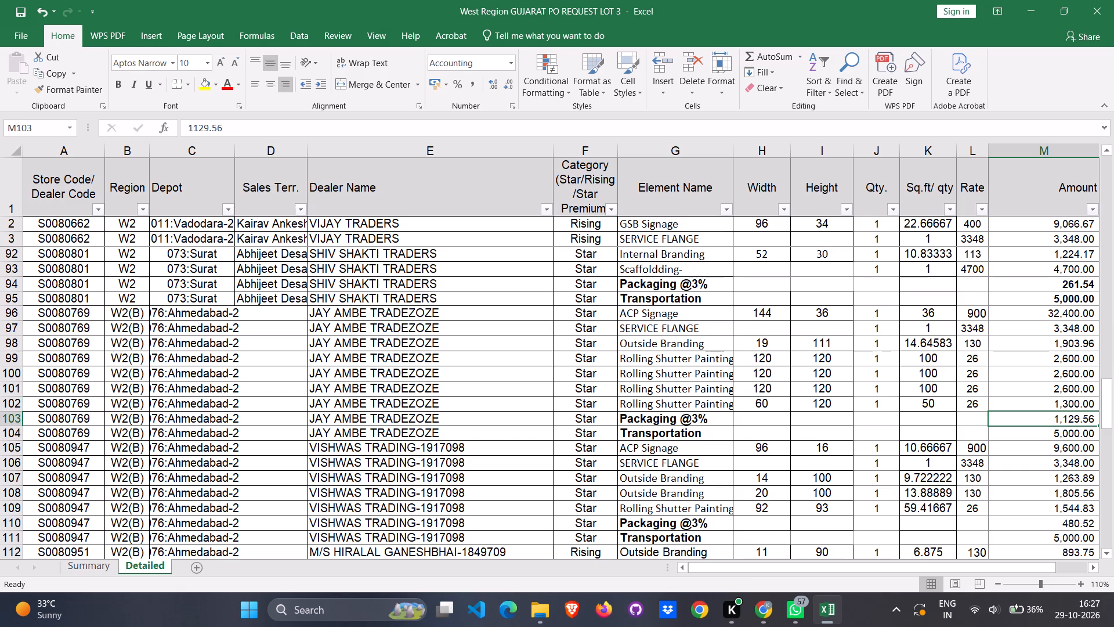
{"action": "key", "text": "shift+Down"}
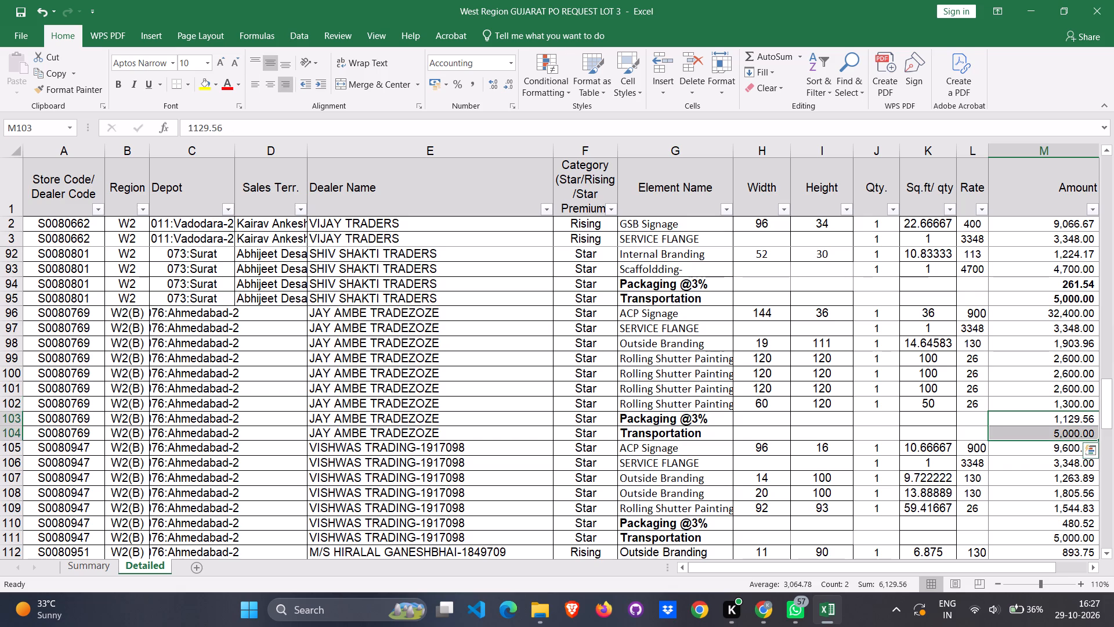
{"action": "left_click", "coordinate": [120, 86]}
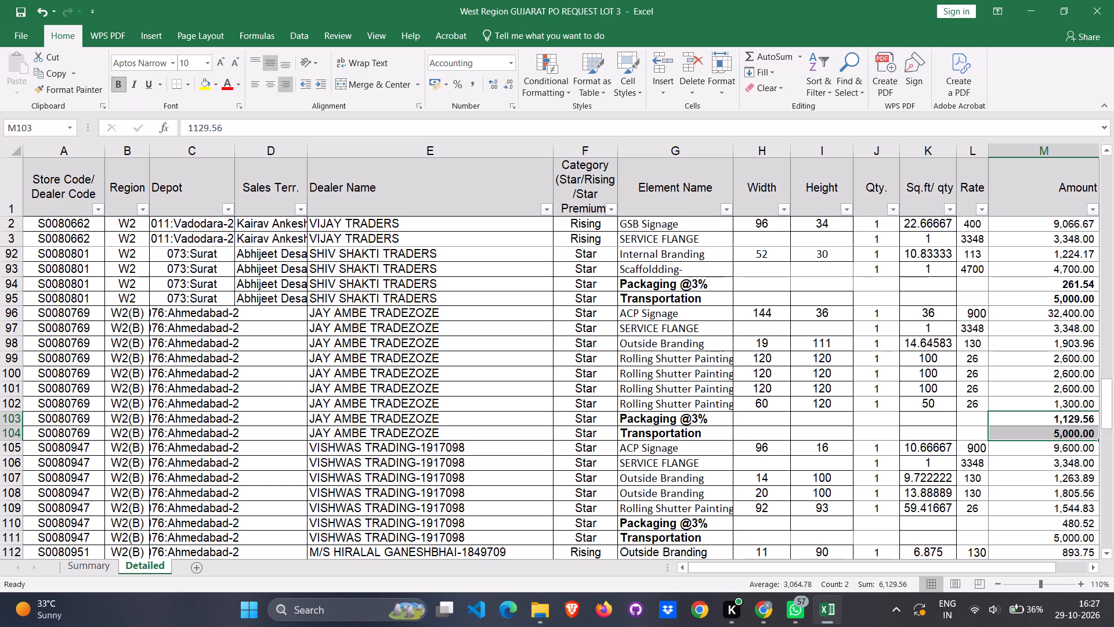
Bold the Packaging @3% and Transportation amounts for VISHWAS TRADING in rows 110 and 111.
{"action": "scroll", "coordinate": [870, 434], "scroll_direction": "down", "scroll_amount": 9}
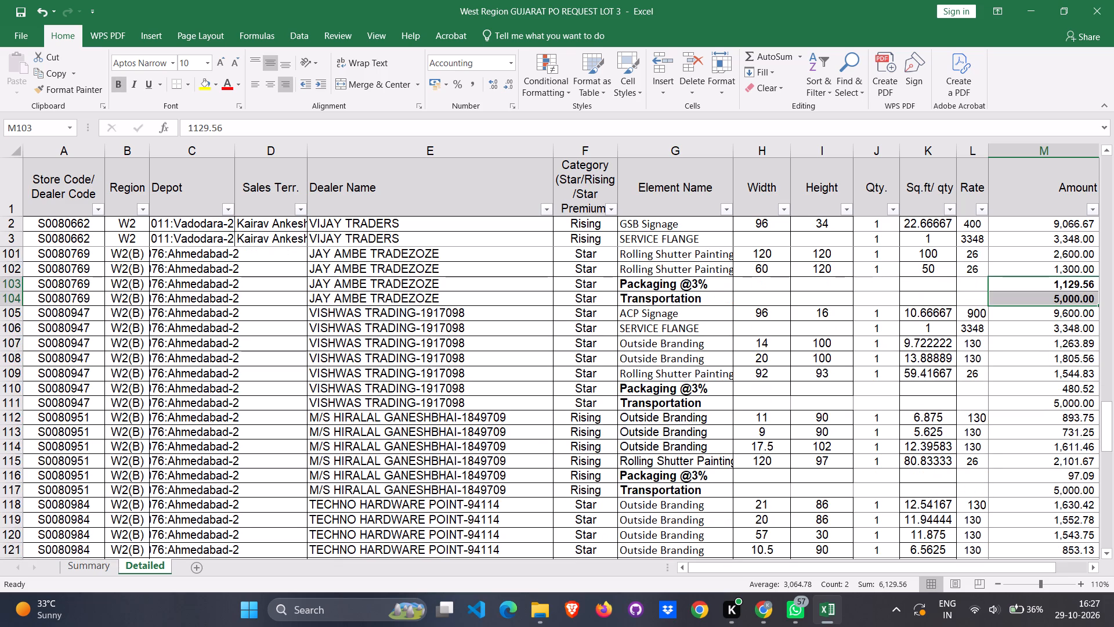
{"action": "left_click", "coordinate": [1032, 386]}
{"action": "key", "text": "shift+Down"}
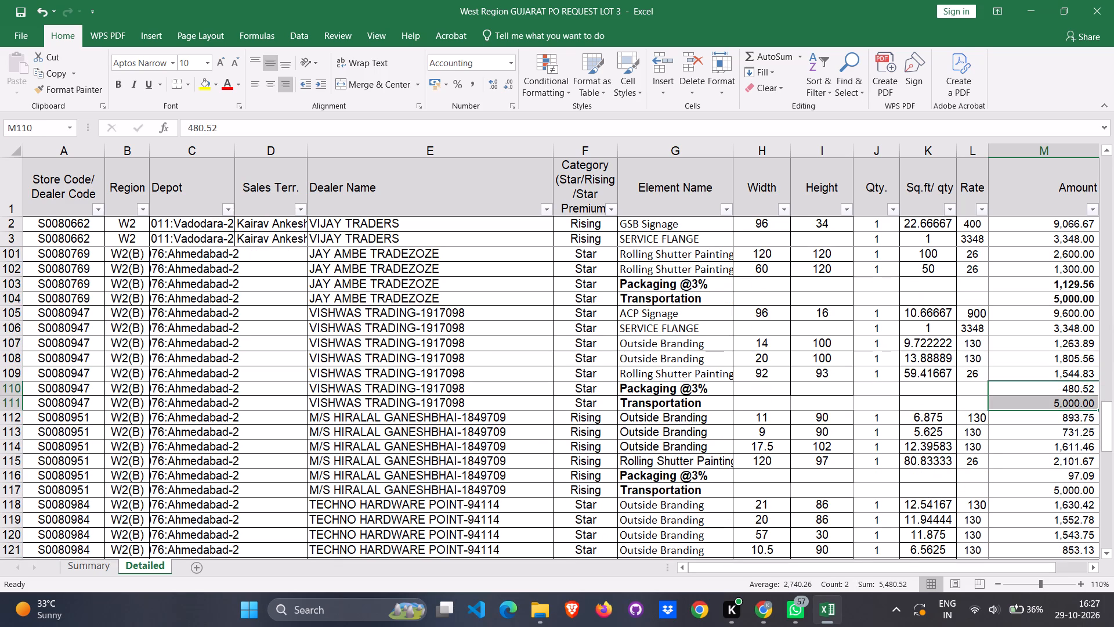
{"action": "left_click", "coordinate": [115, 84]}
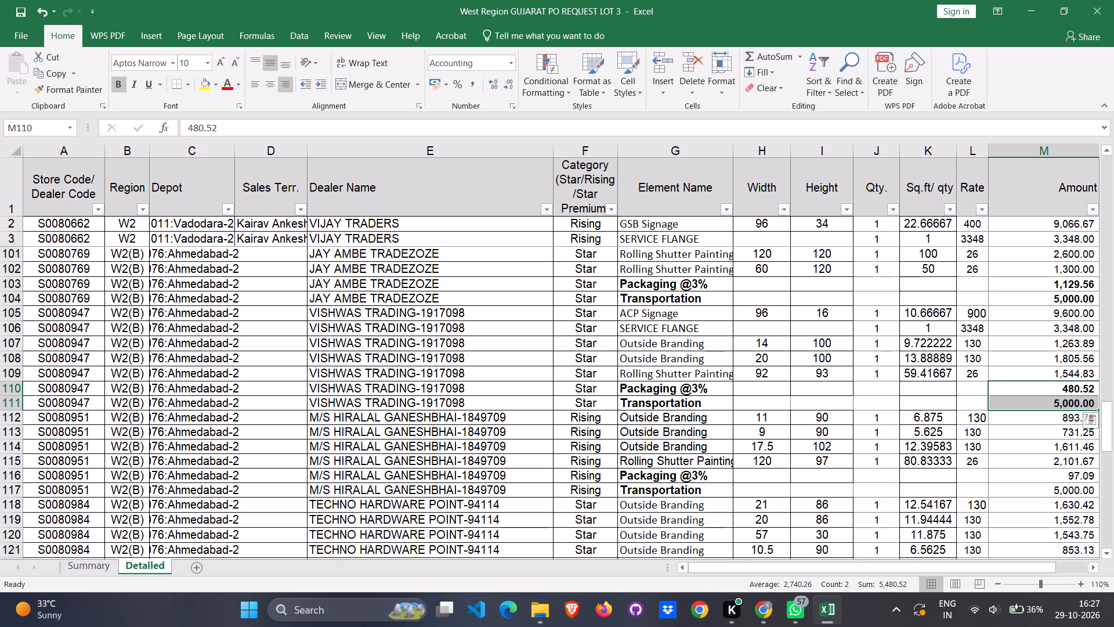
Bold the Packaging @3% and Transportation amounts for store S0080951 in rows 116 and 117.
{"action": "scroll", "coordinate": [934, 365], "scroll_direction": "down", "scroll_amount": 5}
{"action": "left_click", "coordinate": [1037, 398]}
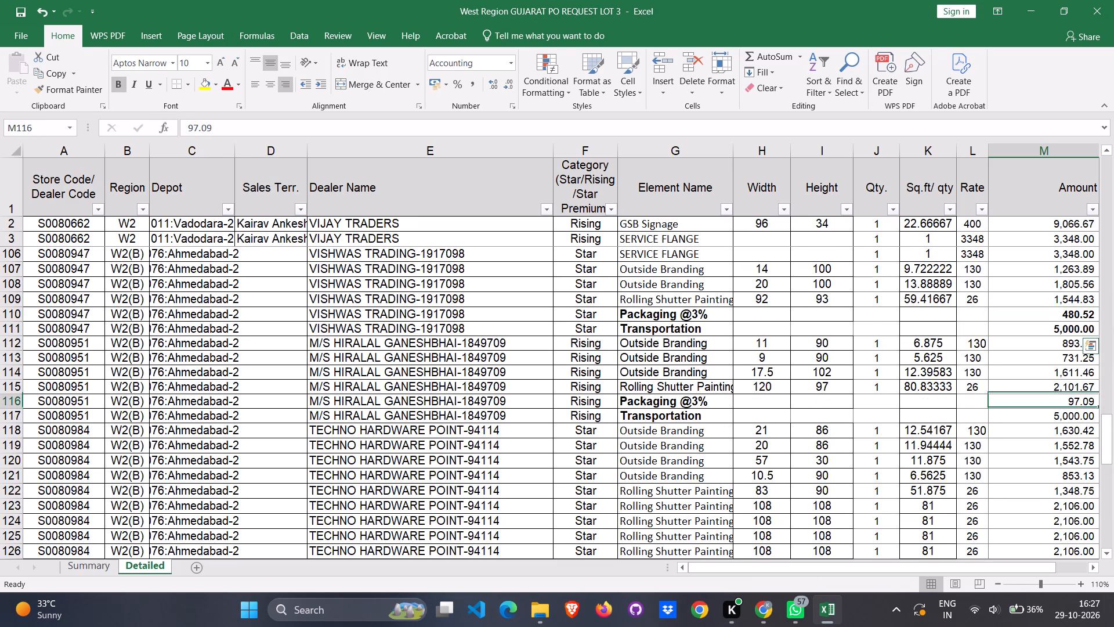
{"action": "key", "text": "shift+Down"}
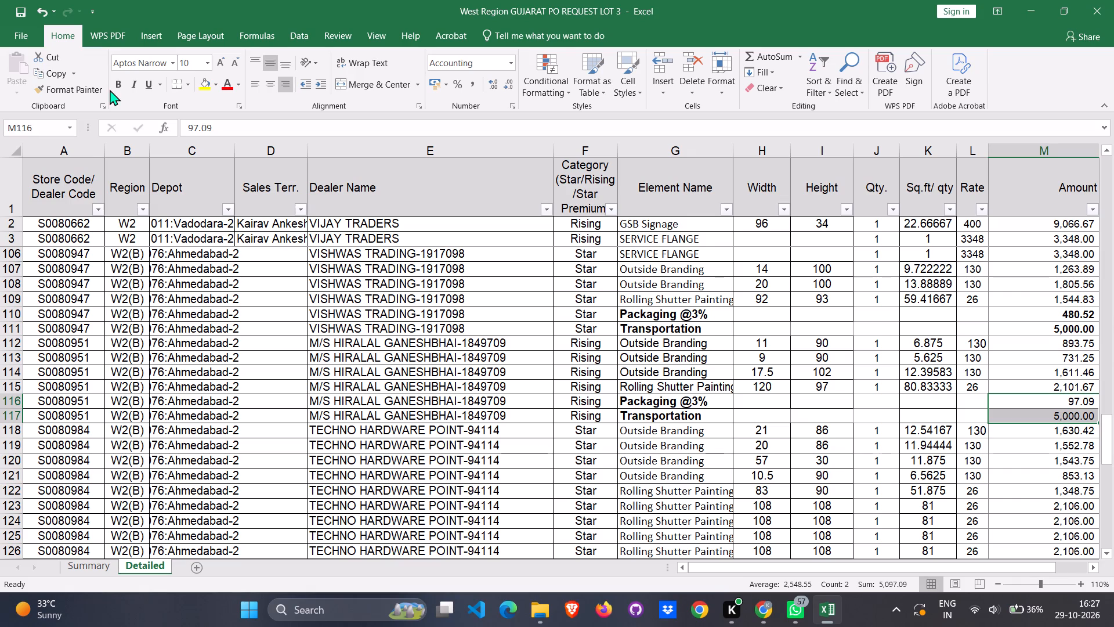
{"action": "left_click", "coordinate": [117, 89]}
Bold the Packaging @3% and Transportation amounts for TECHNO HARDWARE POINT in rows 127 and 128.
{"action": "scroll", "coordinate": [790, 392], "scroll_direction": "down", "scroll_amount": 6}
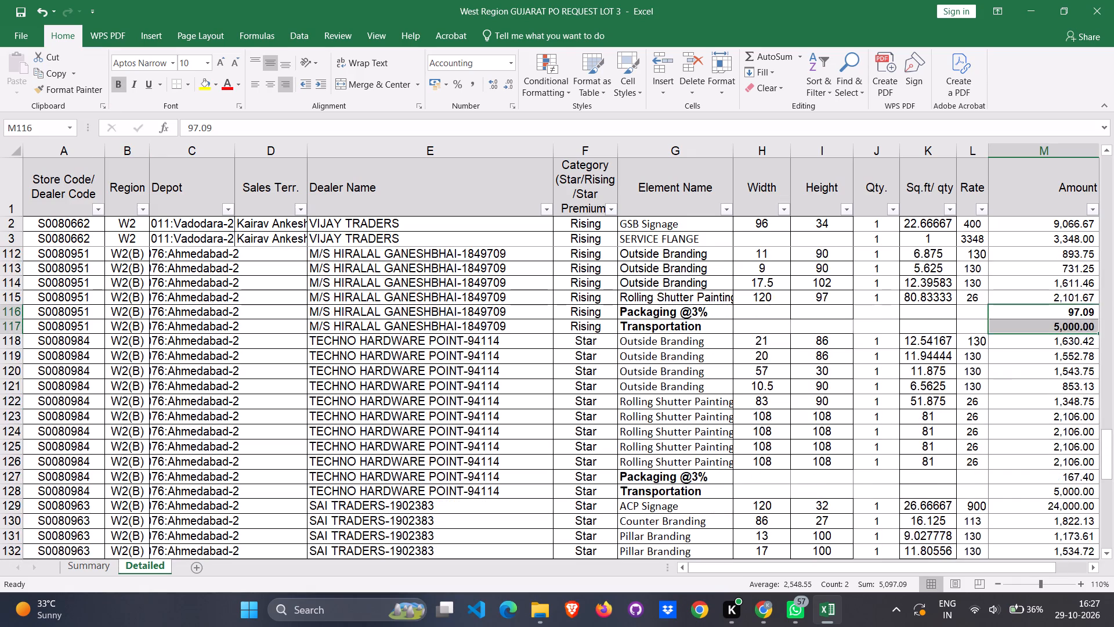
{"action": "scroll", "coordinate": [791, 390], "scroll_direction": "down", "scroll_amount": 3}
{"action": "left_click", "coordinate": [1028, 435]}
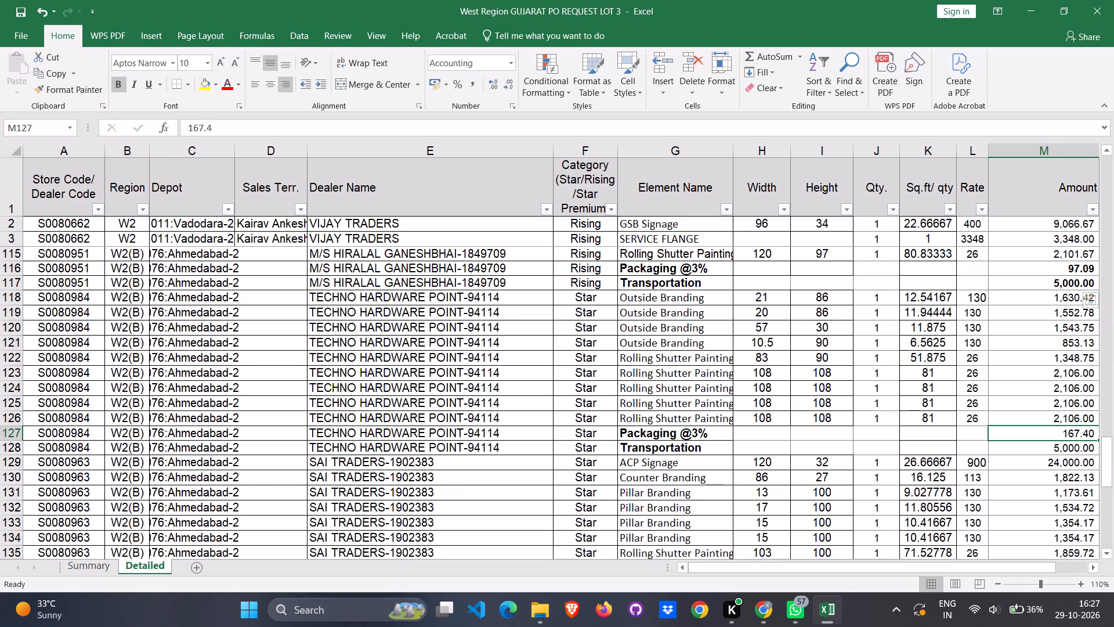
{"action": "key", "text": "shift+Down"}
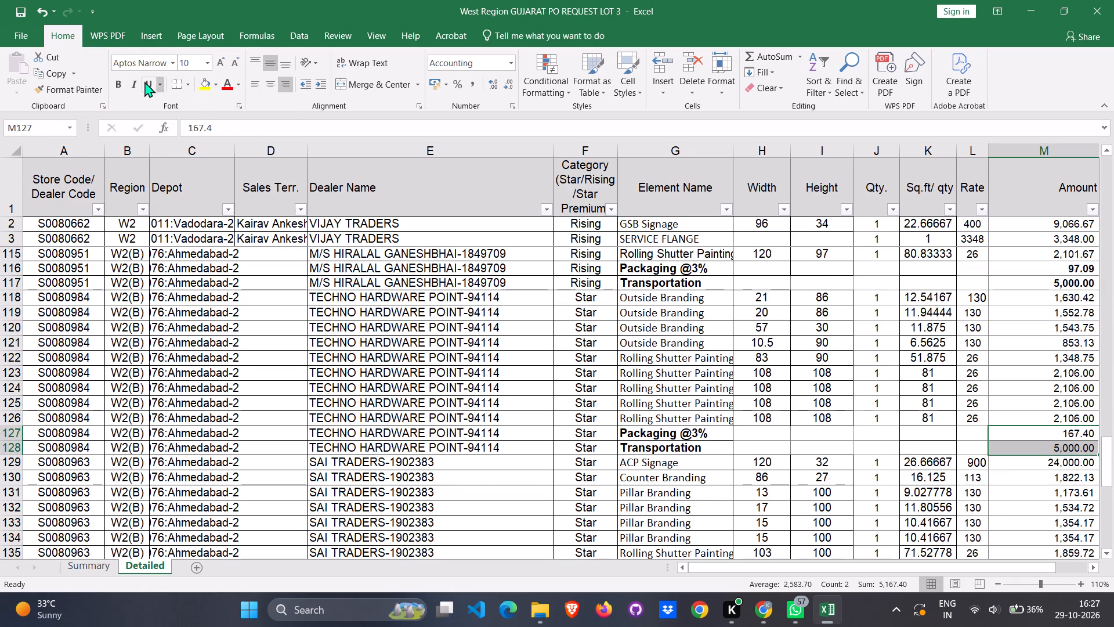
{"action": "left_click", "coordinate": [121, 82]}
Bold the Packaging @3% and Transportation amounts for SAI TRADERS in rows 139 and 140.
{"action": "scroll", "coordinate": [700, 342], "scroll_direction": "down", "scroll_amount": 6}
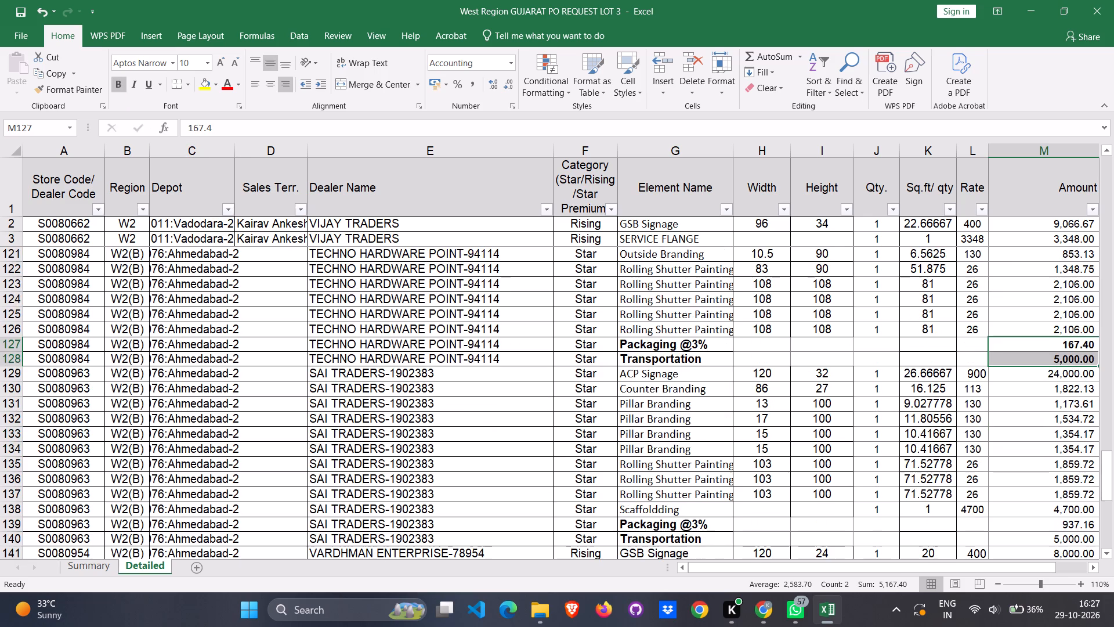
{"action": "scroll", "coordinate": [700, 342], "scroll_direction": "down", "scroll_amount": 4}
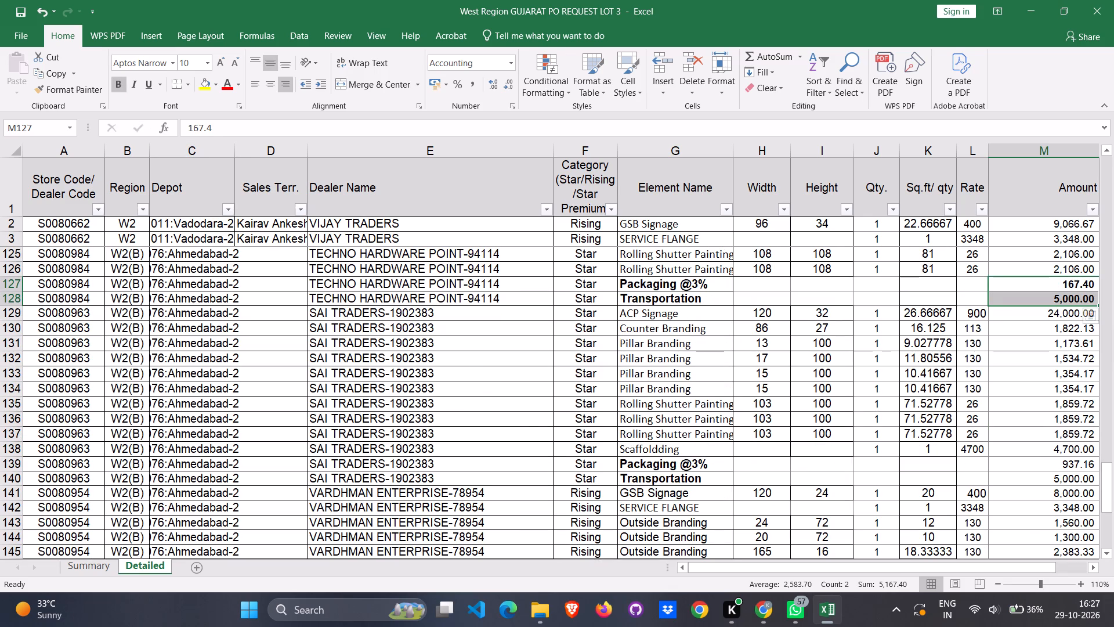
{"action": "left_click", "coordinate": [1037, 464]}
{"action": "key", "text": "shift+Down"}
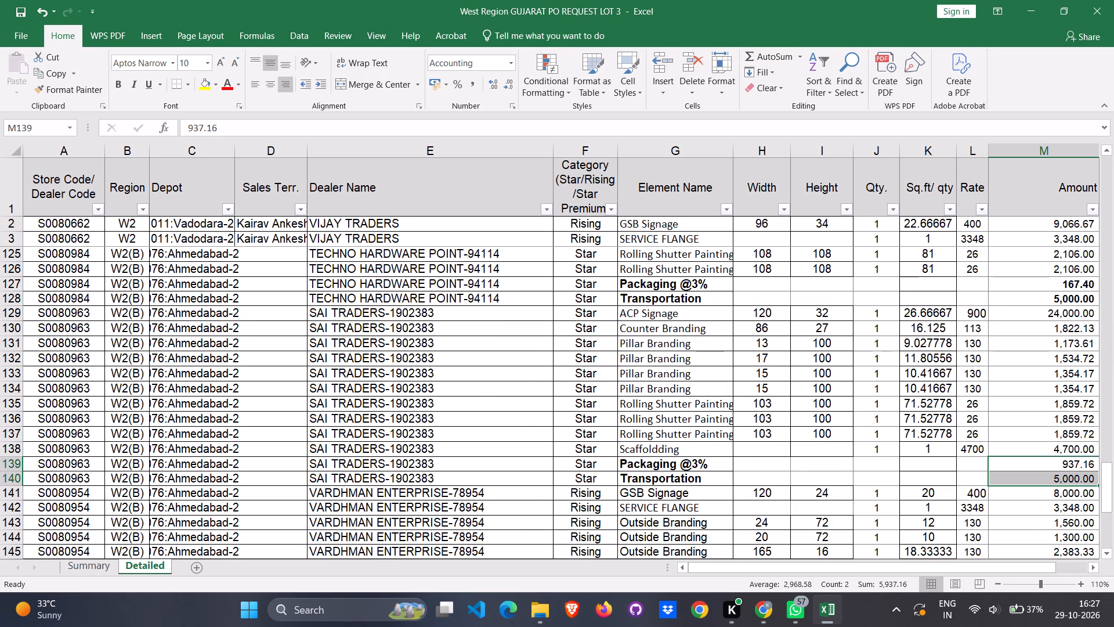
{"action": "left_click", "coordinate": [120, 90]}
Bold the Packaging @3% and Transportation amounts for MADHAVI PIPE AND FITING in rows 152 and 153.
{"action": "scroll", "coordinate": [784, 395], "scroll_direction": "down", "scroll_amount": 14}
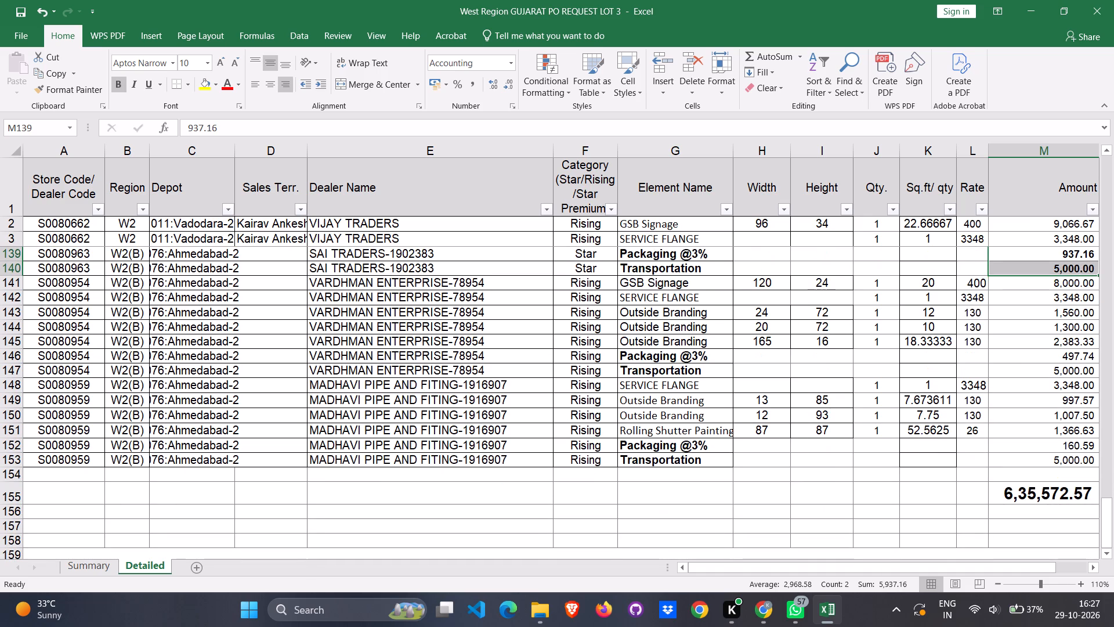
{"action": "left_click", "coordinate": [1066, 444]}
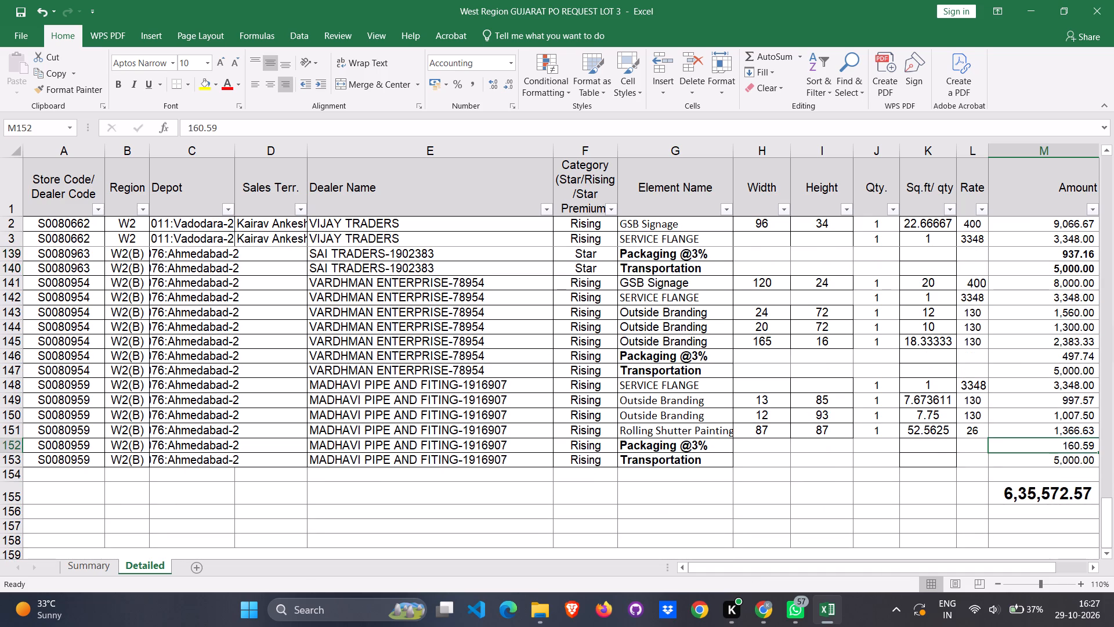
{"action": "key", "text": "shift+Down"}
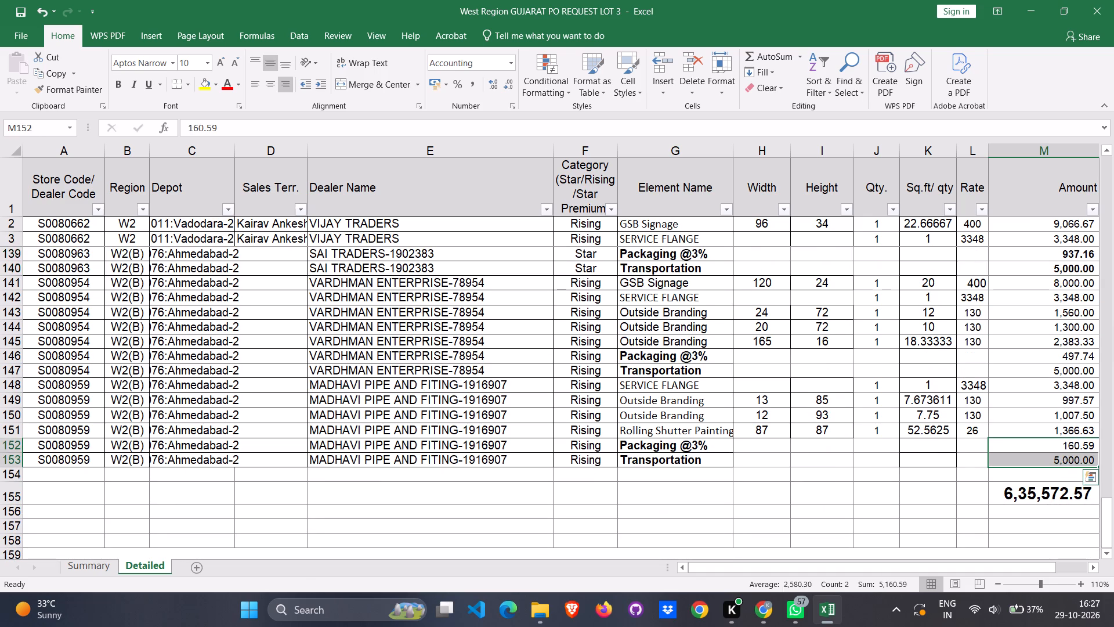
{"action": "left_click", "coordinate": [117, 88]}
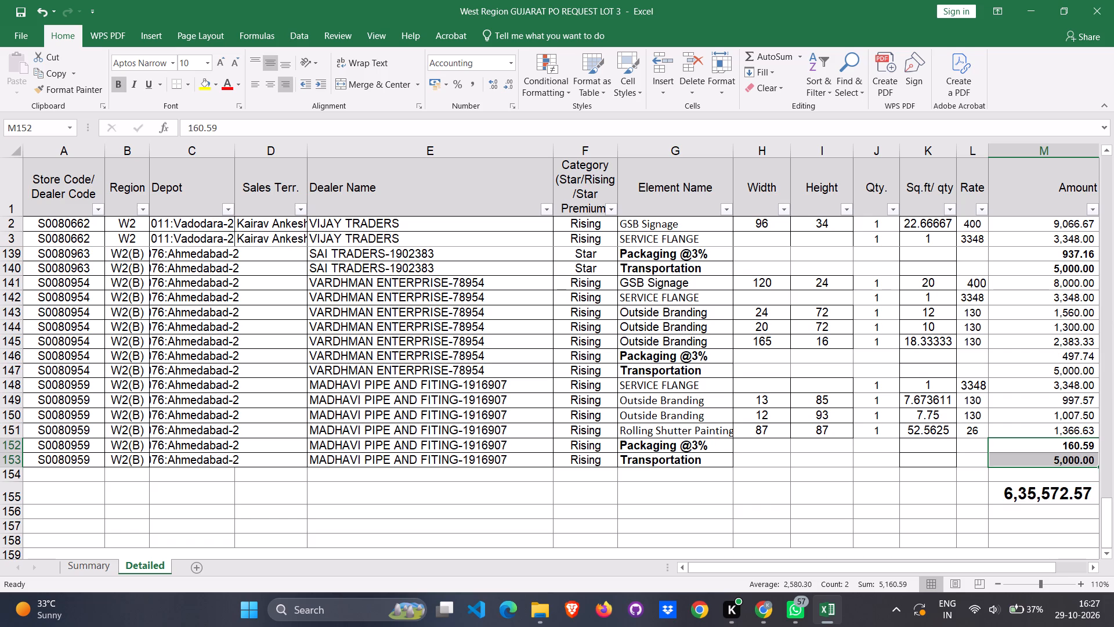
Bold the Packaging @3% and Transportation amounts for VARDHMAN ENTERPRISE in rows 146 and 147, and save the workbook.
{"action": "left_click", "coordinate": [1057, 359]}
{"action": "key", "text": "shift+Down"}
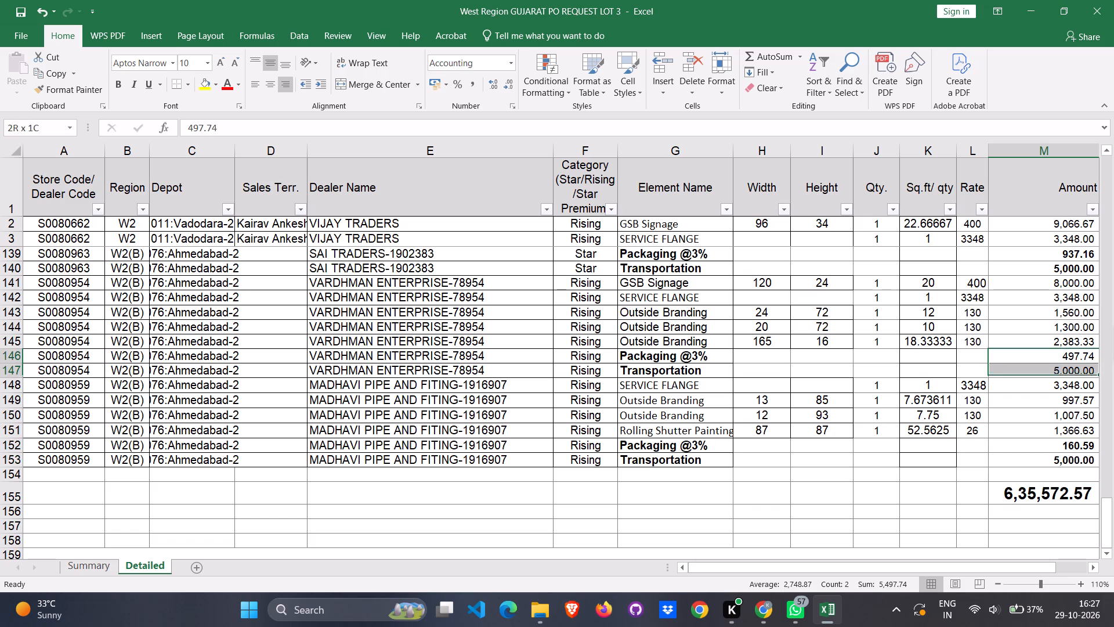
{"action": "left_click", "coordinate": [117, 87]}
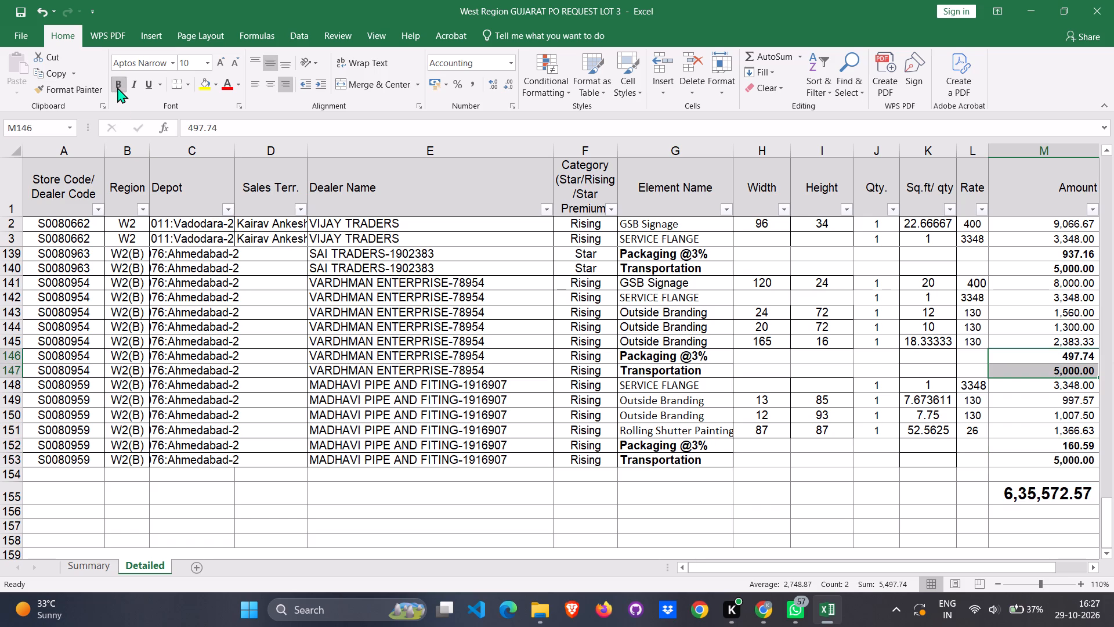
{"action": "key", "text": "ctrl+s"}
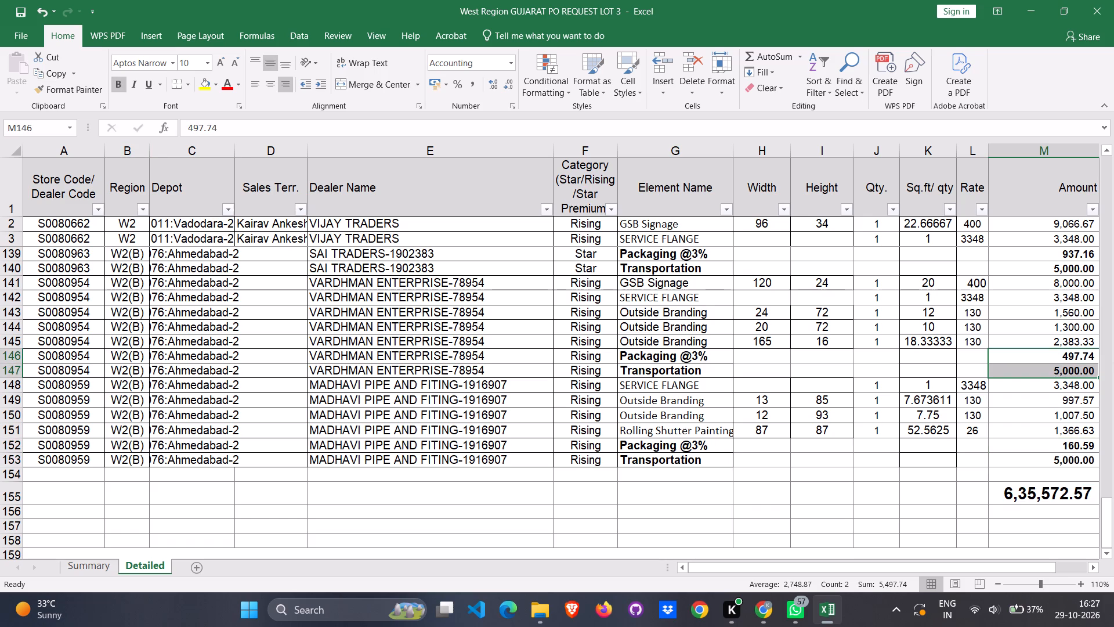
Review the dealers' element rows up to the start of the Detailed sheet, checking bold formatting and the order of Shutter Painting rows.
{"action": "scroll", "coordinate": [670, 384], "scroll_direction": "up", "scroll_amount": 5}
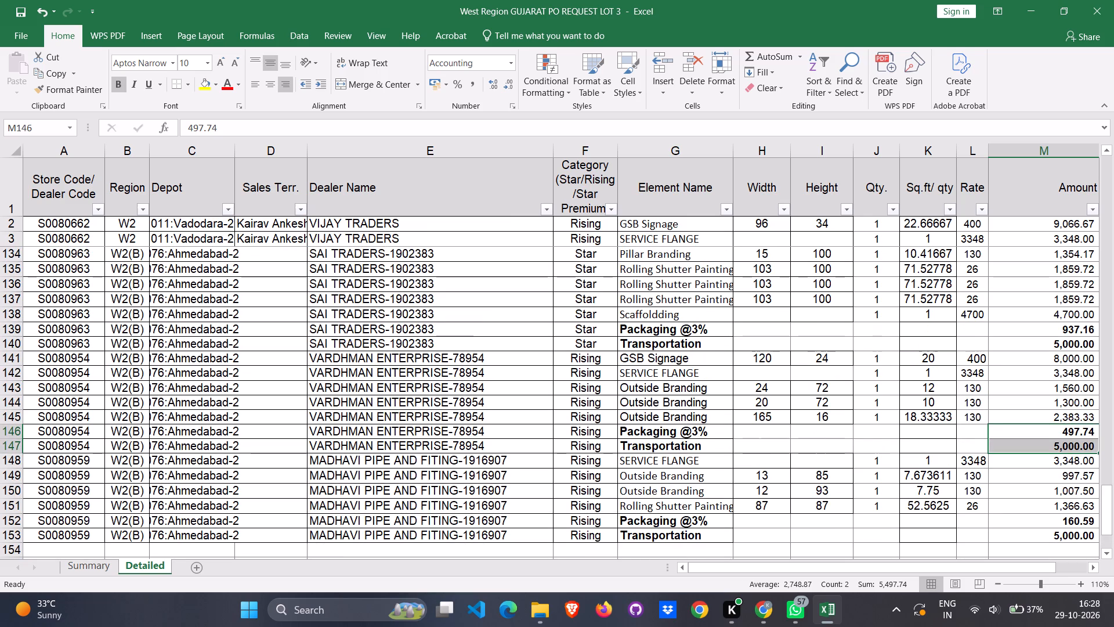
{"action": "scroll", "coordinate": [670, 384], "scroll_direction": "up", "scroll_amount": 2}
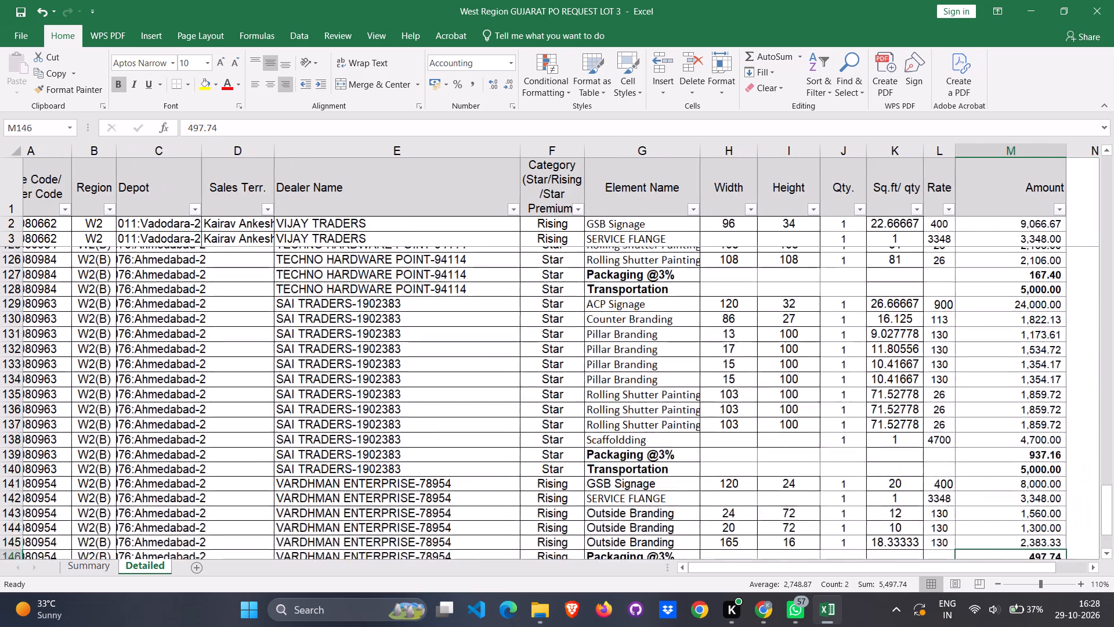
{"action": "scroll", "coordinate": [670, 384], "scroll_direction": "up", "scroll_amount": 3}
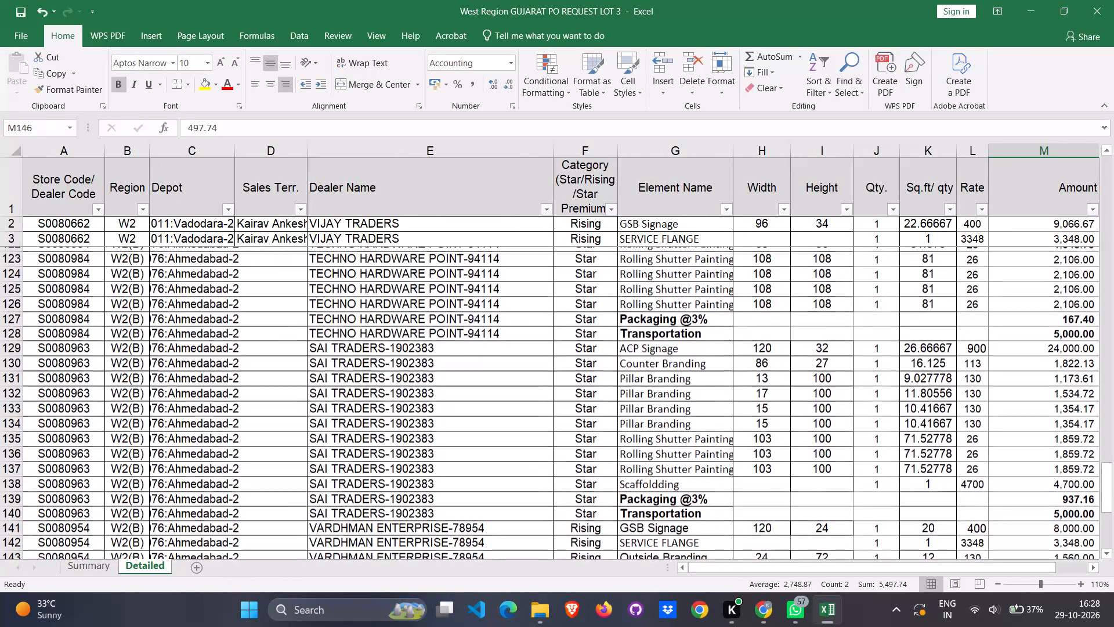
{"action": "scroll", "coordinate": [670, 384], "scroll_direction": "up", "scroll_amount": 4}
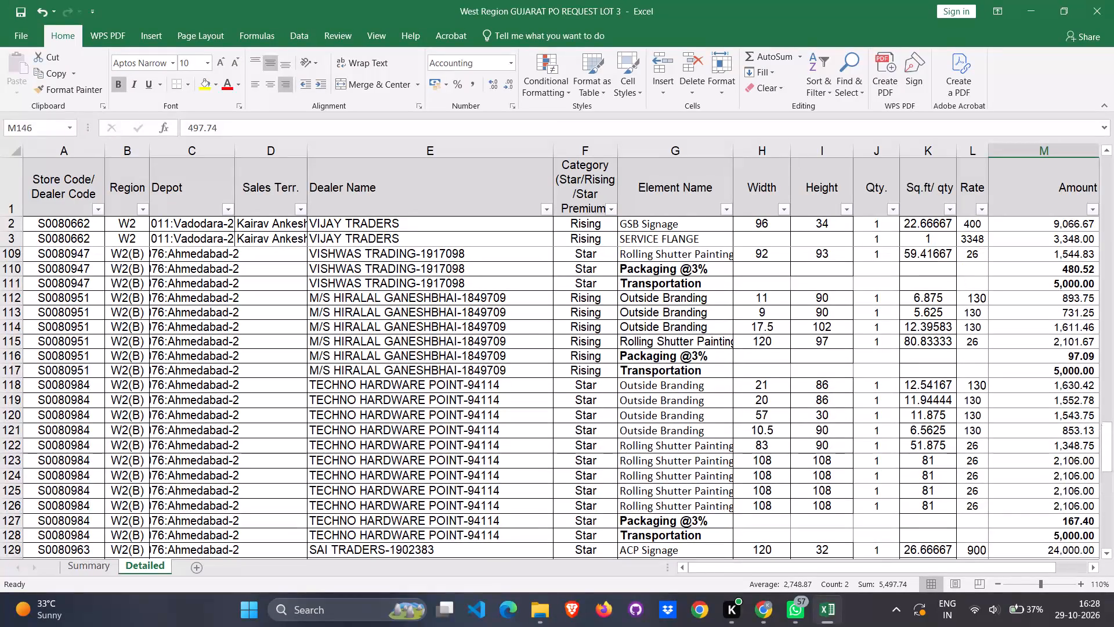
{"action": "scroll", "coordinate": [670, 384], "scroll_direction": "up", "scroll_amount": 4}
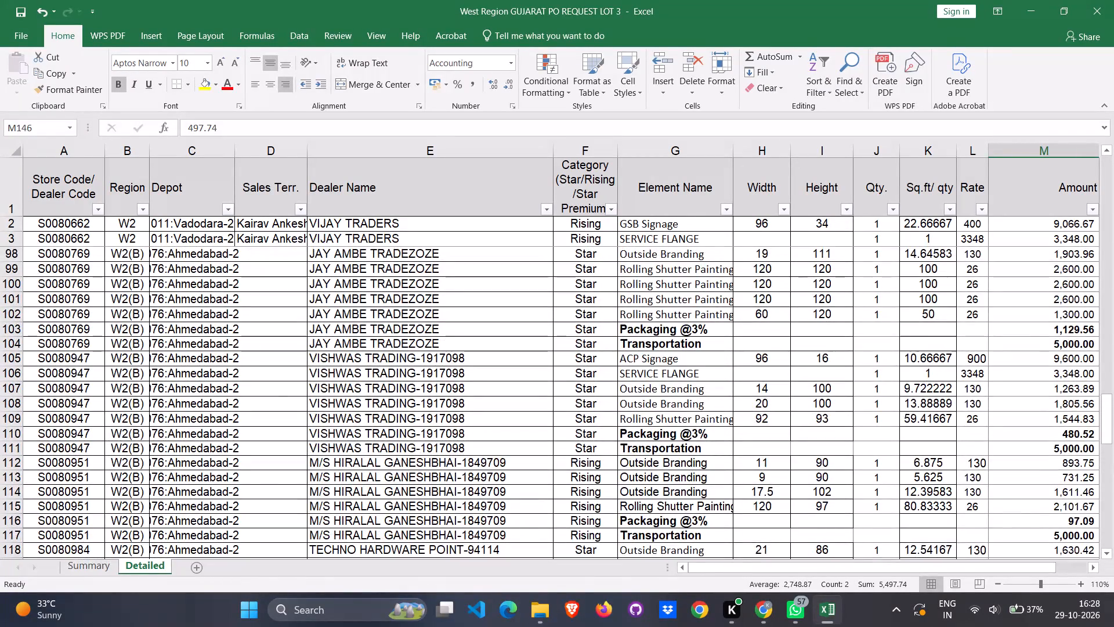
{"action": "scroll", "coordinate": [670, 384], "scroll_direction": "up", "scroll_amount": 12}
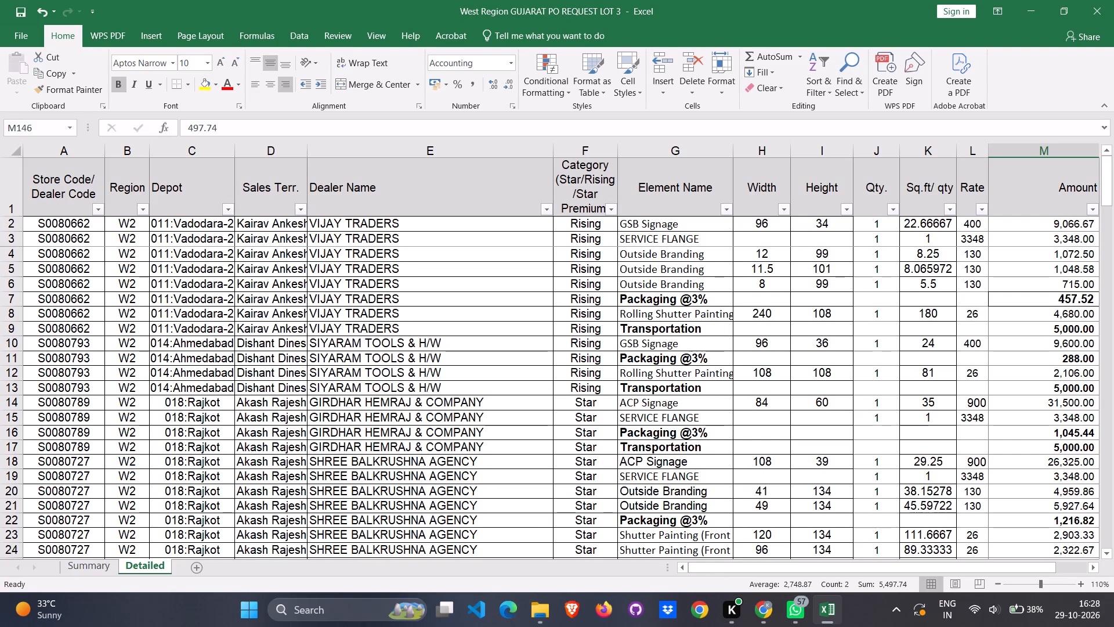
{"action": "scroll", "coordinate": [764, 410], "scroll_direction": "up", "scroll_amount": 4}
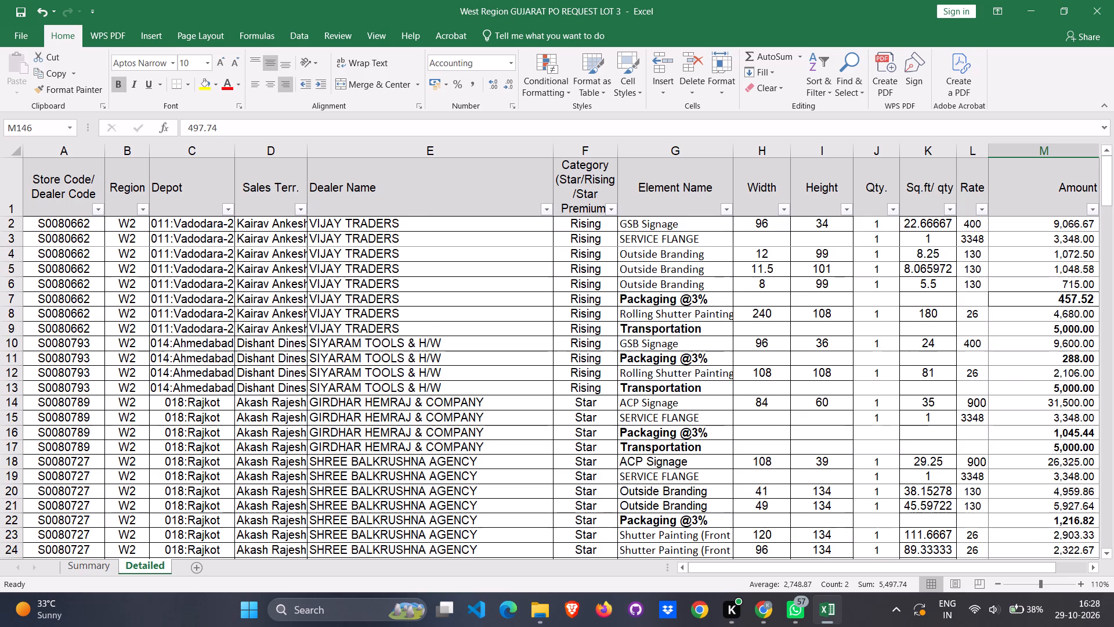
{"action": "scroll", "coordinate": [753, 377], "scroll_direction": "down", "scroll_amount": 5}
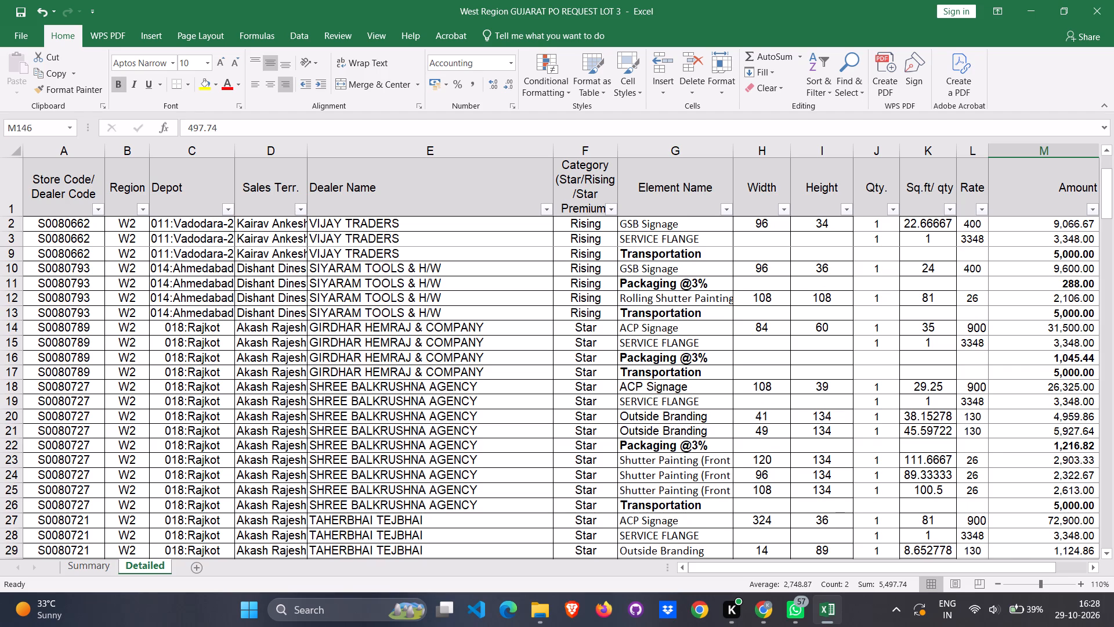
{"action": "left_click", "coordinate": [999, 581]}
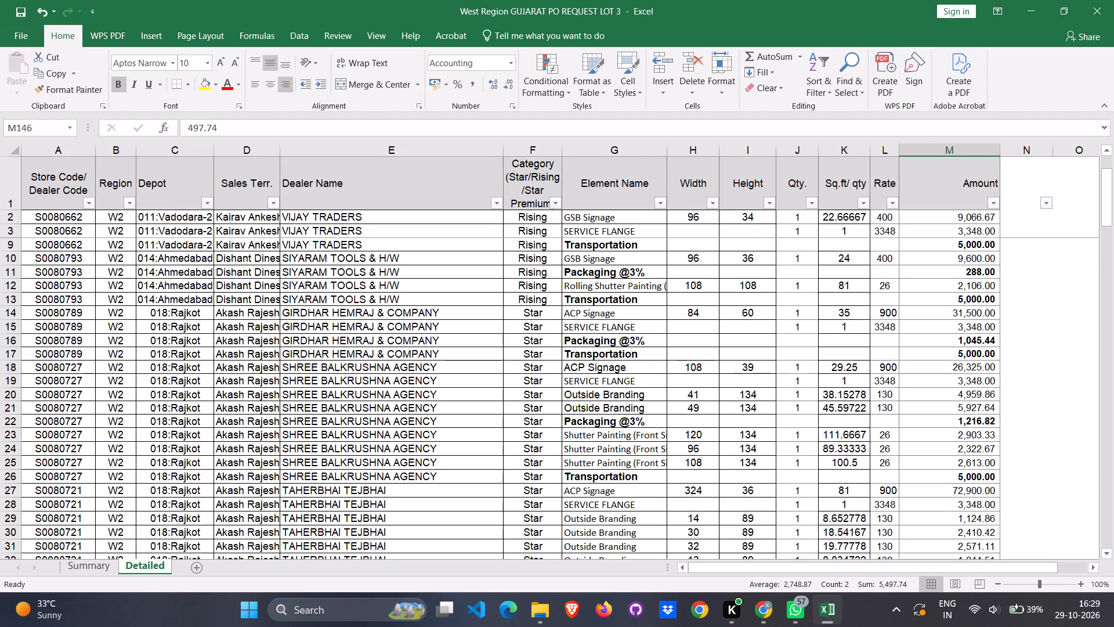
{"action": "left_click", "coordinate": [652, 463]}
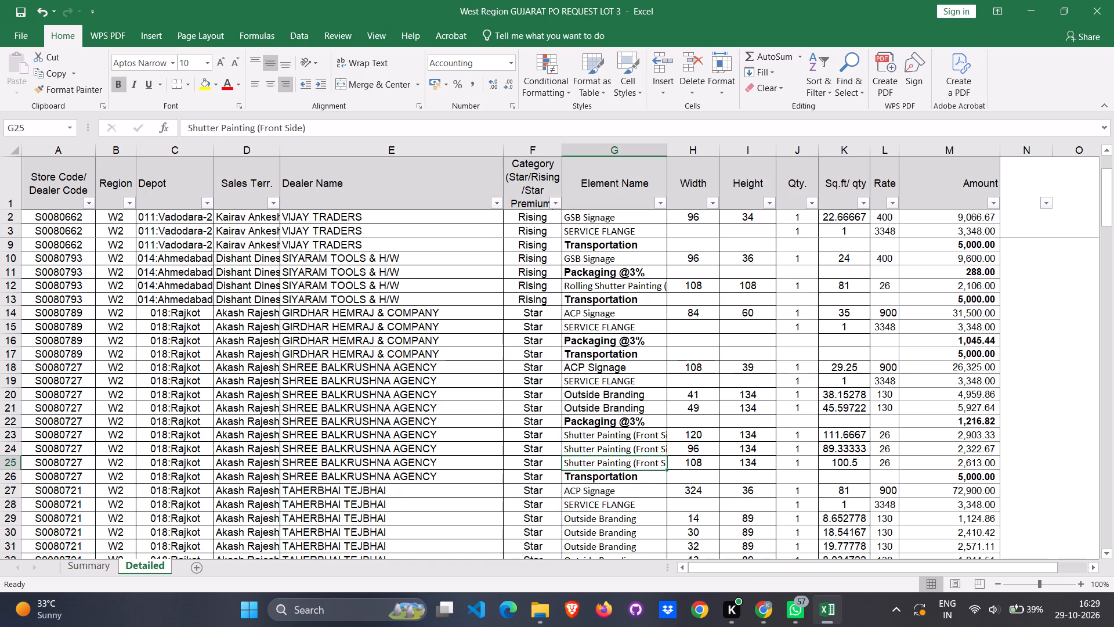
{"action": "key", "text": "Down"}
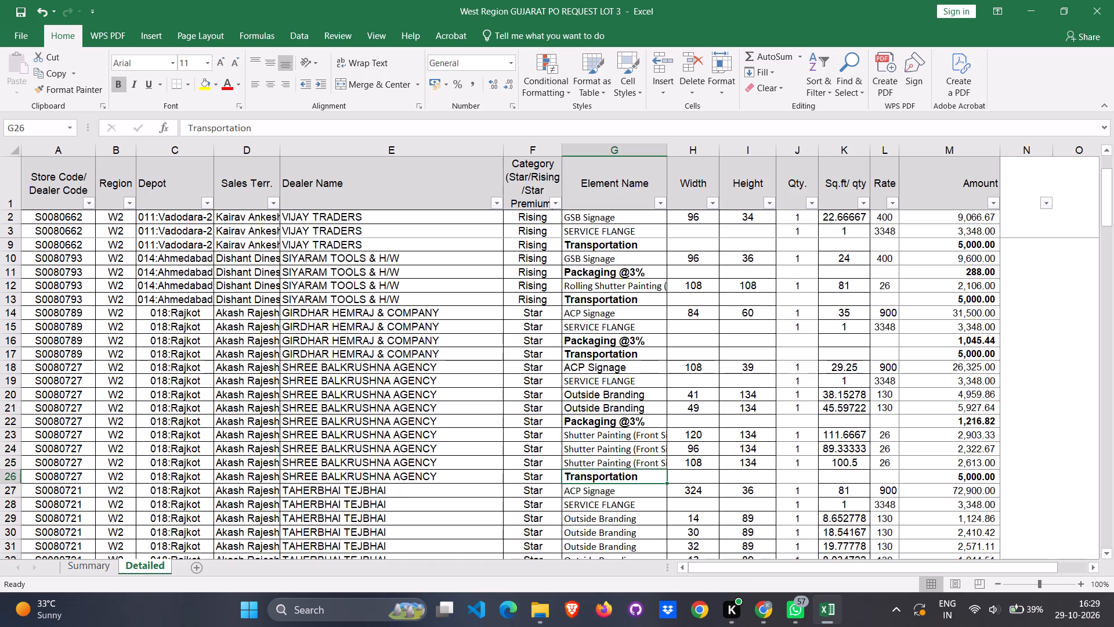
Insert three blank entire rows between Packaging @3% and Transportation for store S0080721, starting at row 37.
{"action": "scroll", "coordinate": [686, 459], "scroll_direction": "down", "scroll_amount": 7}
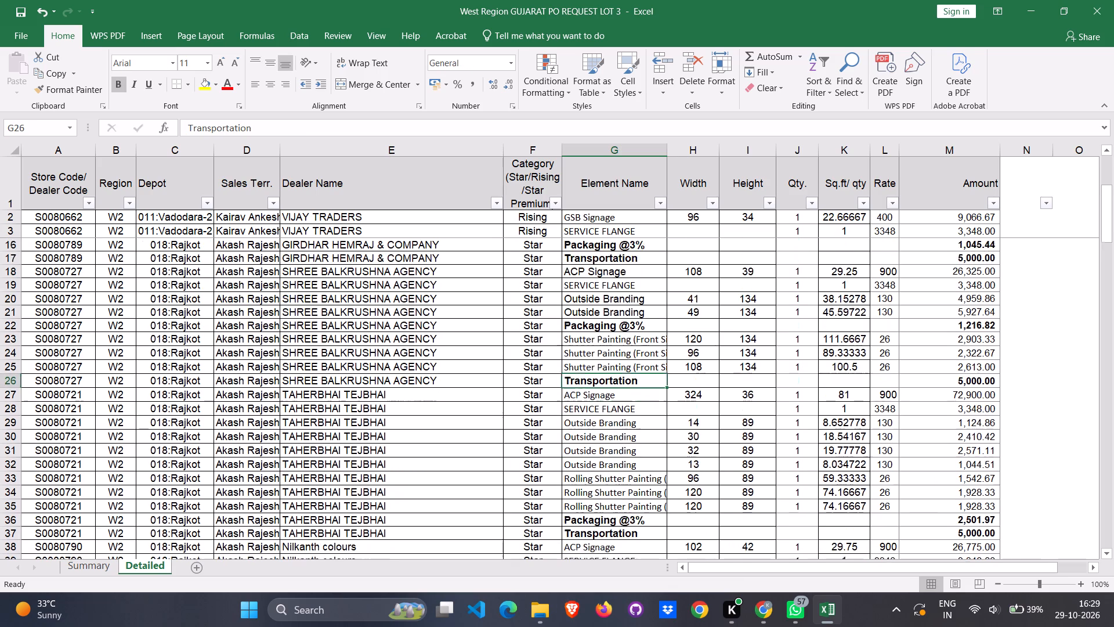
{"action": "scroll", "coordinate": [691, 461], "scroll_direction": "down", "scroll_amount": 5}
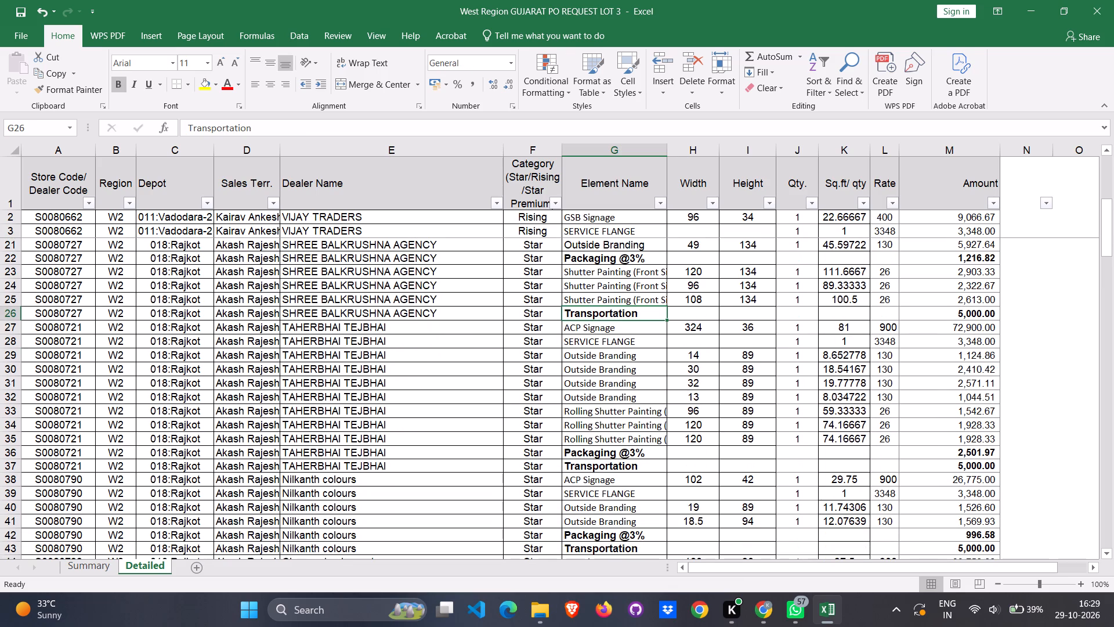
{"action": "left_click", "coordinate": [649, 465]}
{"action": "right_click", "coordinate": [649, 465]}
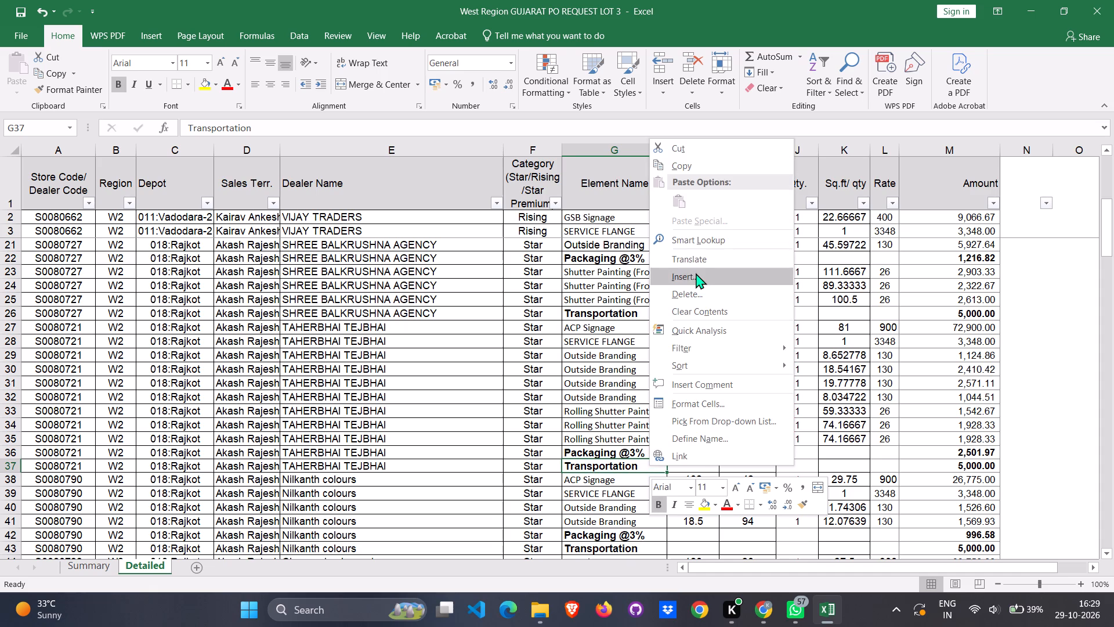
{"action": "left_click", "coordinate": [698, 276]}
{"action": "left_click", "coordinate": [679, 278]}
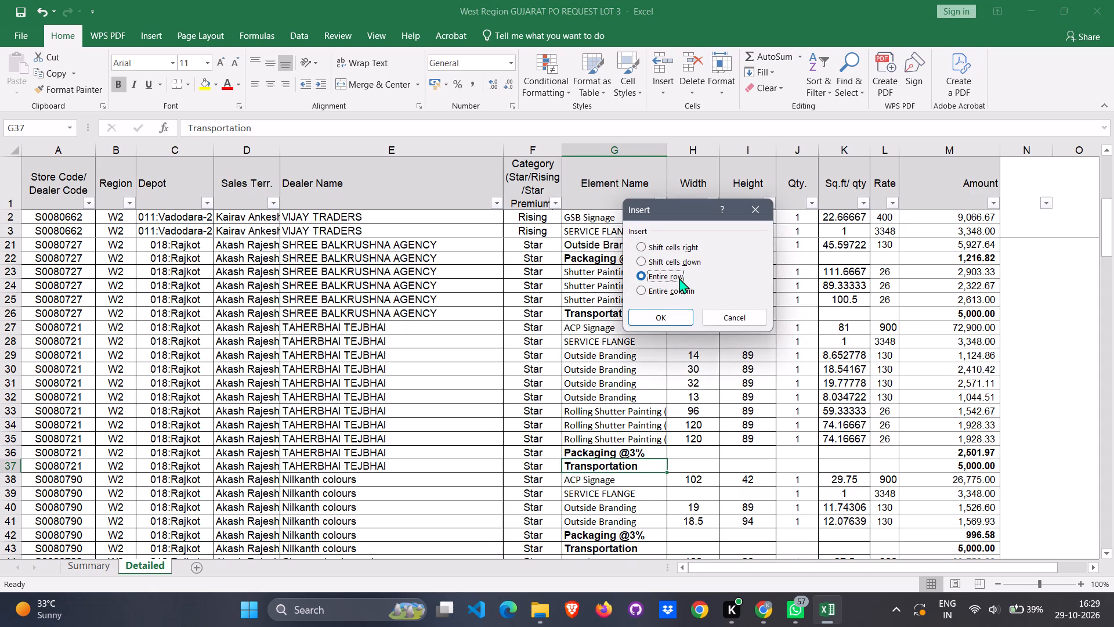
{"action": "left_click", "coordinate": [677, 316]}
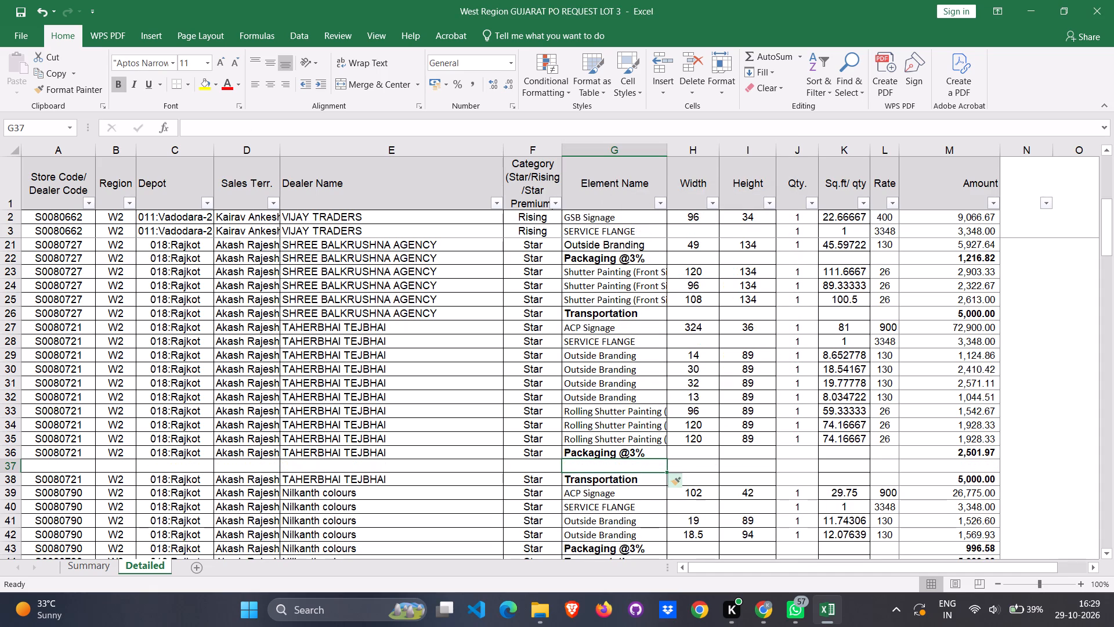
{"action": "right_click", "coordinate": [647, 465]}
{"action": "left_click", "coordinate": [705, 284]}
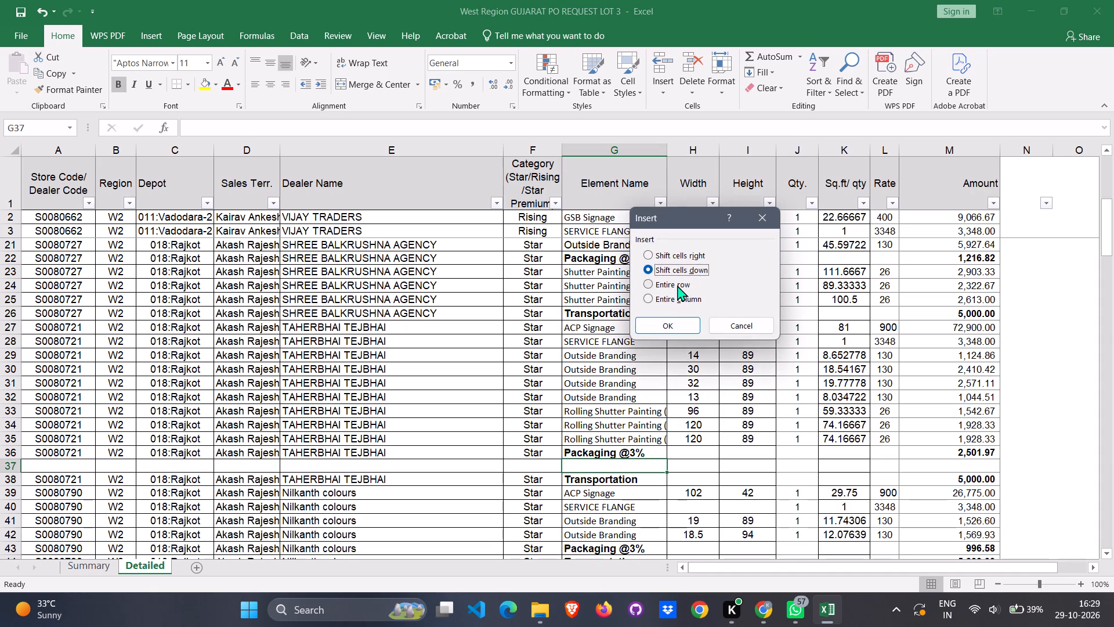
{"action": "left_click", "coordinate": [677, 285]}
{"action": "left_click", "coordinate": [672, 320]}
{"action": "right_click", "coordinate": [648, 466]}
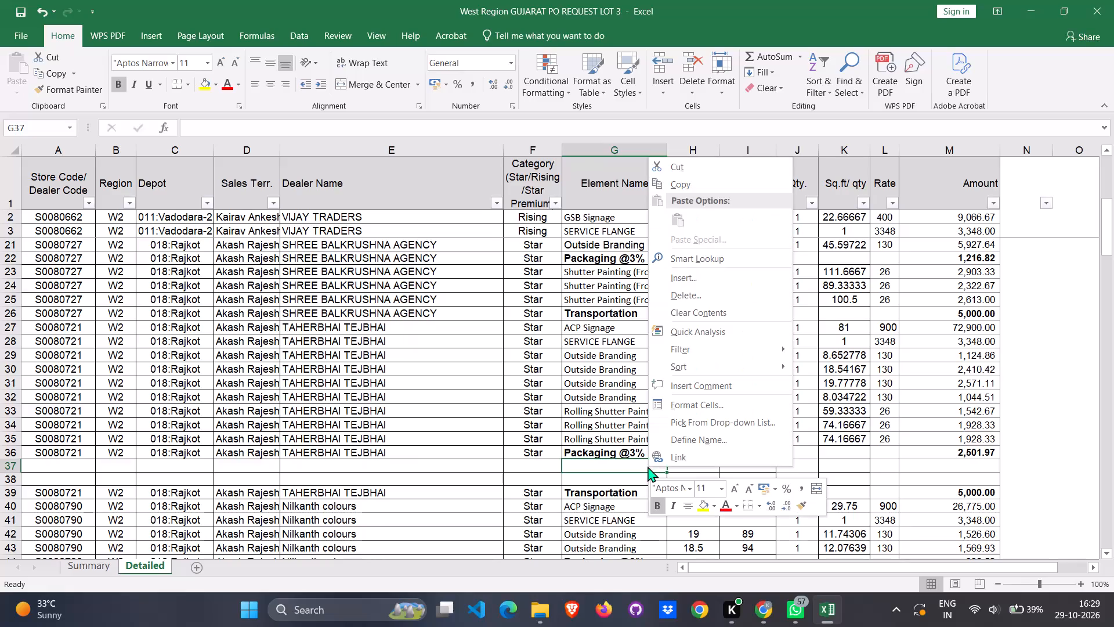
{"action": "left_click", "coordinate": [690, 280]}
{"action": "left_click", "coordinate": [658, 281]}
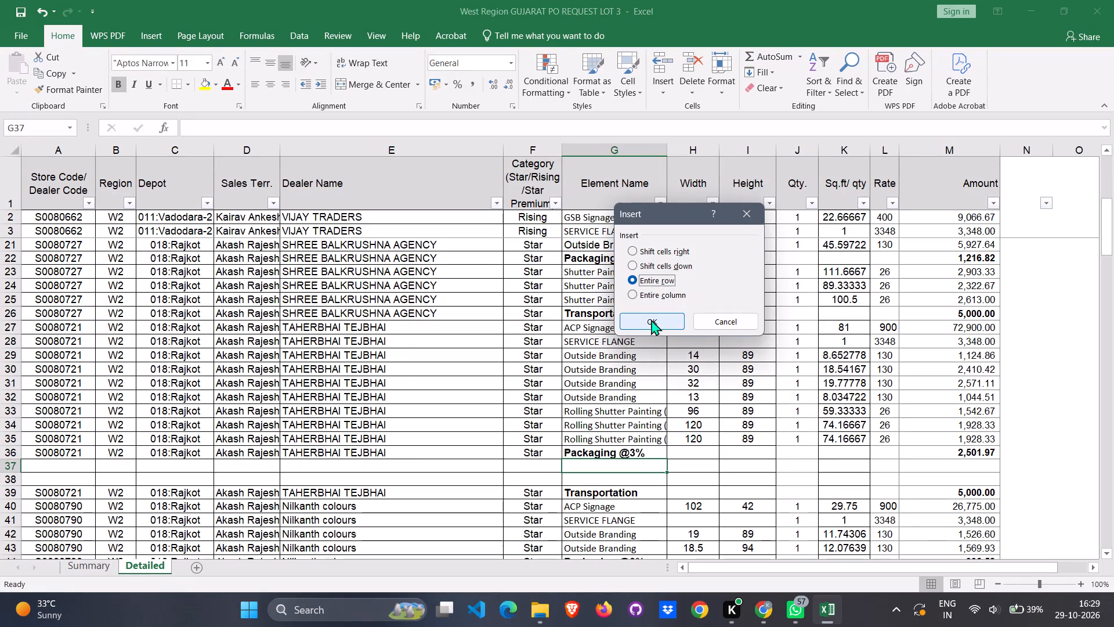
{"action": "left_click", "coordinate": [651, 324]}
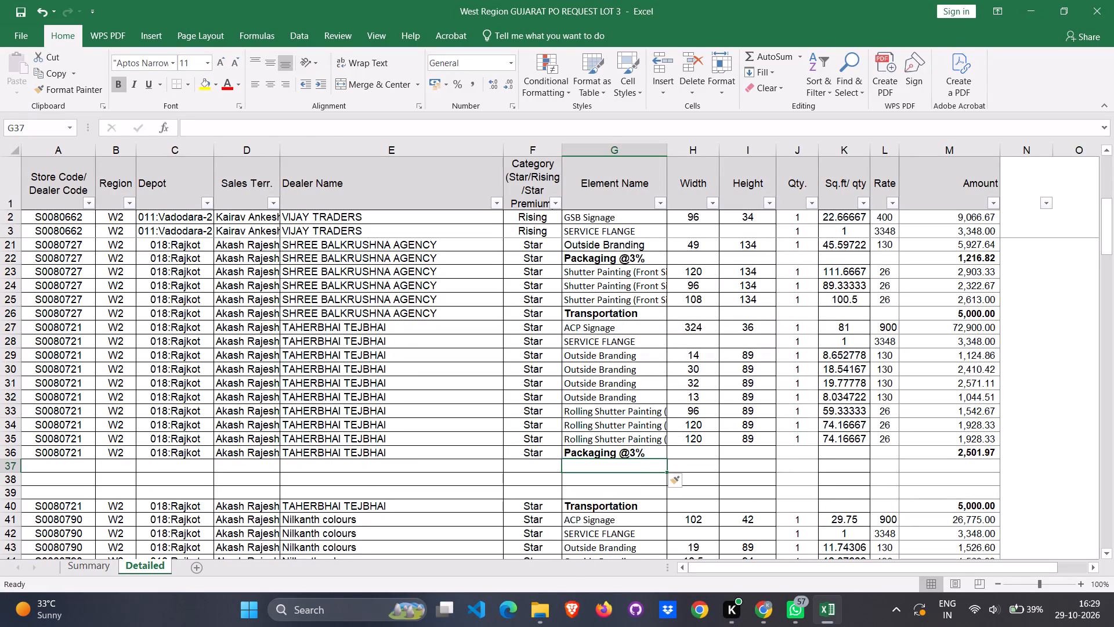
Move the three Rolling Shutter Painting rows 33 to 35 of store S0080721 into blank rows 37 to 39.
{"action": "left_click", "coordinate": [577, 412]}
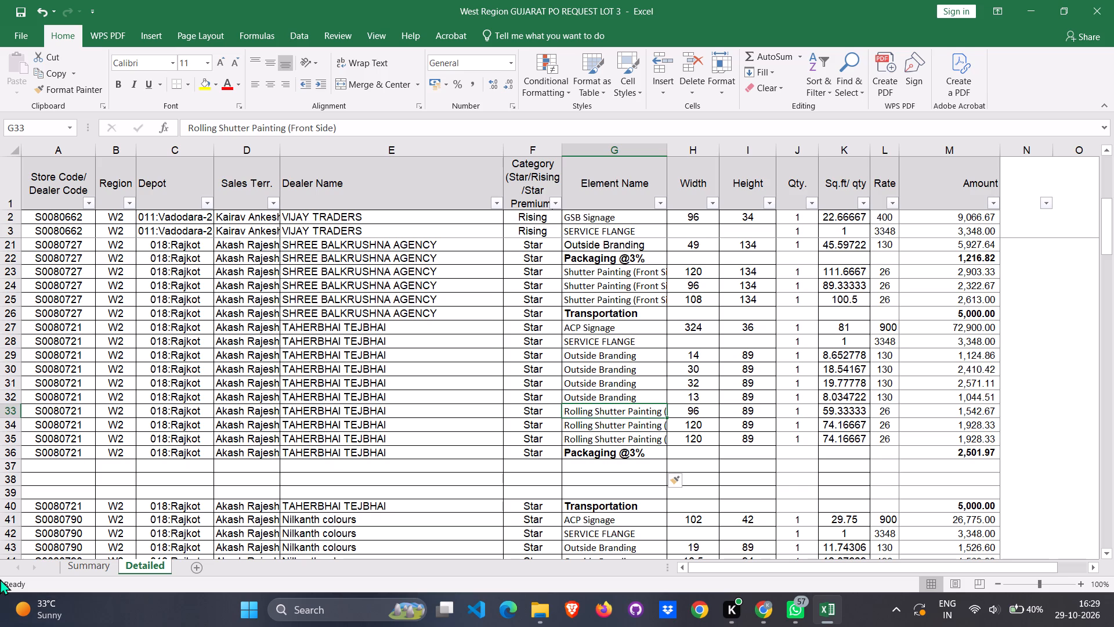
{"action": "left_click", "coordinate": [13, 412]}
{"action": "left_click", "coordinate": [12, 425], "text": "shift"}
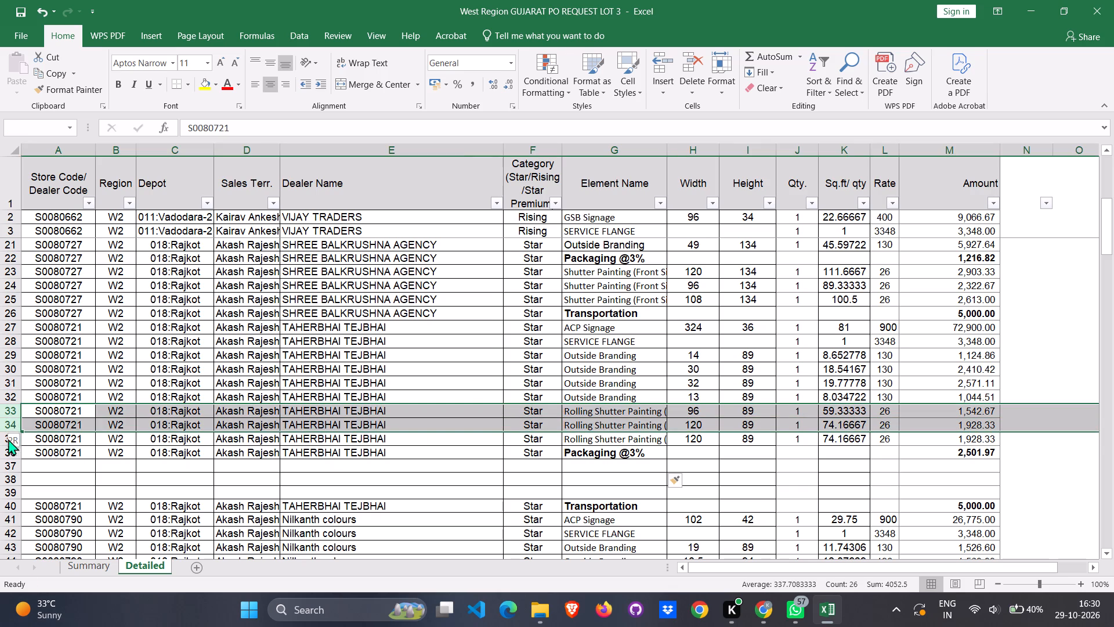
{"action": "left_click", "coordinate": [3, 438], "text": "shift"}
{"action": "key", "text": "ctrl+x"}
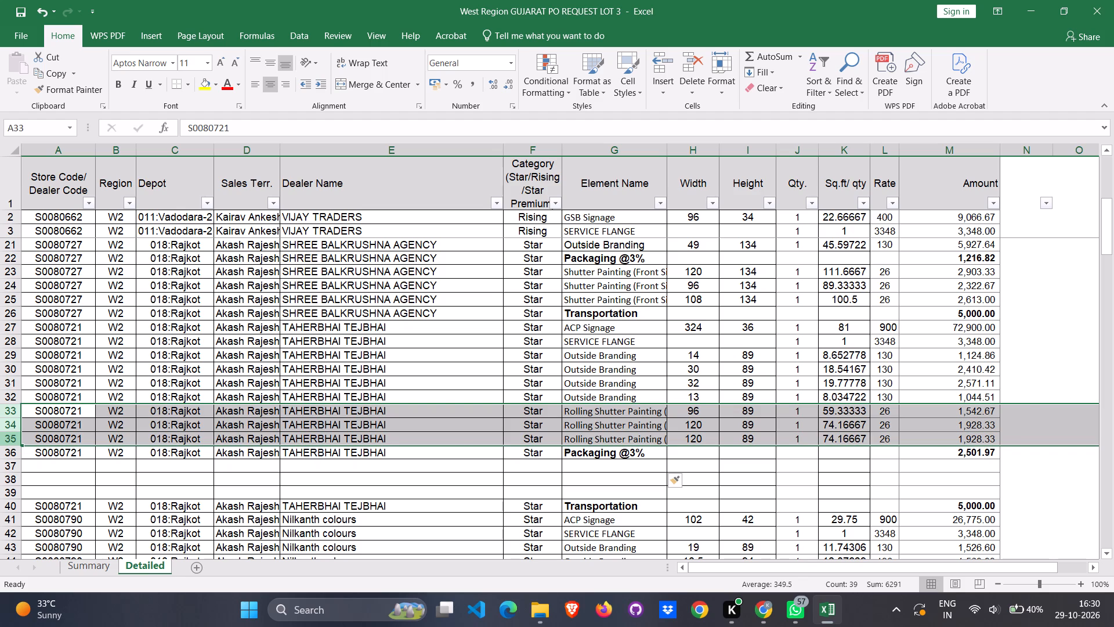
{"action": "left_click", "coordinate": [6, 465]}
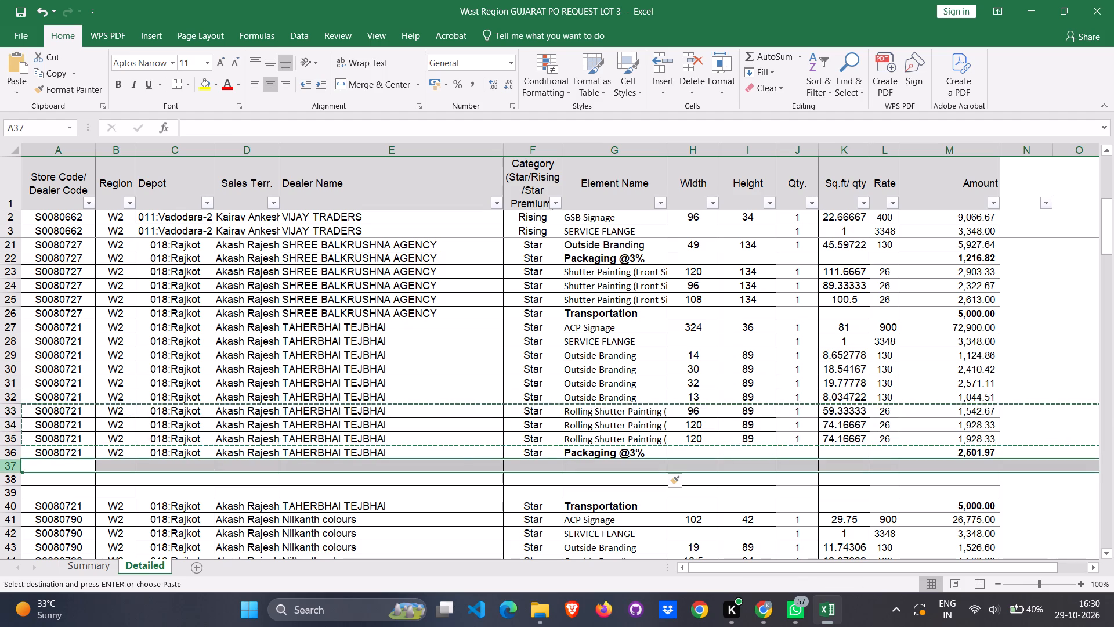
{"action": "left_click", "coordinate": [13, 480], "text": "shift"}
{"action": "left_click", "coordinate": [2, 491], "text": "shift"}
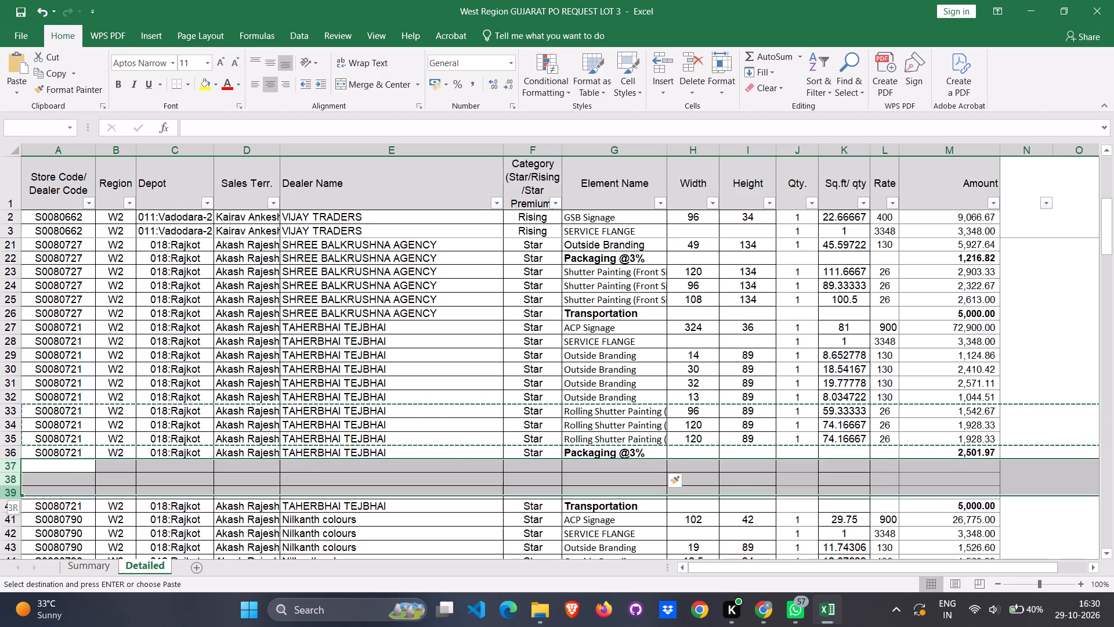
{"action": "key", "text": "ctrl+v"}
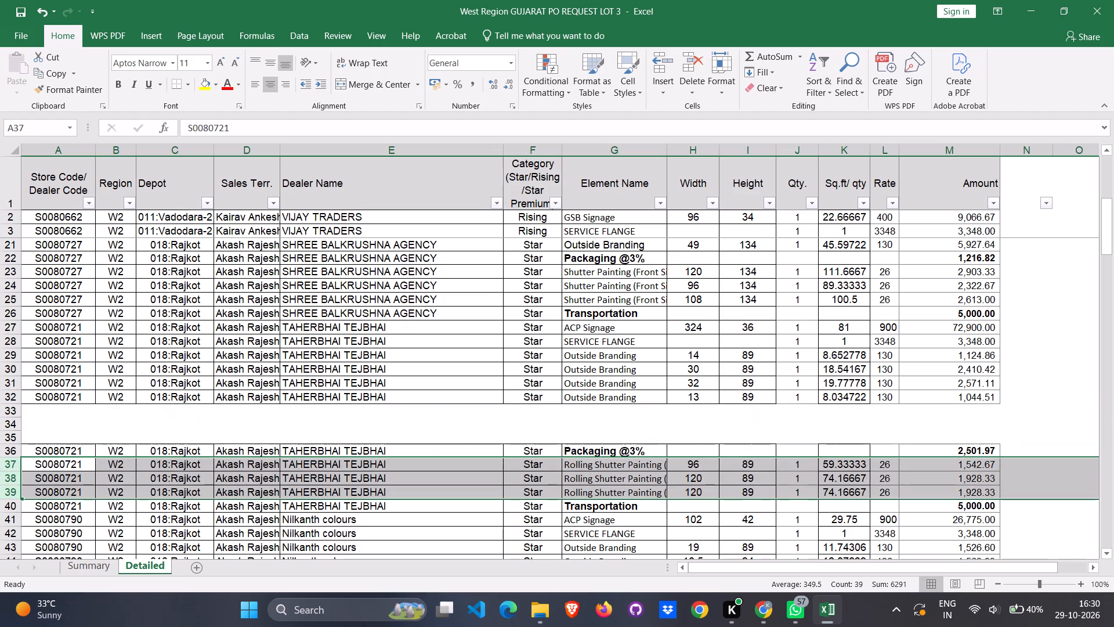
Delete the emptied rows 33 to 35 above store S0080721's Packaging @3% row and save the workbook.
{"action": "left_click", "coordinate": [12, 408]}
{"action": "left_click", "coordinate": [15, 426], "text": "shift"}
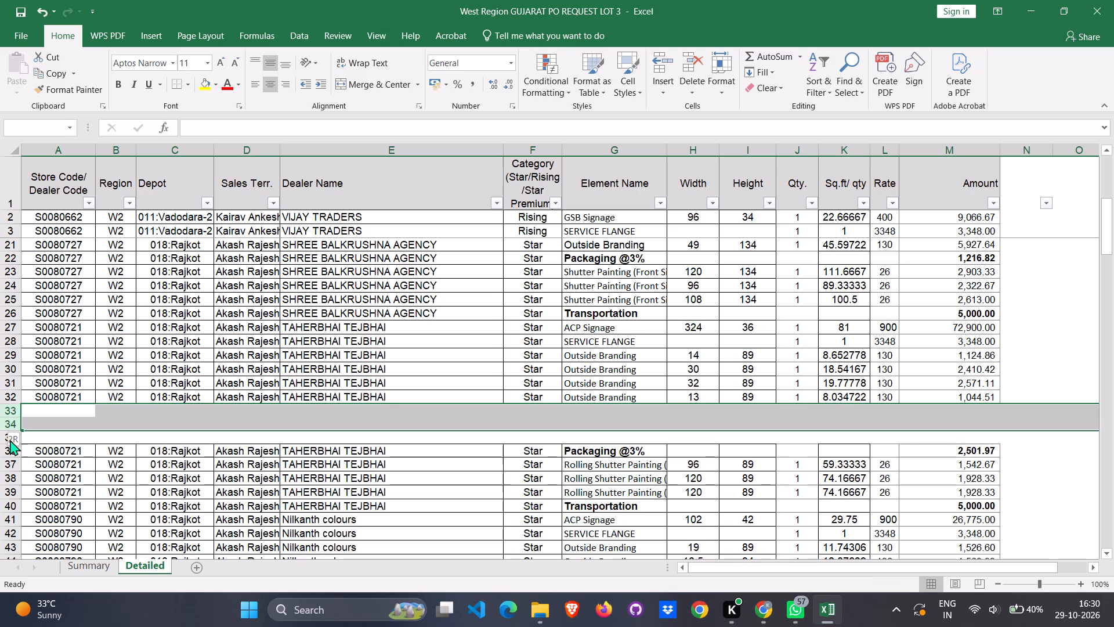
{"action": "left_click", "coordinate": [5, 439], "text": "shift"}
{"action": "key", "text": "Delete"}
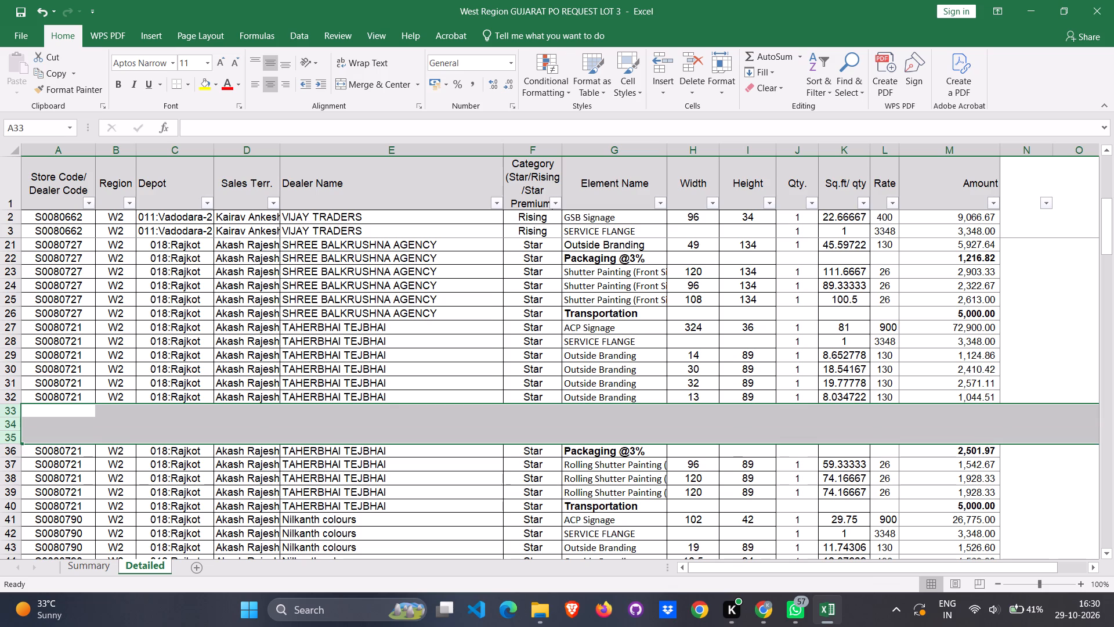
{"action": "right_click", "coordinate": [118, 428]}
{"action": "left_click", "coordinate": [167, 329]}
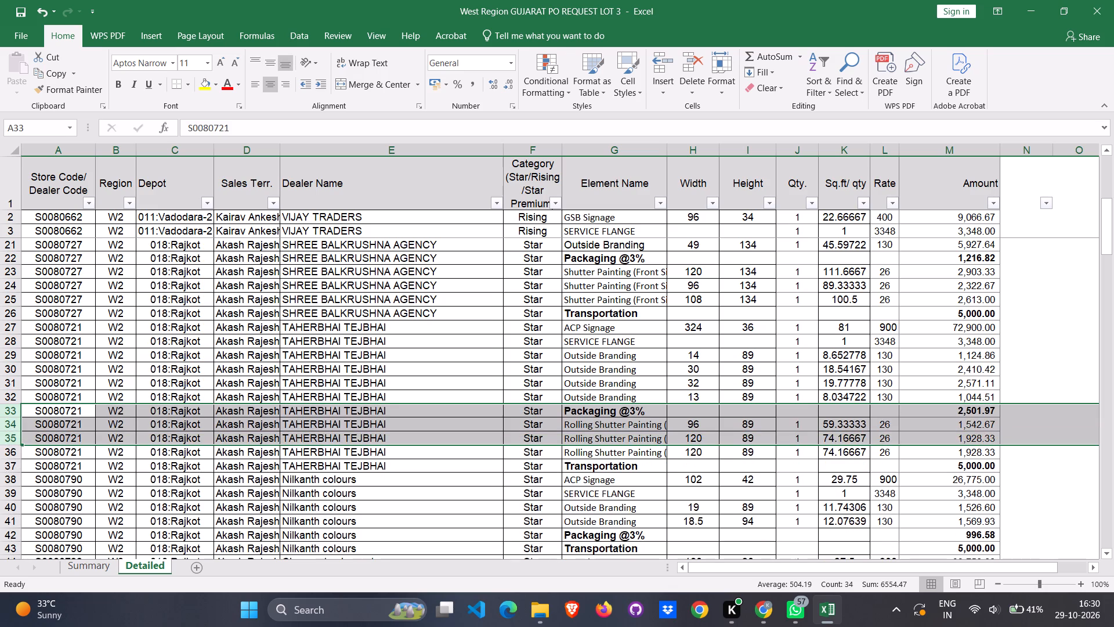
{"action": "key", "text": "ctrl+s"}
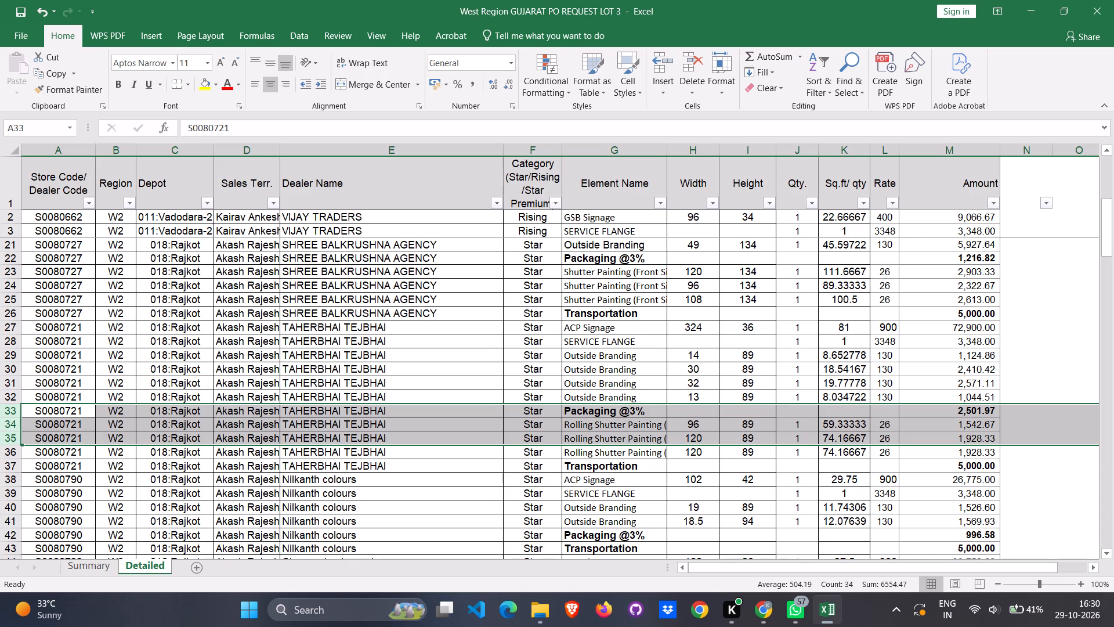
Review the dealers' element rows below store S0080721, checking bold formatting and where Shutter Painting rows sit relative to Packaging @3%.
{"action": "scroll", "coordinate": [501, 362], "scroll_direction": "down", "scroll_amount": 7}
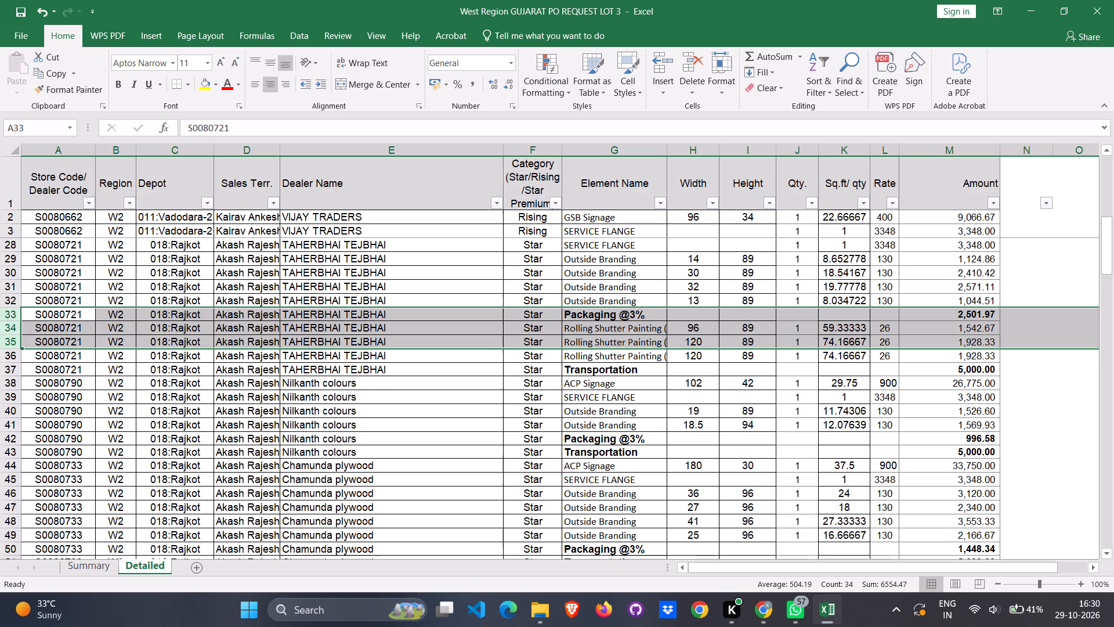
{"action": "scroll", "coordinate": [528, 363], "scroll_direction": "down", "scroll_amount": 3}
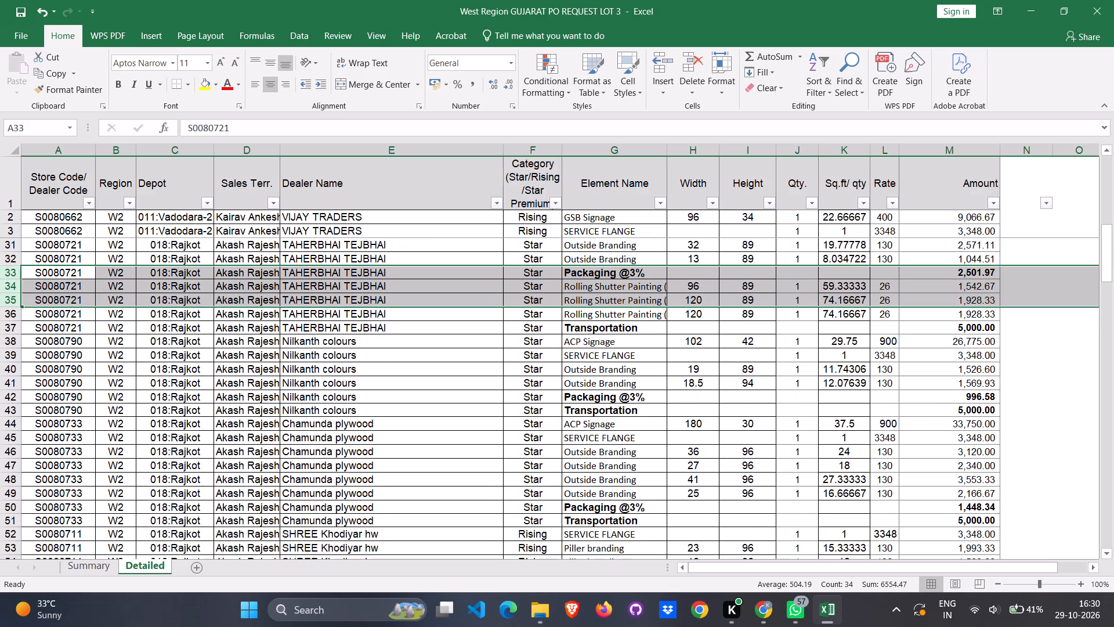
{"action": "scroll", "coordinate": [528, 363], "scroll_direction": "down", "scroll_amount": 6}
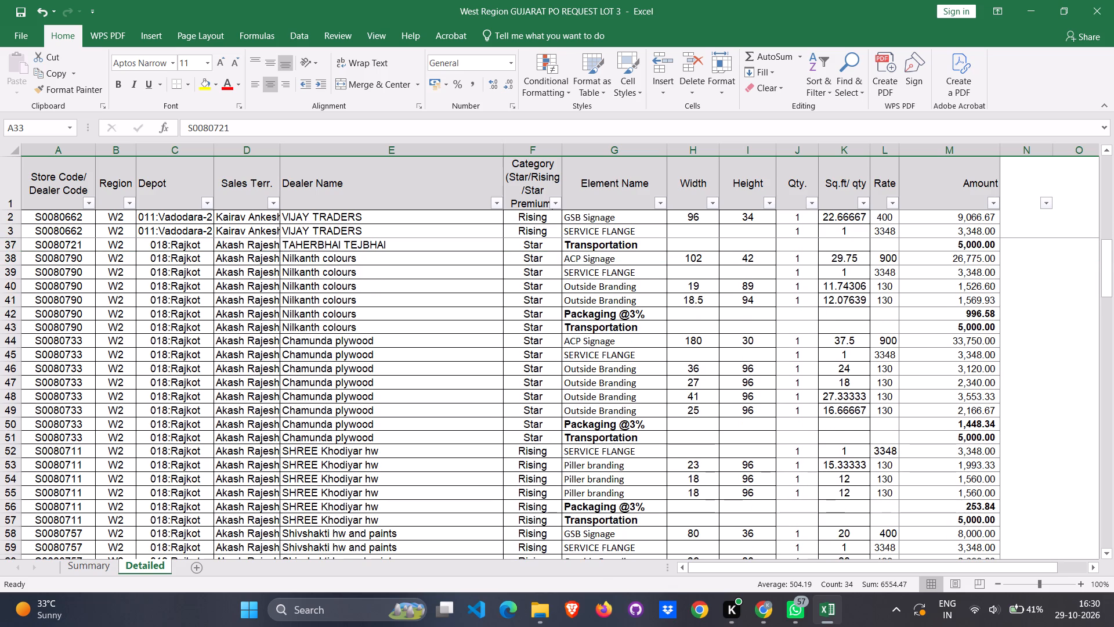
{"action": "scroll", "coordinate": [625, 392], "scroll_direction": "down", "scroll_amount": 4}
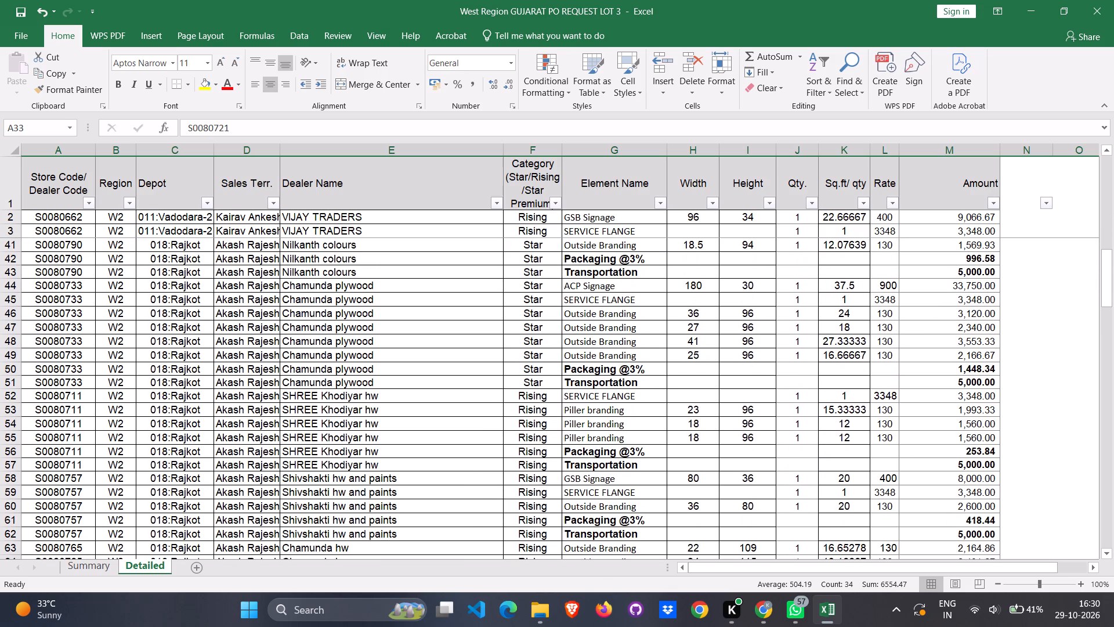
{"action": "scroll", "coordinate": [625, 392], "scroll_direction": "down", "scroll_amount": 6}
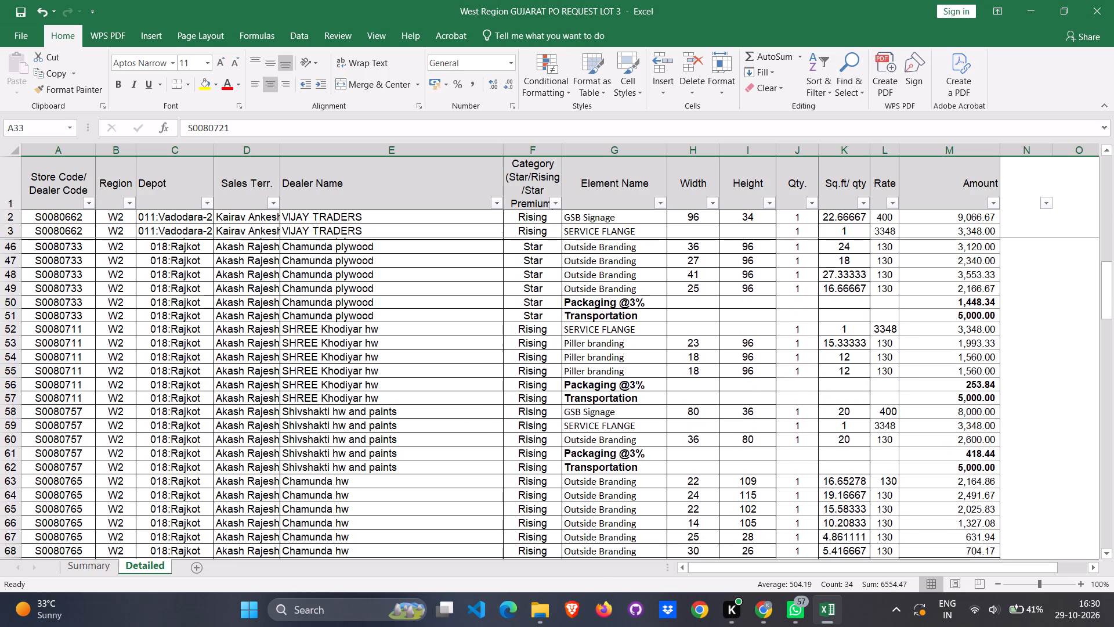
{"action": "scroll", "coordinate": [625, 392], "scroll_direction": "down", "scroll_amount": 10}
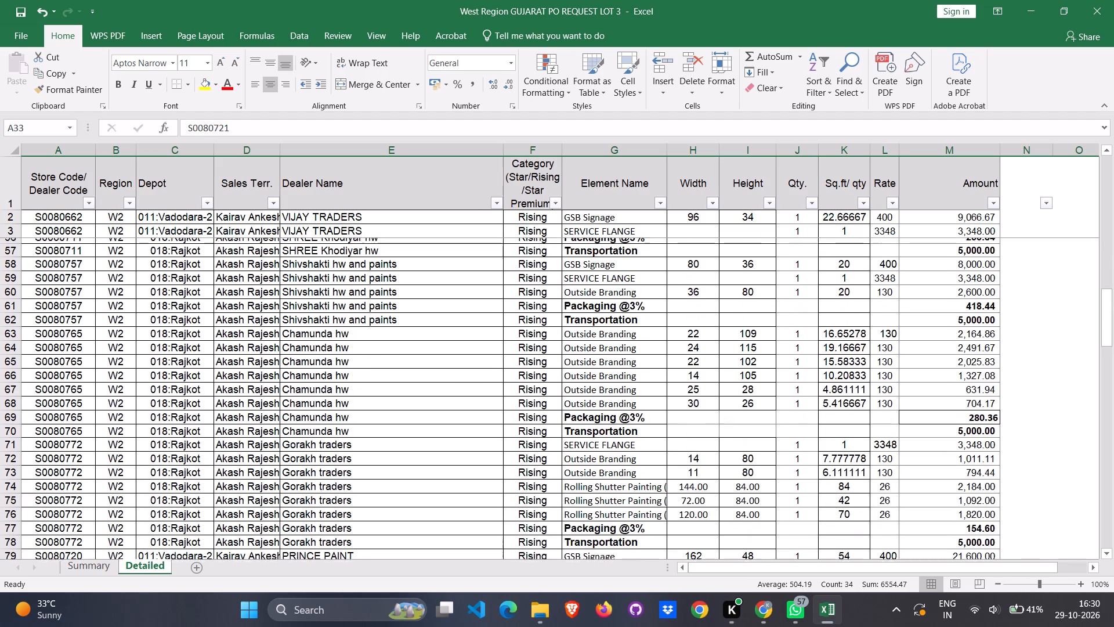
{"action": "scroll", "coordinate": [625, 392], "scroll_direction": "down", "scroll_amount": 6}
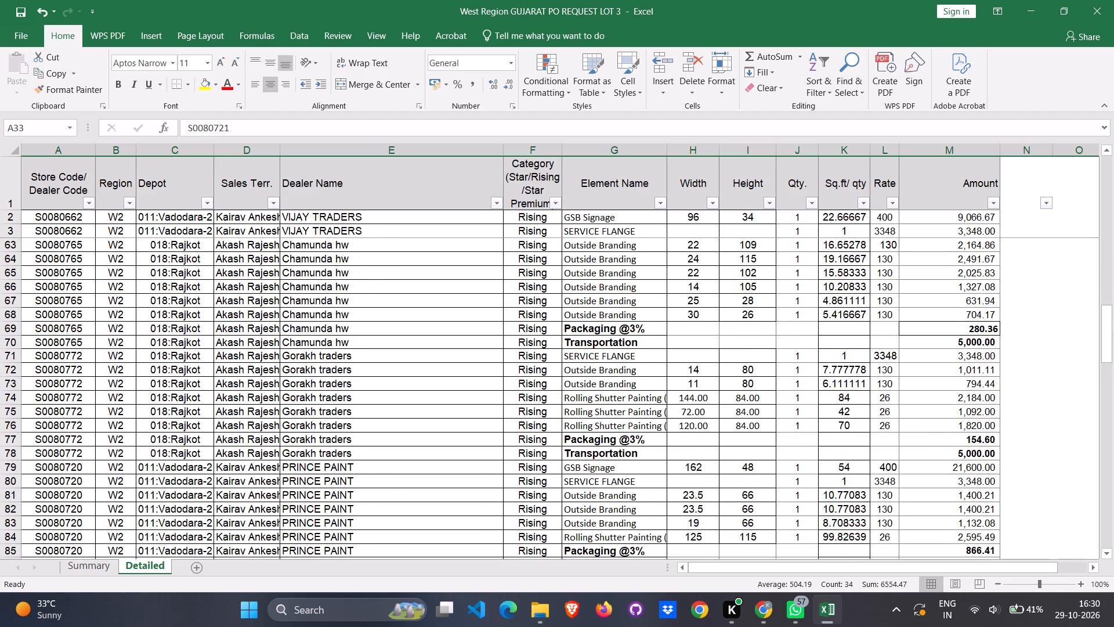
Insert three blank entire rows between Packaging @3% and Transportation for store S0080772, starting at row 78.
{"action": "left_click", "coordinate": [610, 458]}
{"action": "right_click", "coordinate": [610, 458]}
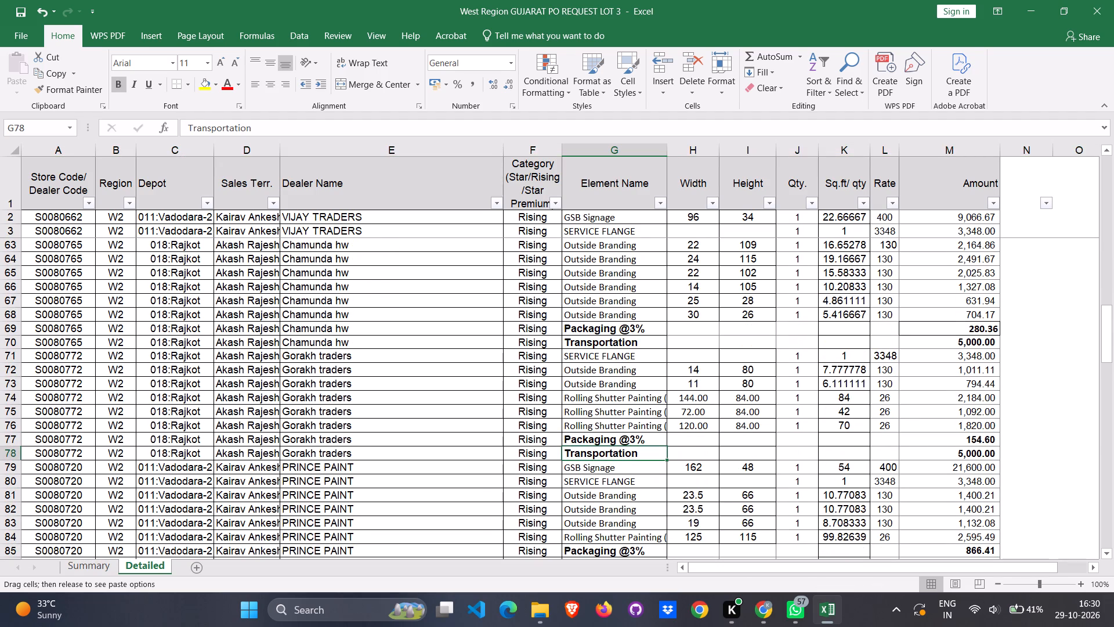
{"action": "right_click", "coordinate": [601, 455]}
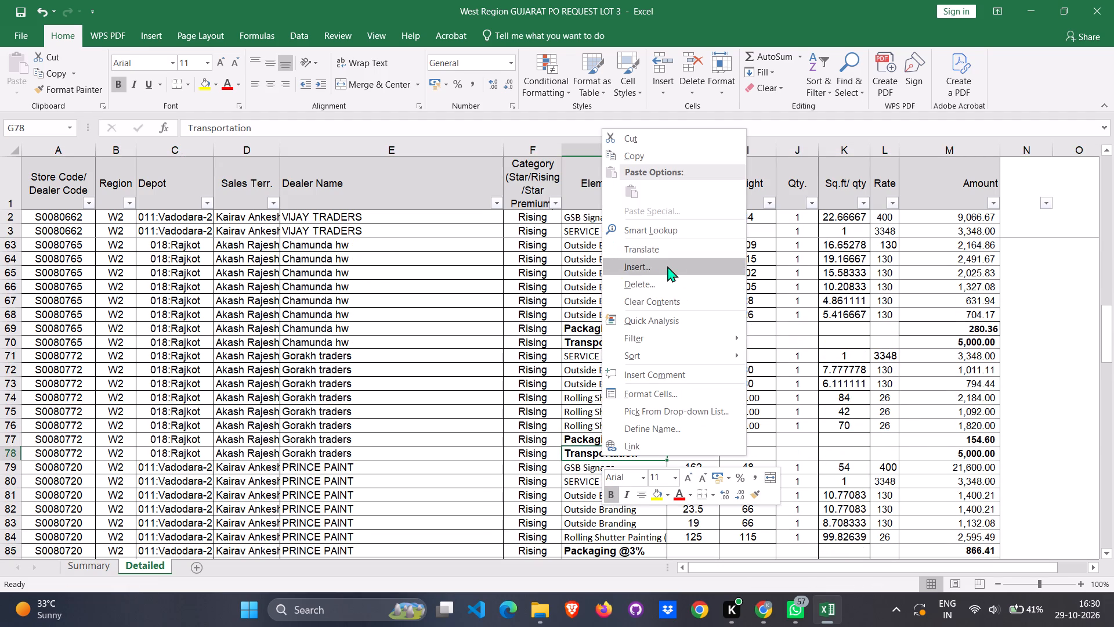
{"action": "left_click", "coordinate": [667, 268]}
{"action": "left_click", "coordinate": [637, 269]}
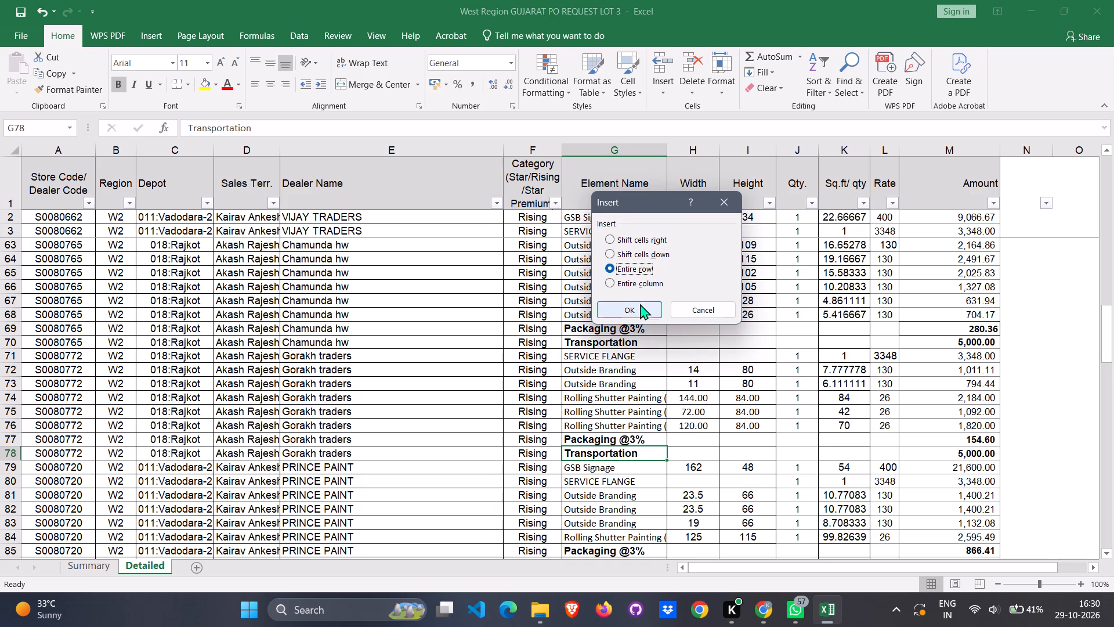
{"action": "left_click", "coordinate": [640, 304]}
{"action": "right_click", "coordinate": [609, 453]}
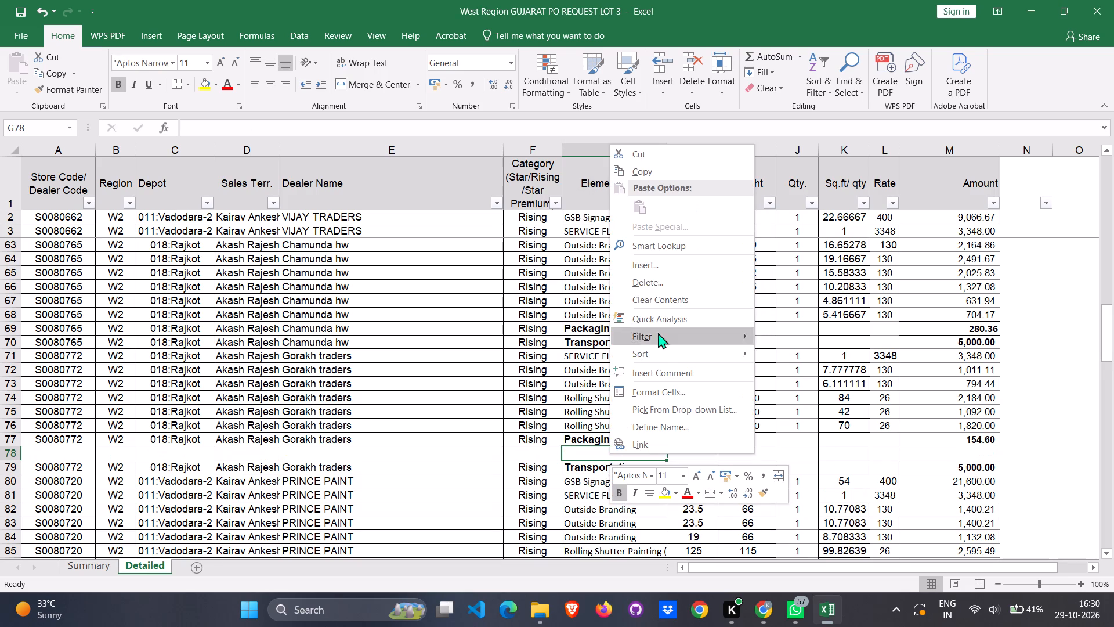
{"action": "left_click", "coordinate": [665, 264]}
{"action": "left_click", "coordinate": [642, 264]}
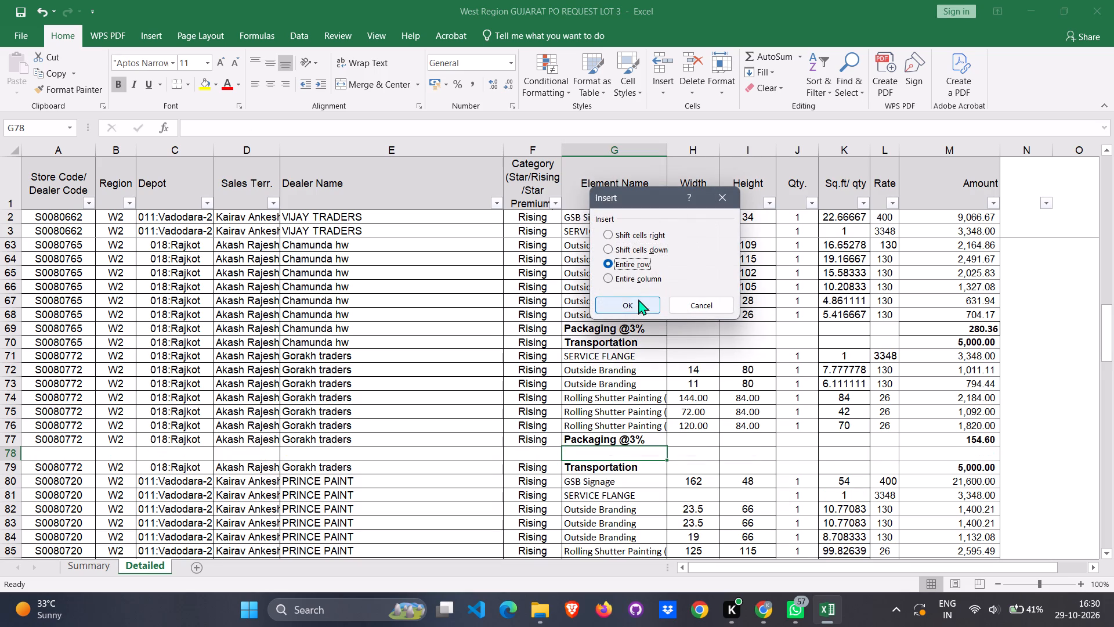
{"action": "left_click", "coordinate": [638, 303]}
{"action": "right_click", "coordinate": [606, 455]}
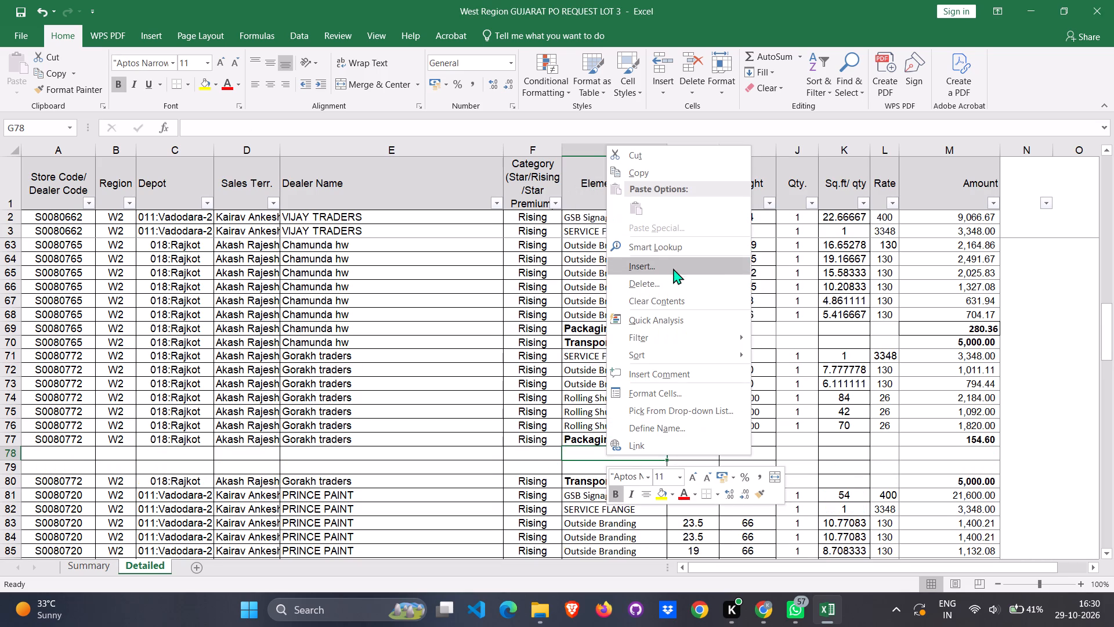
{"action": "left_click", "coordinate": [668, 262]}
{"action": "left_click", "coordinate": [642, 262]}
{"action": "left_click", "coordinate": [636, 298]}
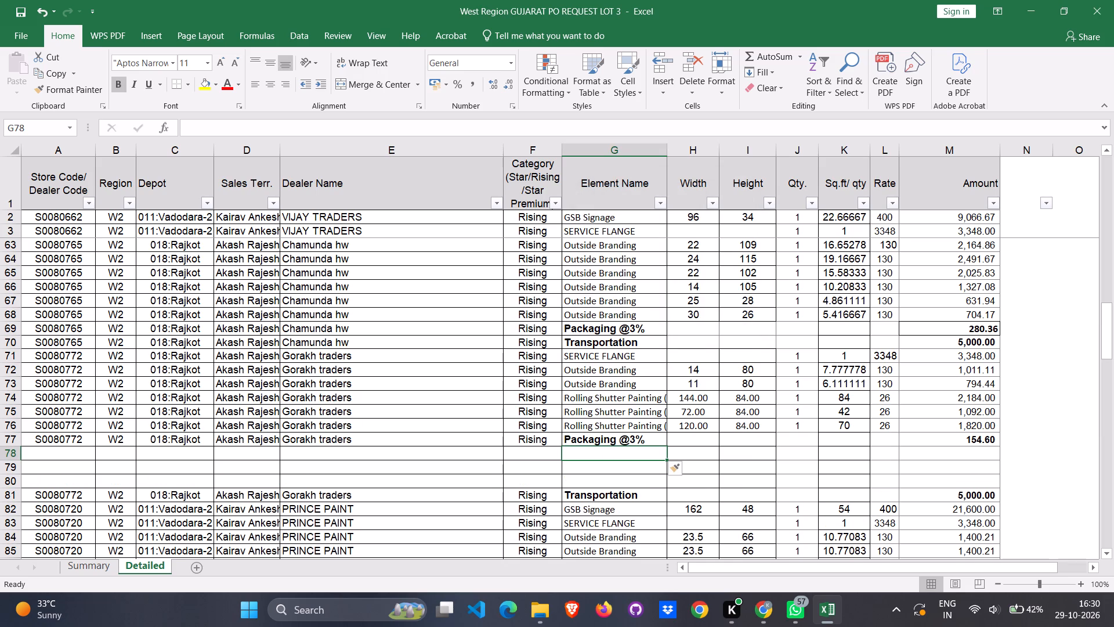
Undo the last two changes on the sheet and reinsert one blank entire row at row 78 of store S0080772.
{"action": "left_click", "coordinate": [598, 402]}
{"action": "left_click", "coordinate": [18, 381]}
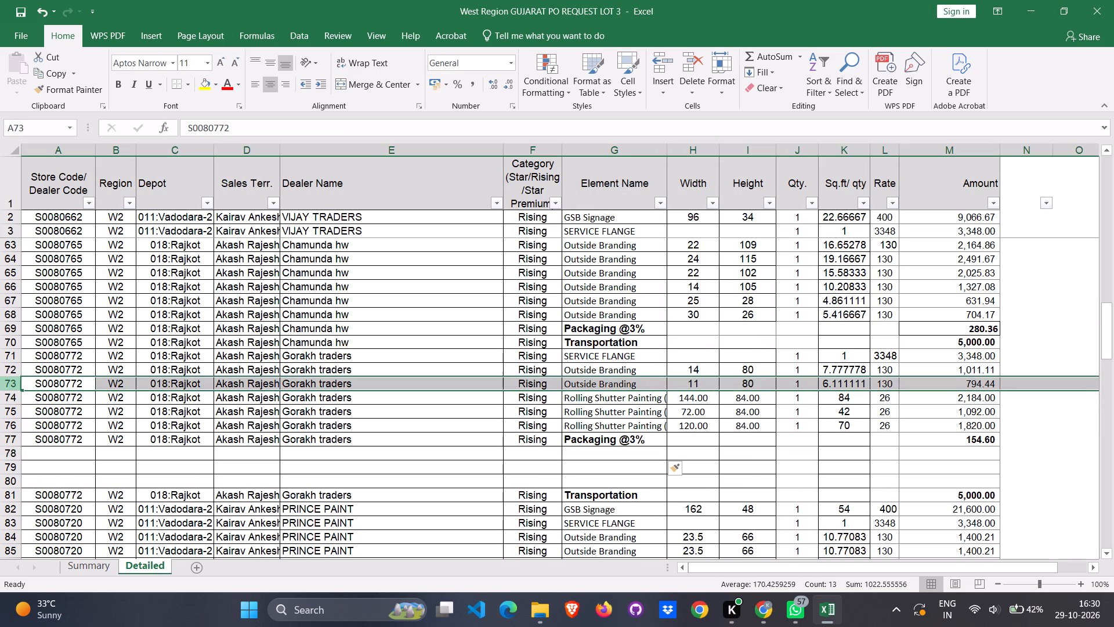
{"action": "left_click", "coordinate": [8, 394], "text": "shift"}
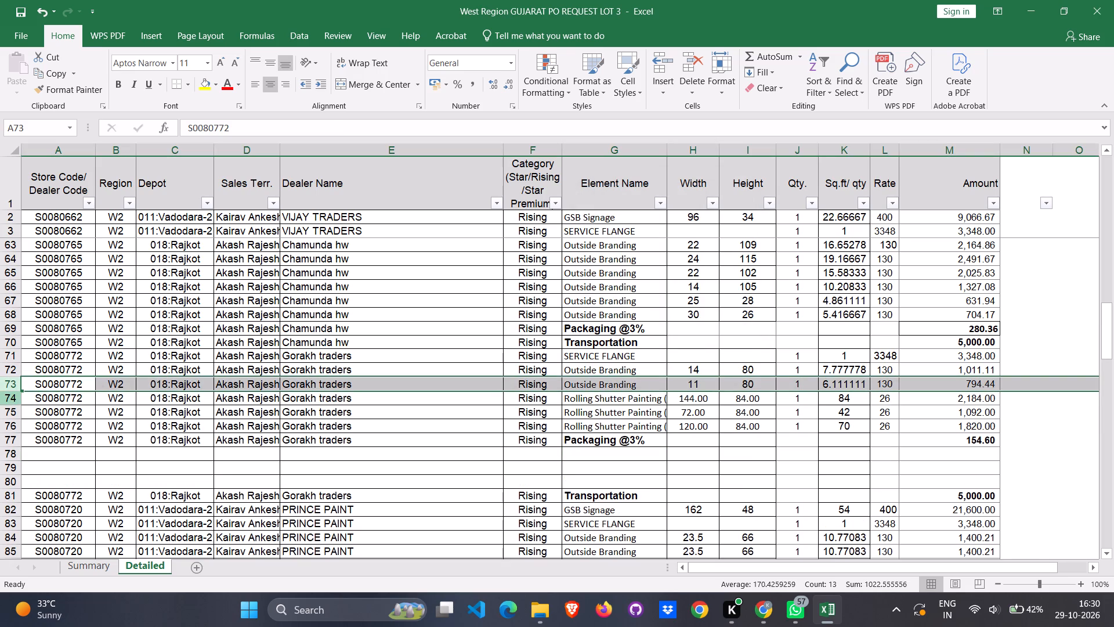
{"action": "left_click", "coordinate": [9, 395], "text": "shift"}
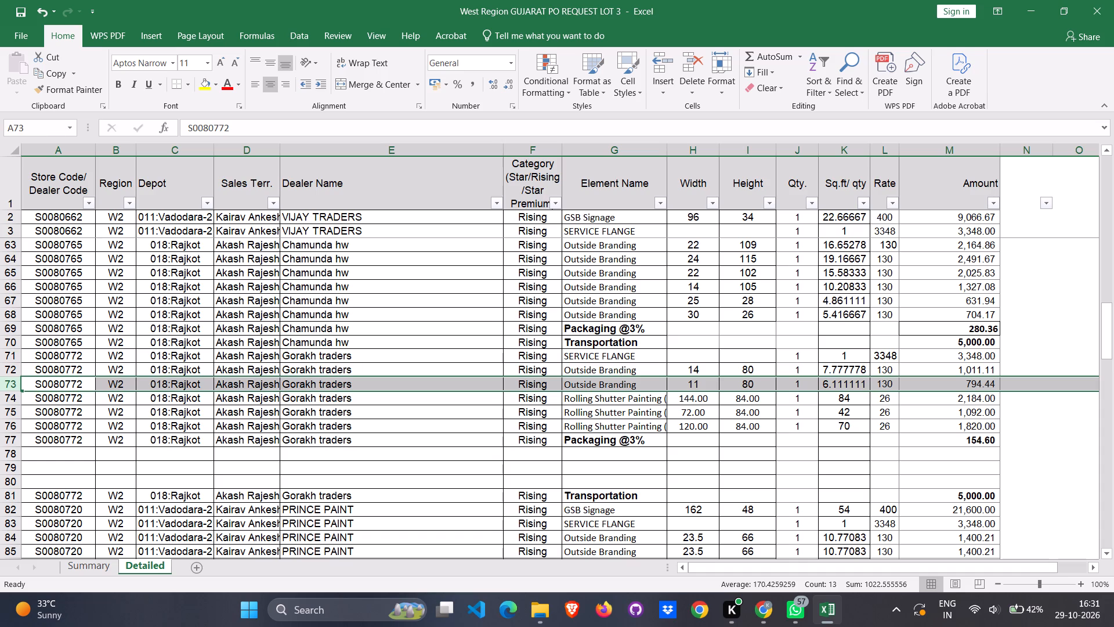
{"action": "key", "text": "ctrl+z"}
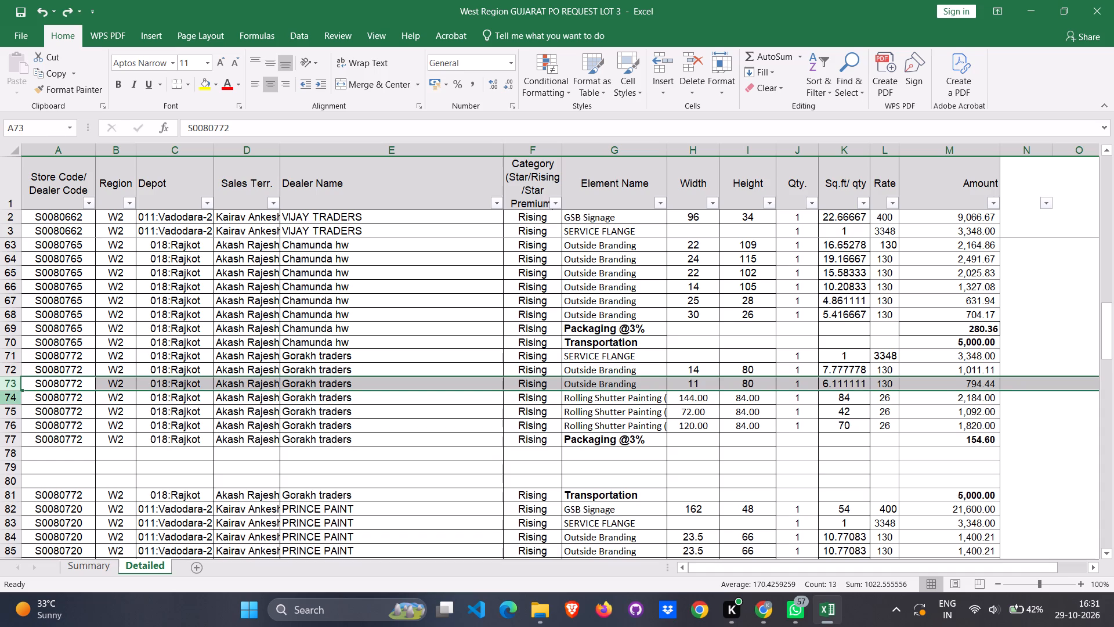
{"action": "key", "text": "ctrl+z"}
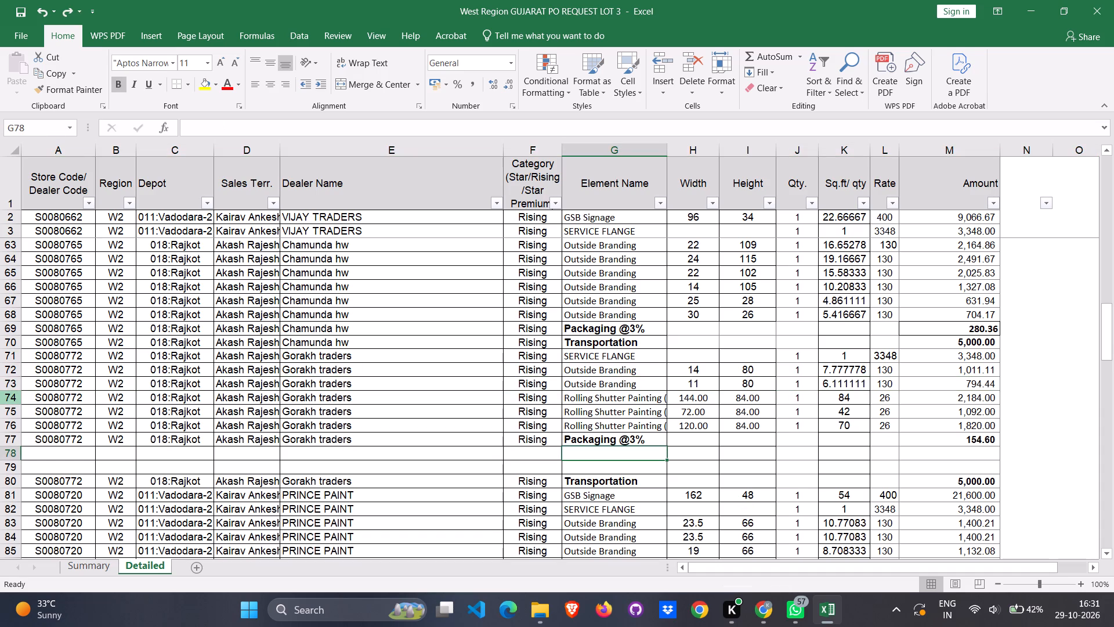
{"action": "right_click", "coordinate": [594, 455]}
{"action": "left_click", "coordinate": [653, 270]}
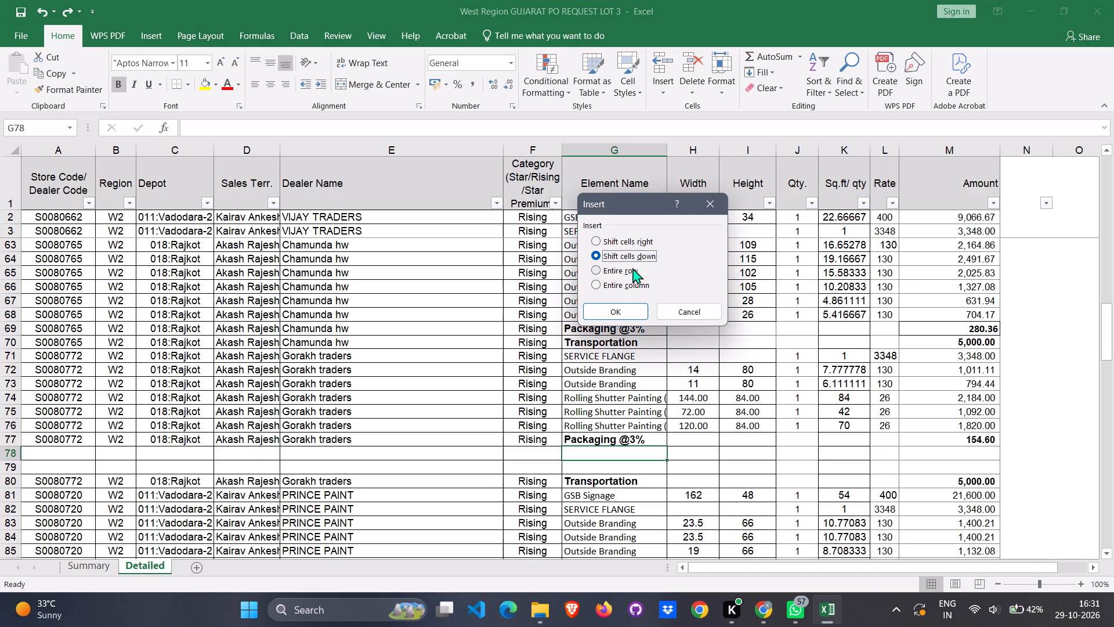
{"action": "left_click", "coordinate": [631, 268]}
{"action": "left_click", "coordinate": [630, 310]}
Move the three Rolling Shutter Painting rows 74 to 76 of store S0080772 into blank rows 78 to 80.
{"action": "left_click", "coordinate": [593, 398]}
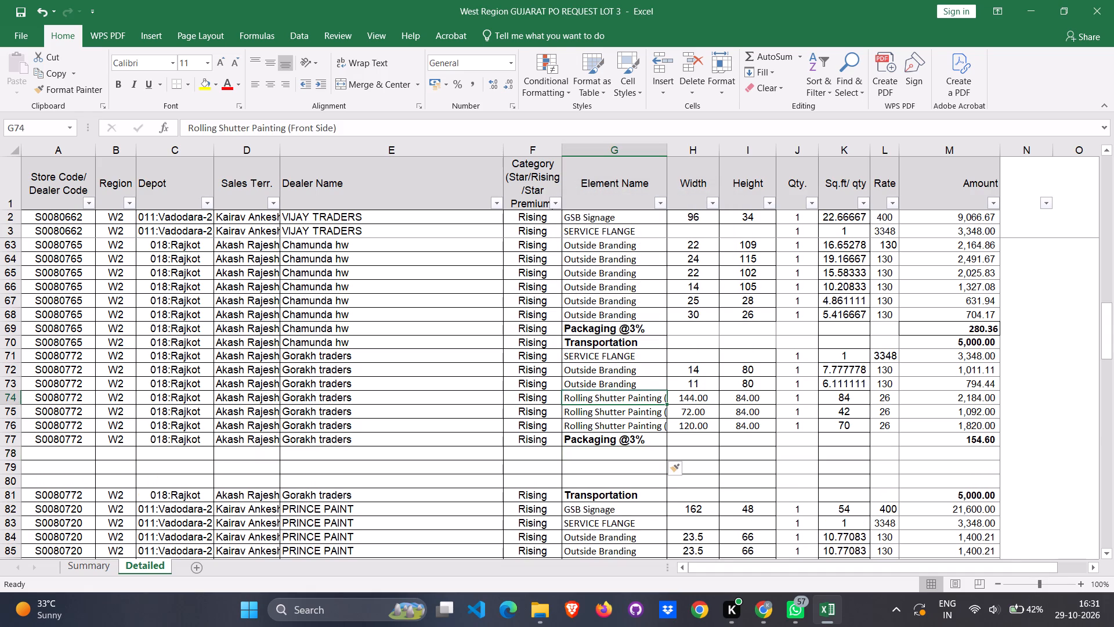
{"action": "left_click", "coordinate": [13, 398]}
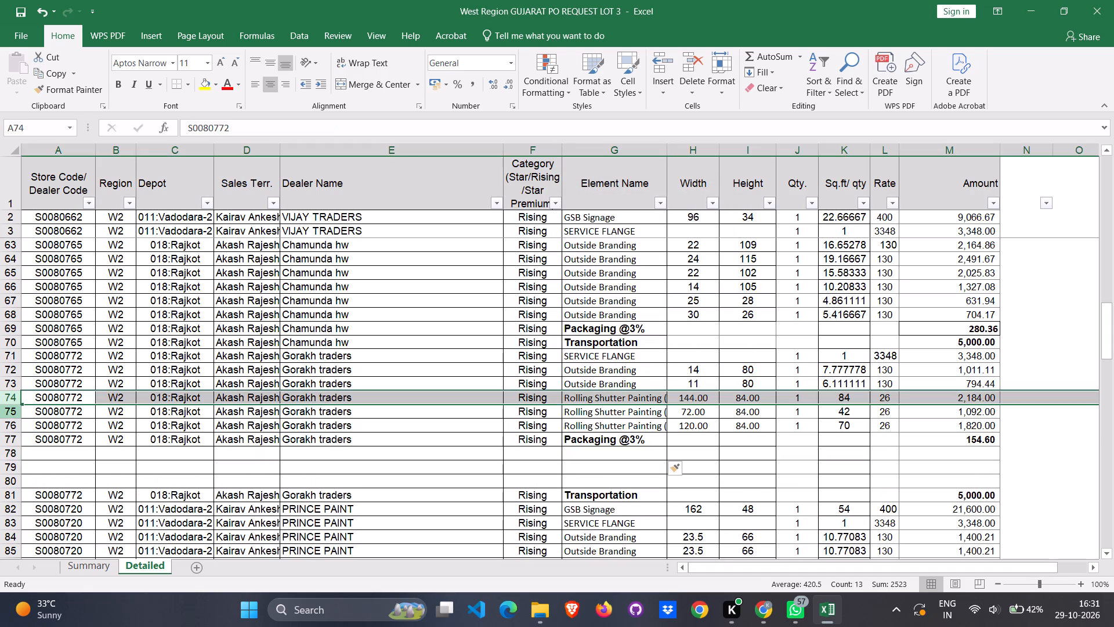
{"action": "left_click", "coordinate": [10, 410], "text": "shift"}
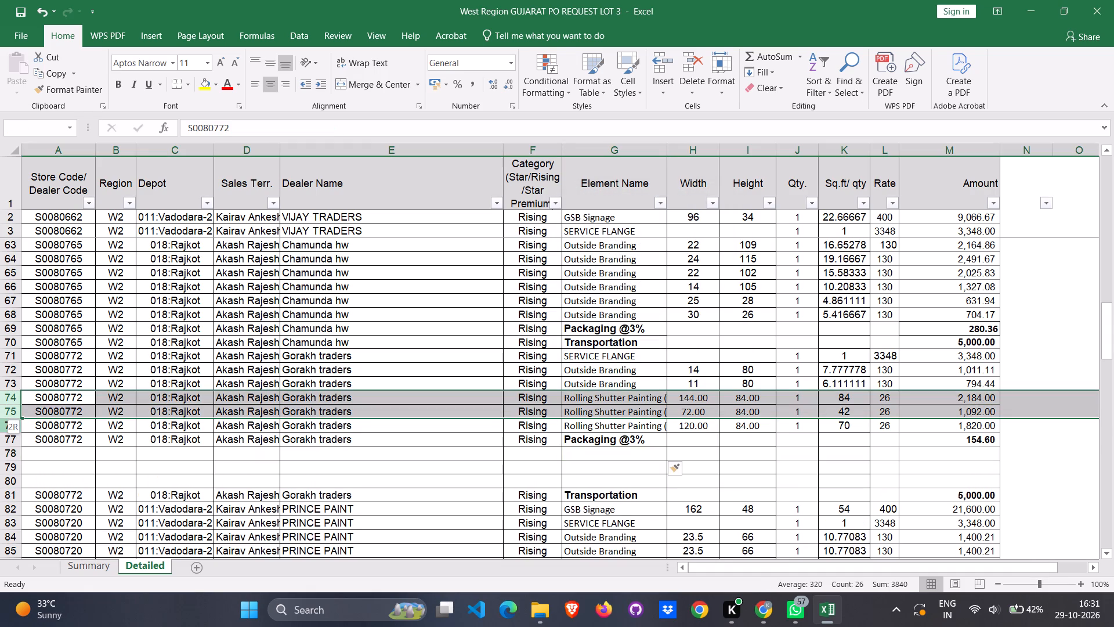
{"action": "left_click", "coordinate": [5, 428], "text": "shift"}
{"action": "key", "text": "ctrl+x"}
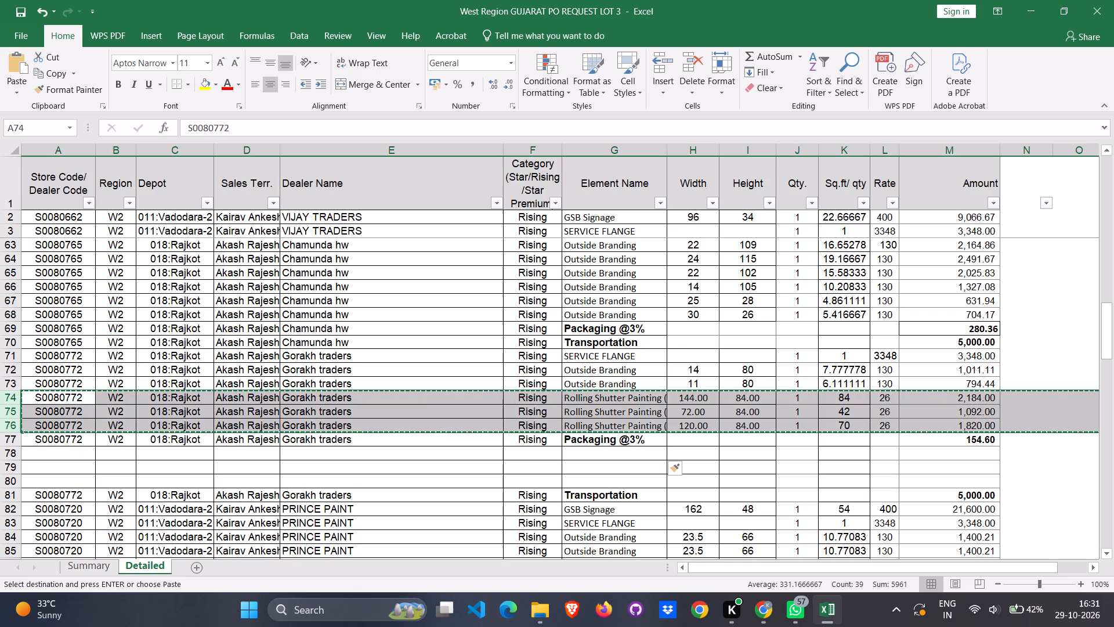
{"action": "left_click", "coordinate": [9, 453]}
{"action": "left_click", "coordinate": [9, 469], "text": "shift"}
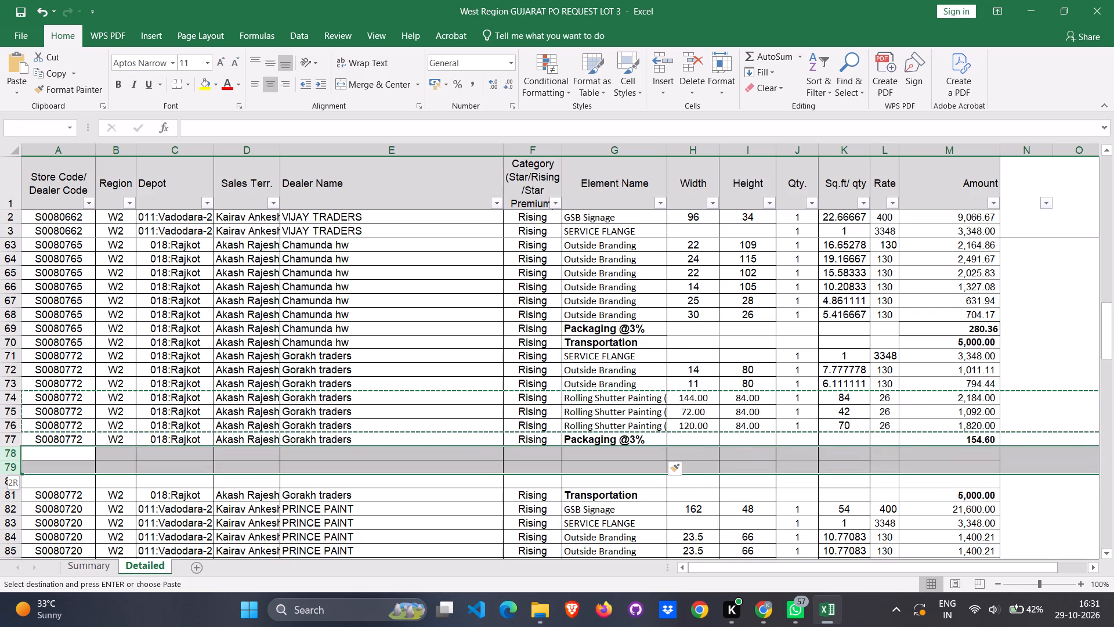
{"action": "left_click", "coordinate": [0, 481], "text": "shift"}
{"action": "key", "text": "ctrl+v"}
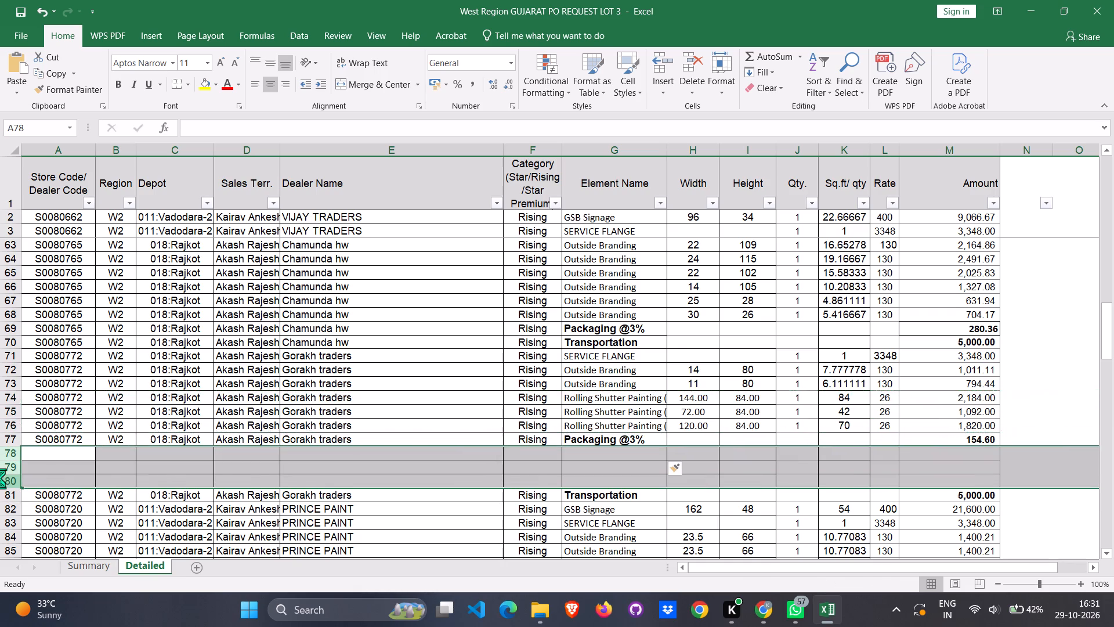
Delete the emptied rows 74 to 76 above store S0080772's Packaging @3% row and save the workbook.
{"action": "left_click", "coordinate": [12, 399]}
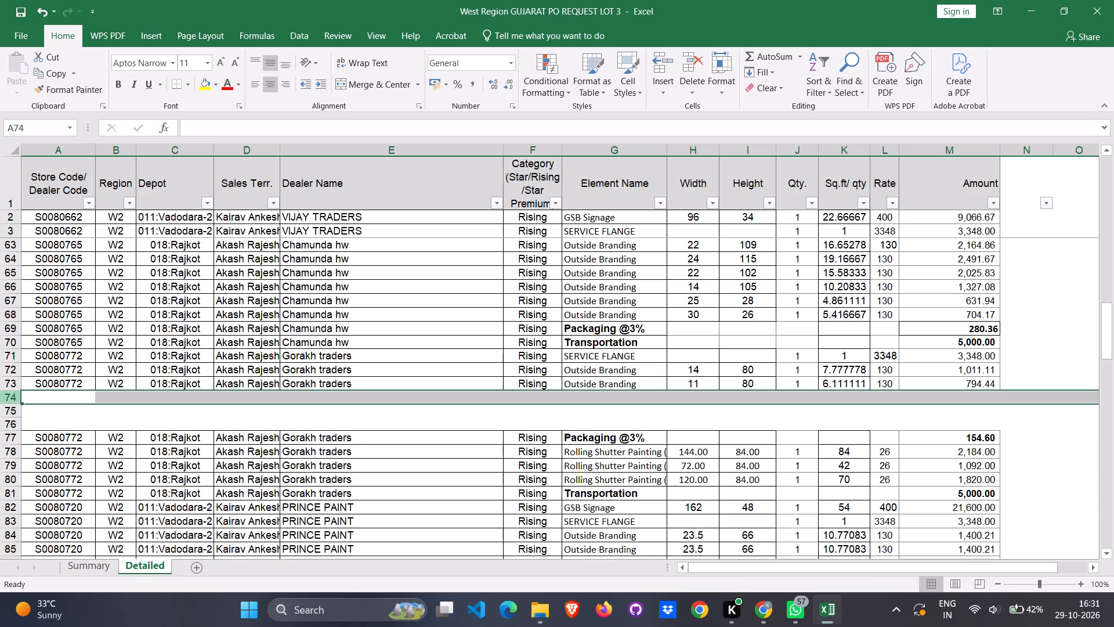
{"action": "left_click", "coordinate": [7, 409], "text": "shift"}
{"action": "left_click", "coordinate": [5, 425], "text": "shift"}
{"action": "right_click", "coordinate": [71, 415]}
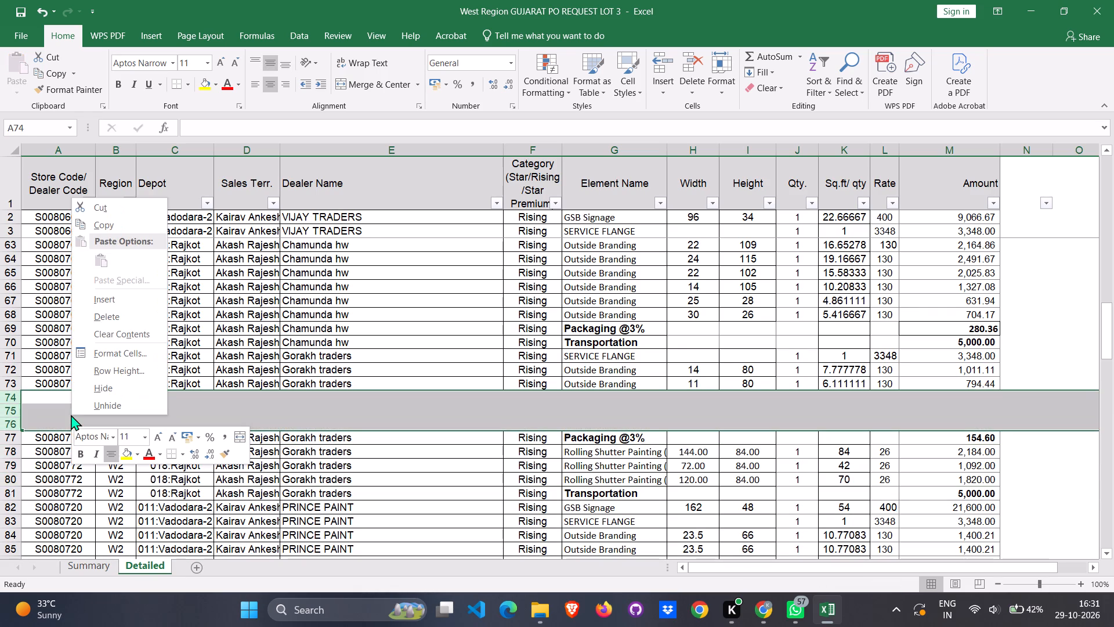
{"action": "left_click", "coordinate": [129, 317]}
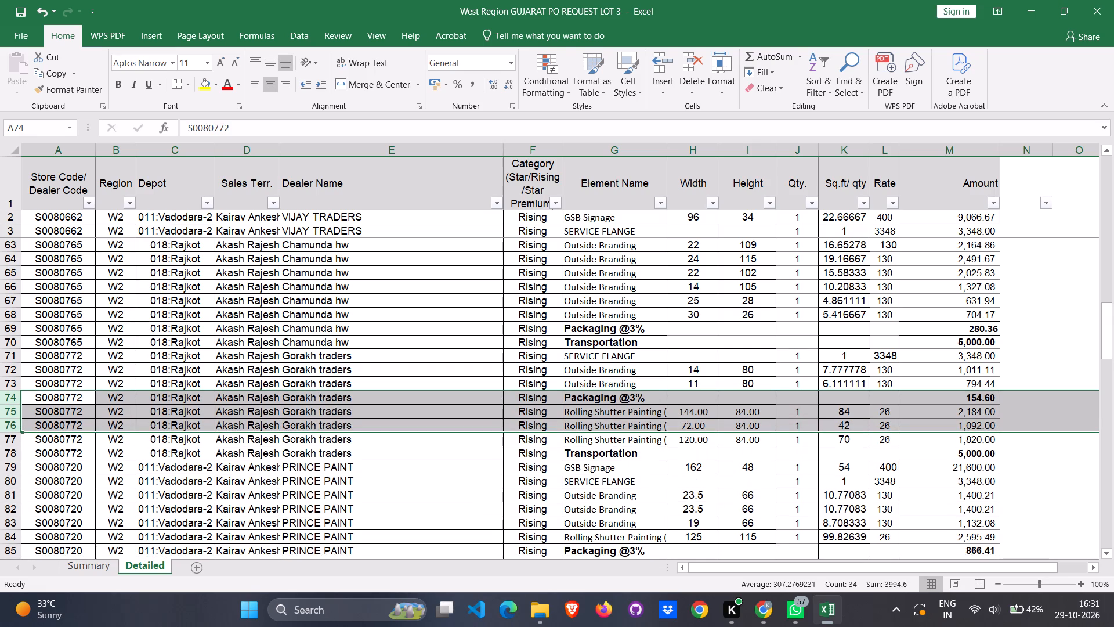
{"action": "key", "text": "ctrl+s"}
Insert one blank entire row between Packaging @3% and Transportation for store S0080720, at row 86.
{"action": "scroll", "coordinate": [393, 420], "scroll_direction": "down", "scroll_amount": 11}
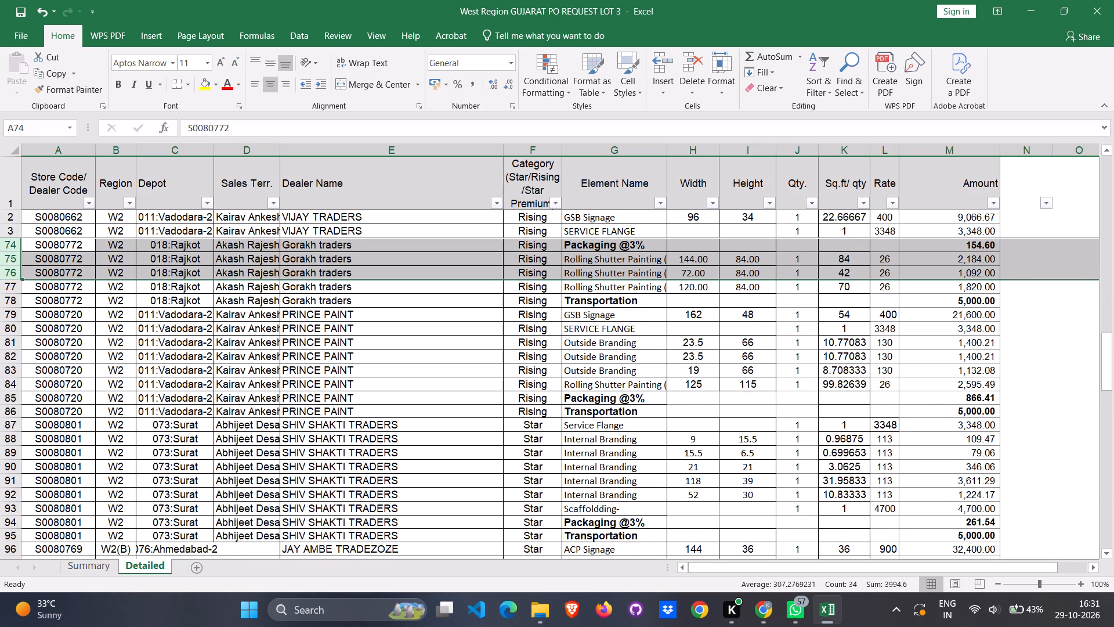
{"action": "left_click", "coordinate": [577, 414]}
{"action": "right_click", "coordinate": [577, 414]}
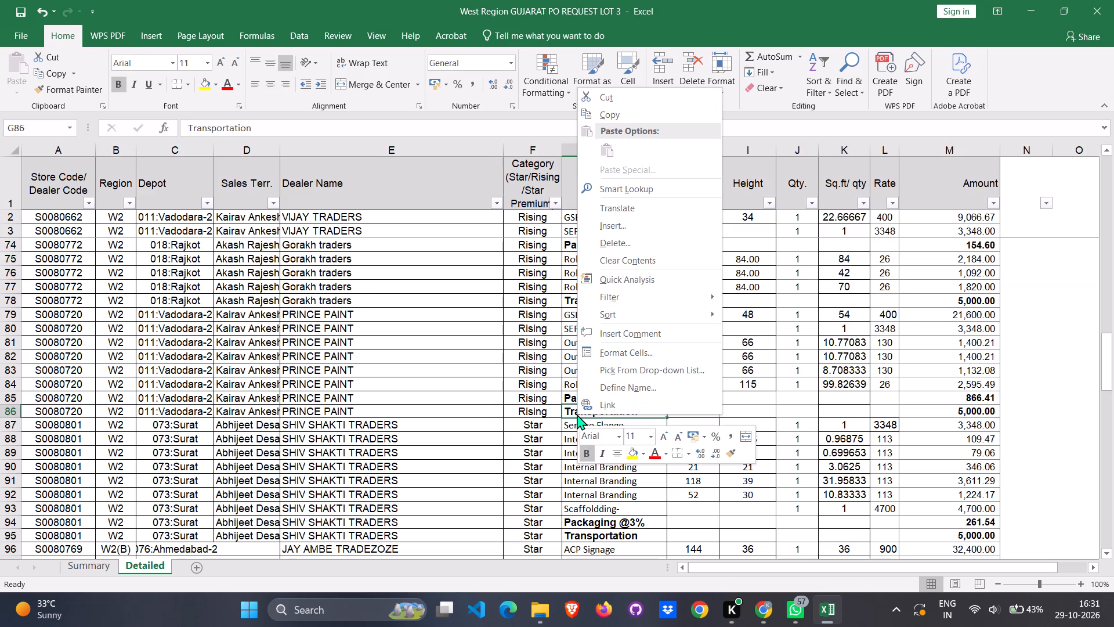
{"action": "left_click", "coordinate": [632, 221]}
{"action": "left_click", "coordinate": [596, 224]}
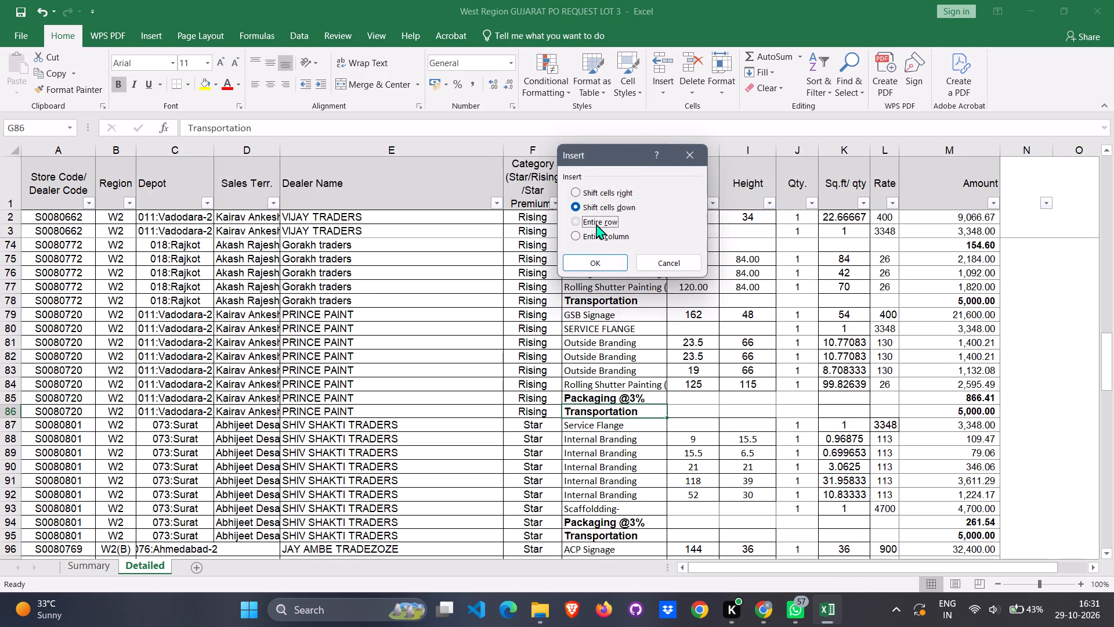
{"action": "left_click", "coordinate": [598, 258]}
Move store S0080720's Rolling Shutter Painting row 84 into blank row 86, between Packaging @3% and Transportation.
{"action": "left_click", "coordinate": [598, 390]}
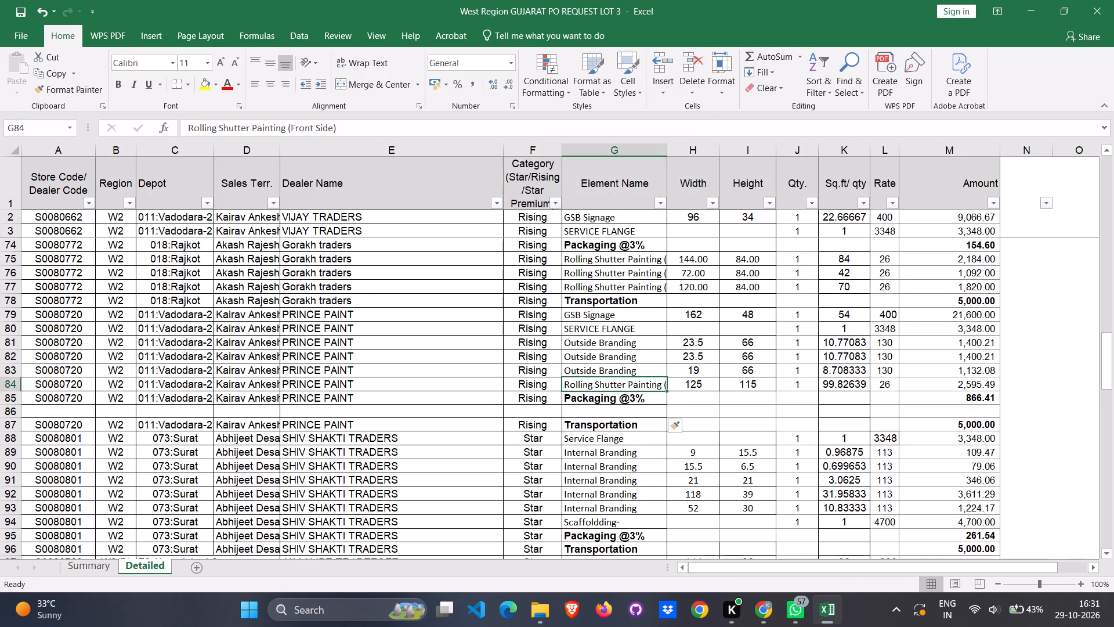
{"action": "left_click", "coordinate": [10, 385]}
{"action": "key", "text": "ctrl+x"}
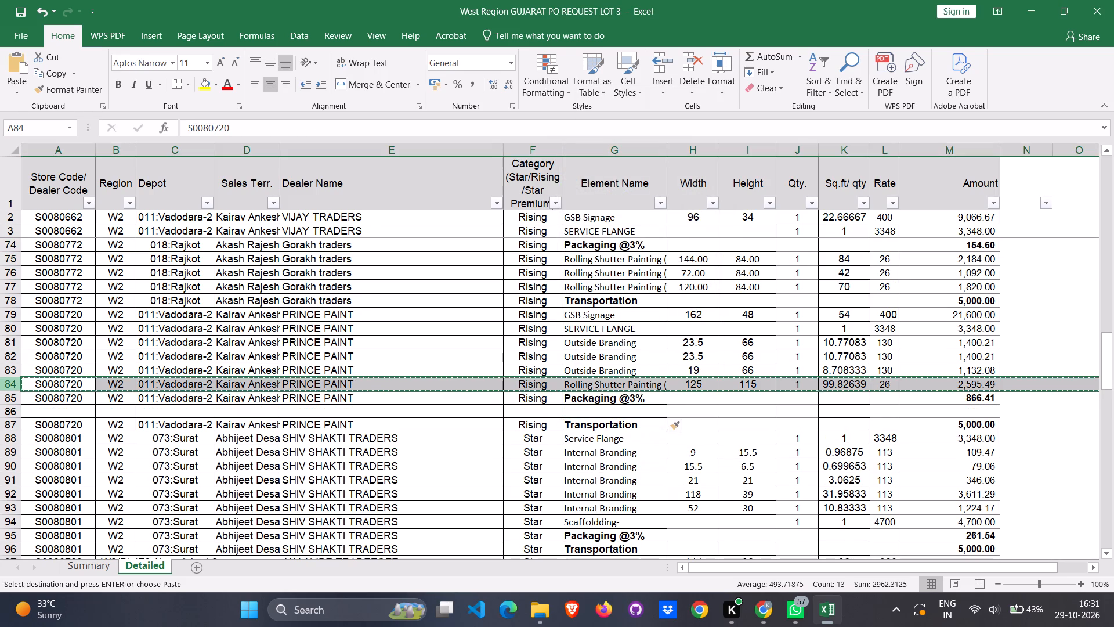
{"action": "left_click", "coordinate": [13, 410]}
{"action": "key", "text": "ctrl+v"}
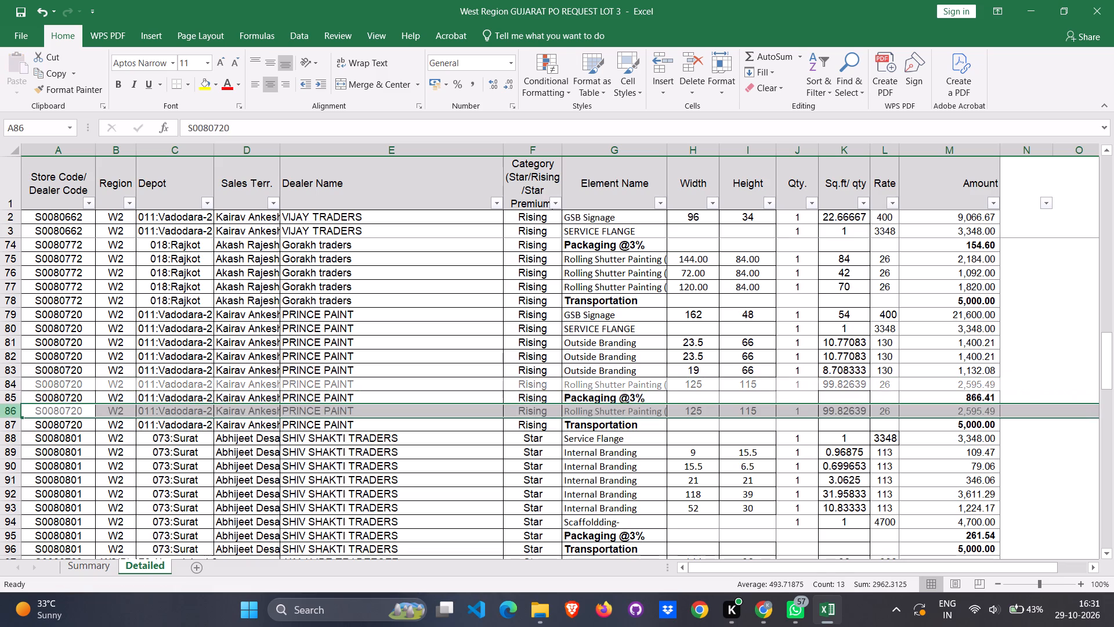
Delete the emptied row 84 above store S0080720's Packaging @3% row and save the workbook.
{"action": "left_click", "coordinate": [10, 383]}
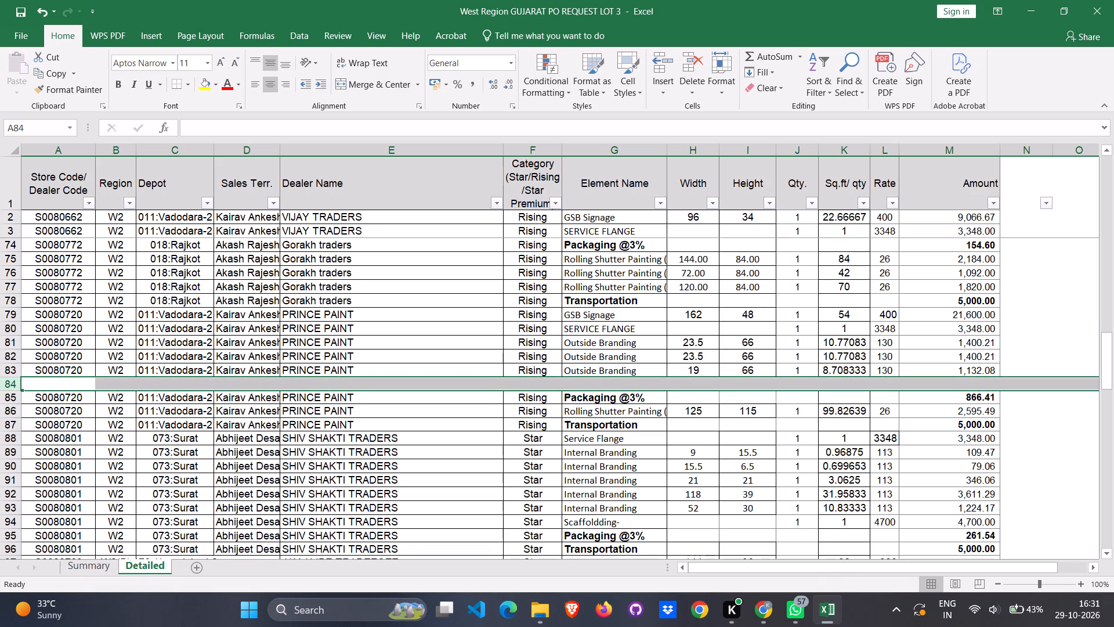
{"action": "right_click", "coordinate": [48, 384]}
{"action": "left_click", "coordinate": [110, 291]}
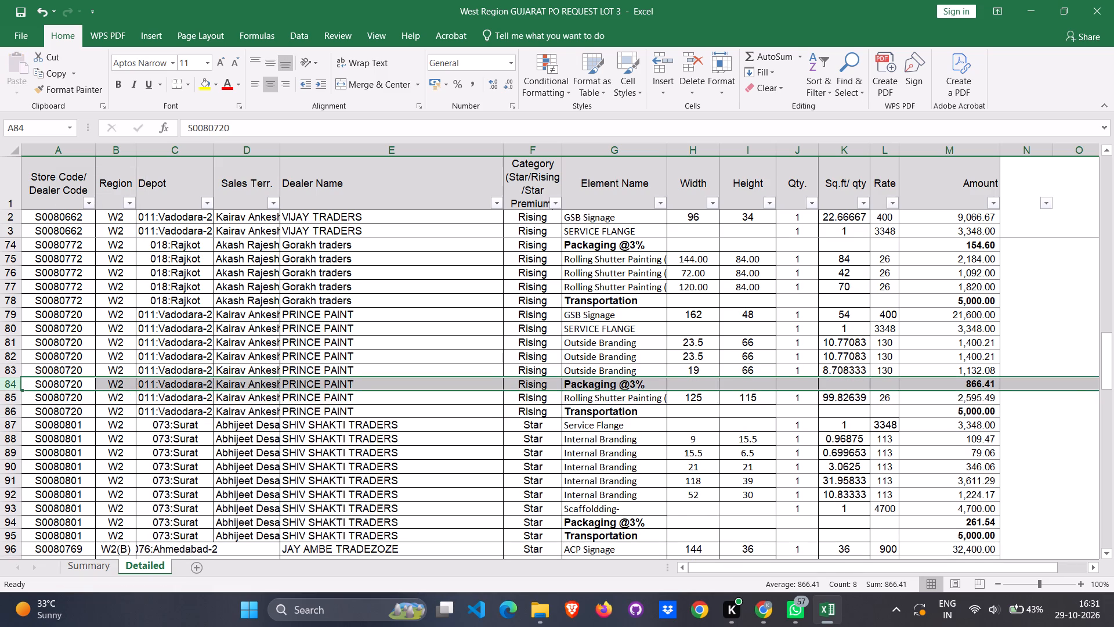
{"action": "key", "text": "ctrl+s"}
Insert one blank entire row between Packaging @3% and Transportation for store S0080801, at row 95.
{"action": "scroll", "coordinate": [486, 418], "scroll_direction": "down", "scroll_amount": 8}
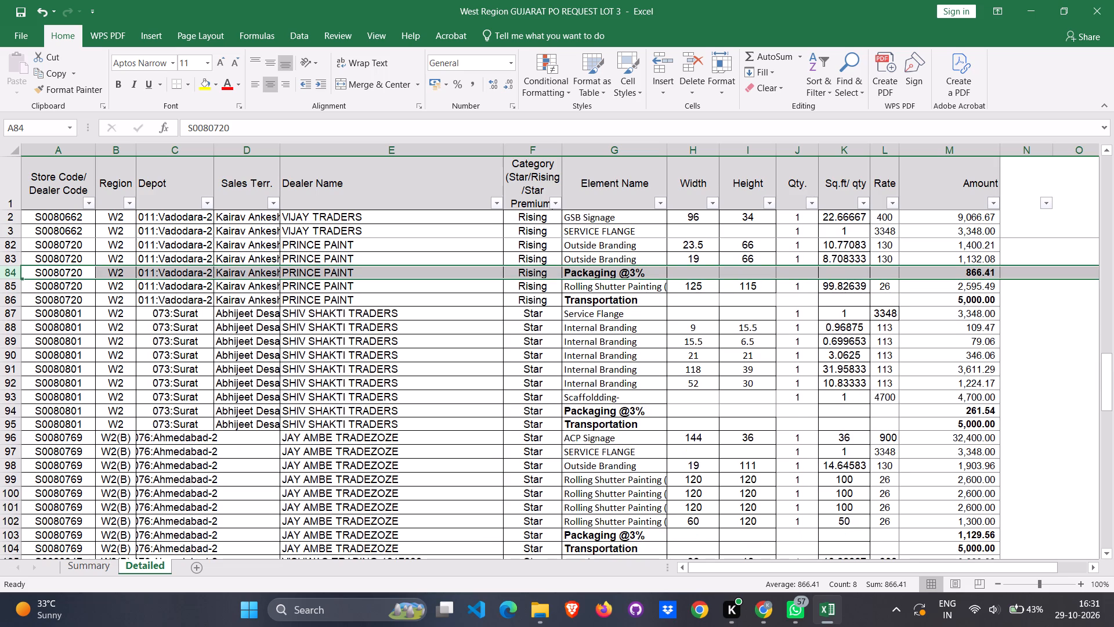
{"action": "left_click", "coordinate": [584, 399]}
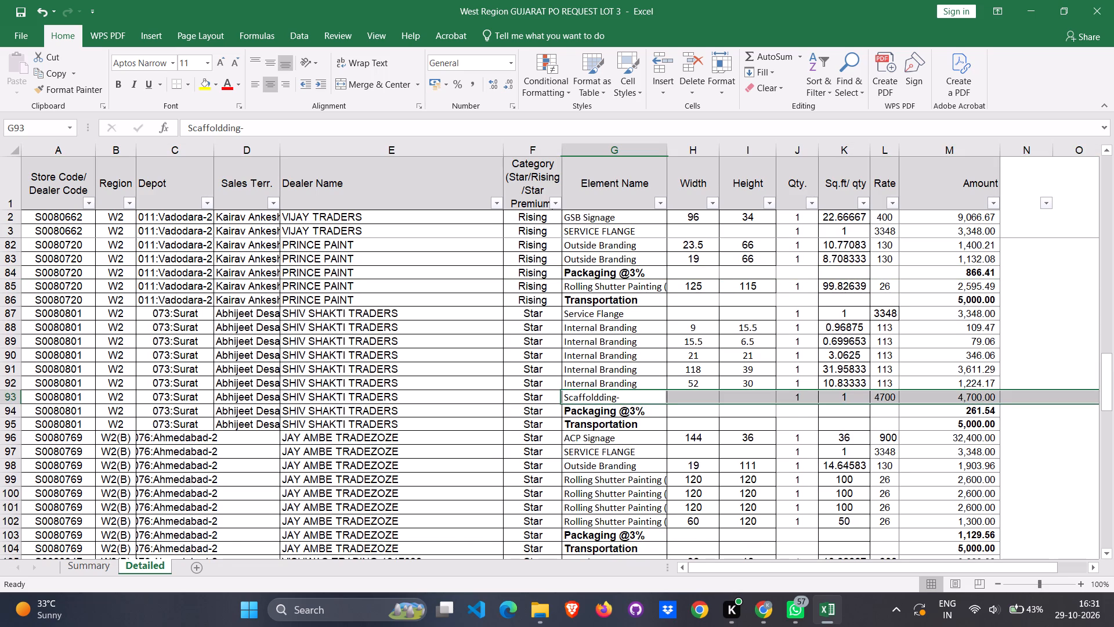
{"action": "left_click", "coordinate": [588, 426]}
{"action": "right_click", "coordinate": [588, 426]}
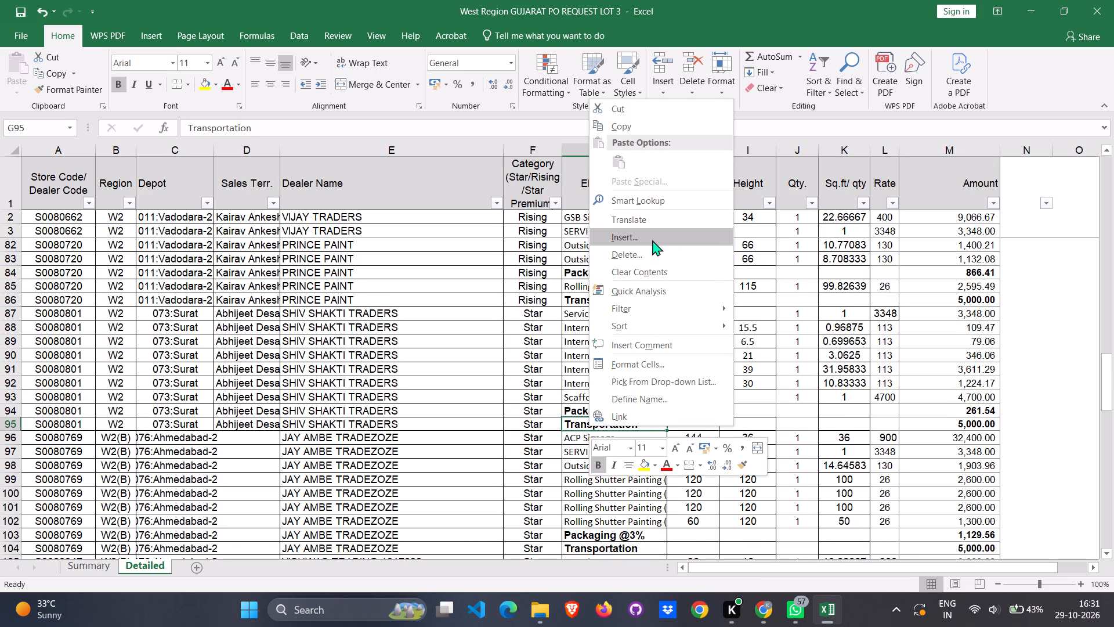
{"action": "left_click", "coordinate": [649, 244]}
{"action": "left_click", "coordinate": [604, 242]}
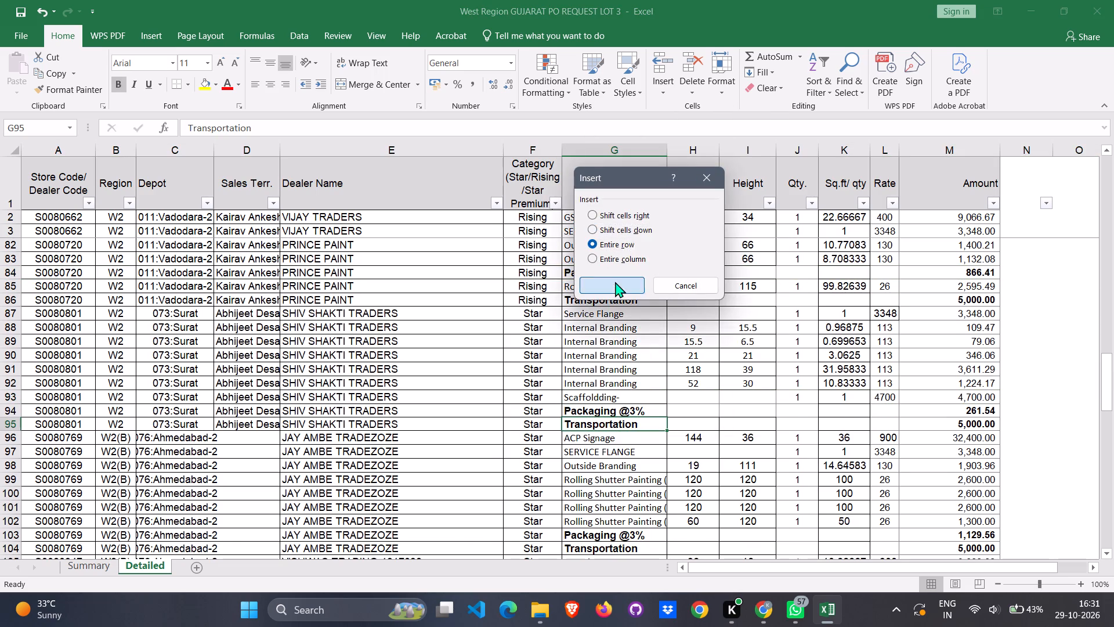
{"action": "left_click", "coordinate": [615, 282]}
Move store S0080801's Scaffoldding- row 93 into blank row 95, between Packaging @3% and Transportation.
{"action": "left_click", "coordinate": [612, 396]}
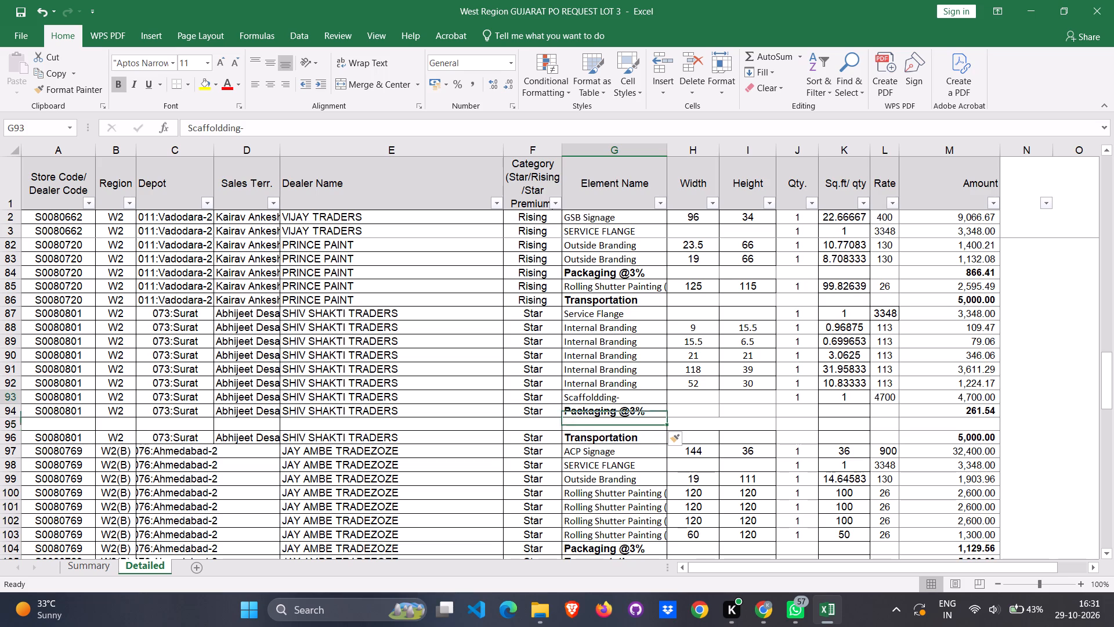
{"action": "left_click", "coordinate": [13, 397]}
{"action": "key", "text": "ctrl+x"}
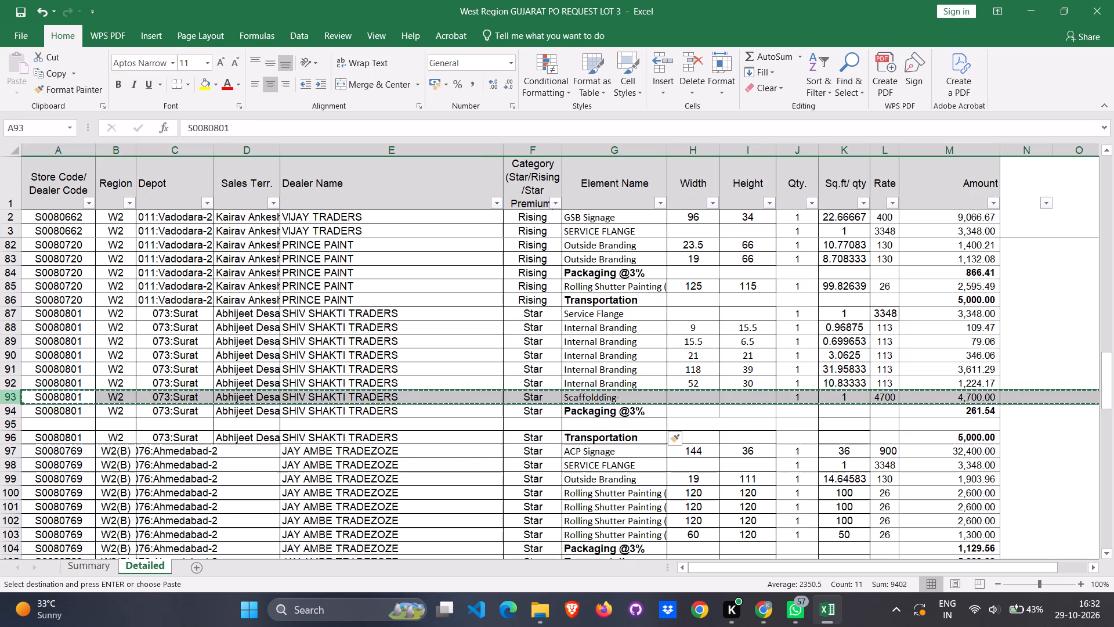
{"action": "left_click", "coordinate": [9, 422]}
{"action": "key", "text": "ctrl+v"}
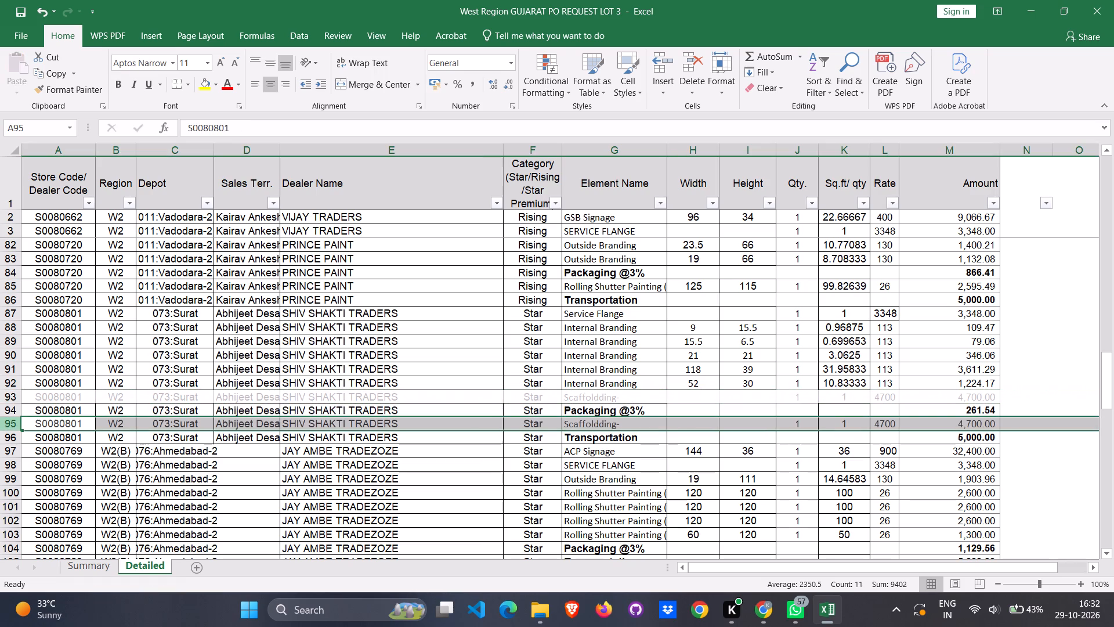
Delete the emptied row 93 above store S0080801's Packaging @3% row and save the workbook.
{"action": "left_click", "coordinate": [8, 396]}
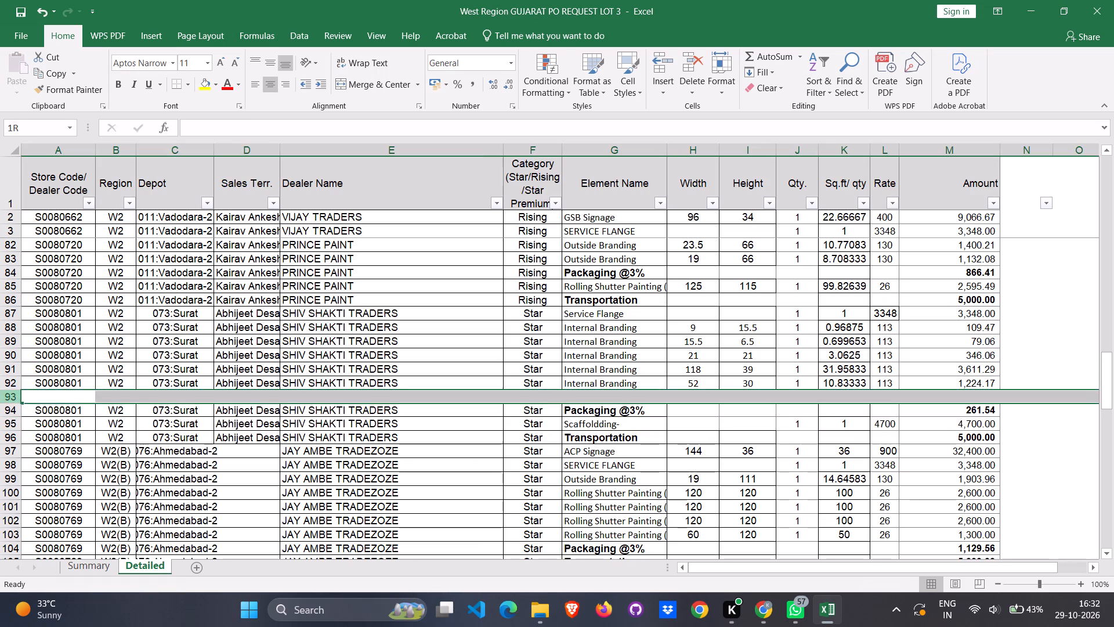
{"action": "right_click", "coordinate": [8, 396]}
{"action": "left_click", "coordinate": [77, 290]}
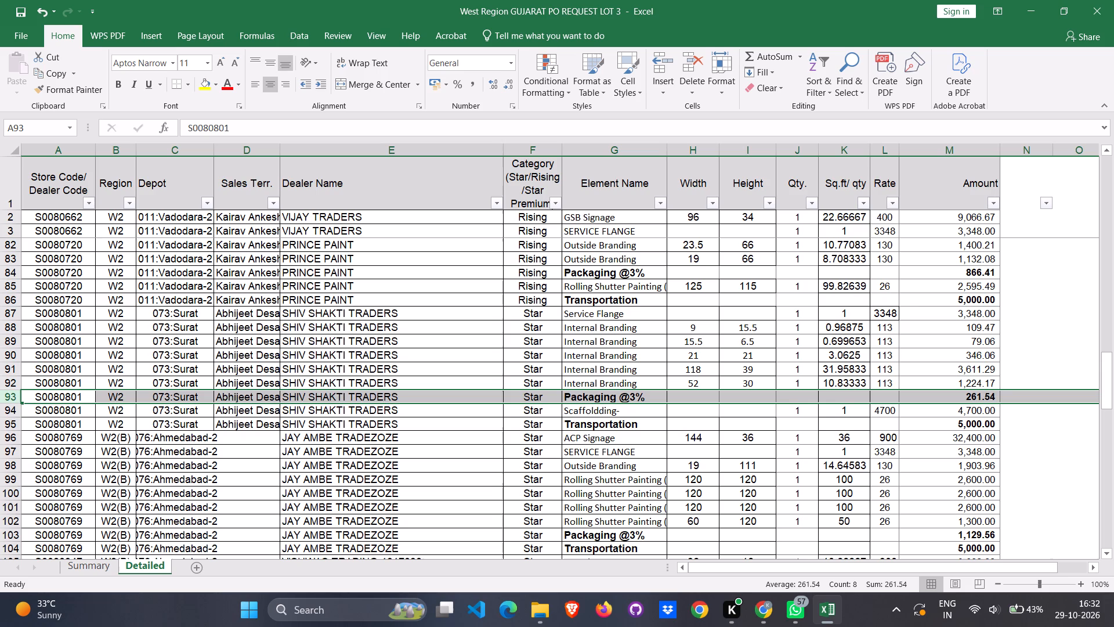
{"action": "key", "text": "ctrl+s"}
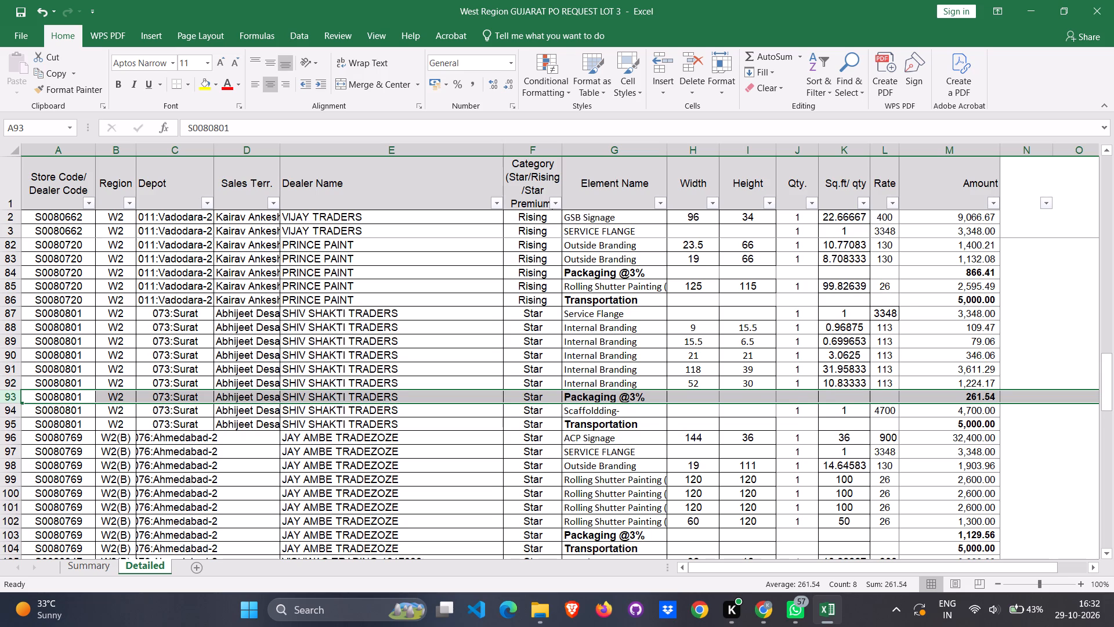
Insert four blank entire rows between Packaging @3% and Transportation for store S0080769, at rows 104 to 107.
{"action": "scroll", "coordinate": [516, 430], "scroll_direction": "down", "scroll_amount": 5}
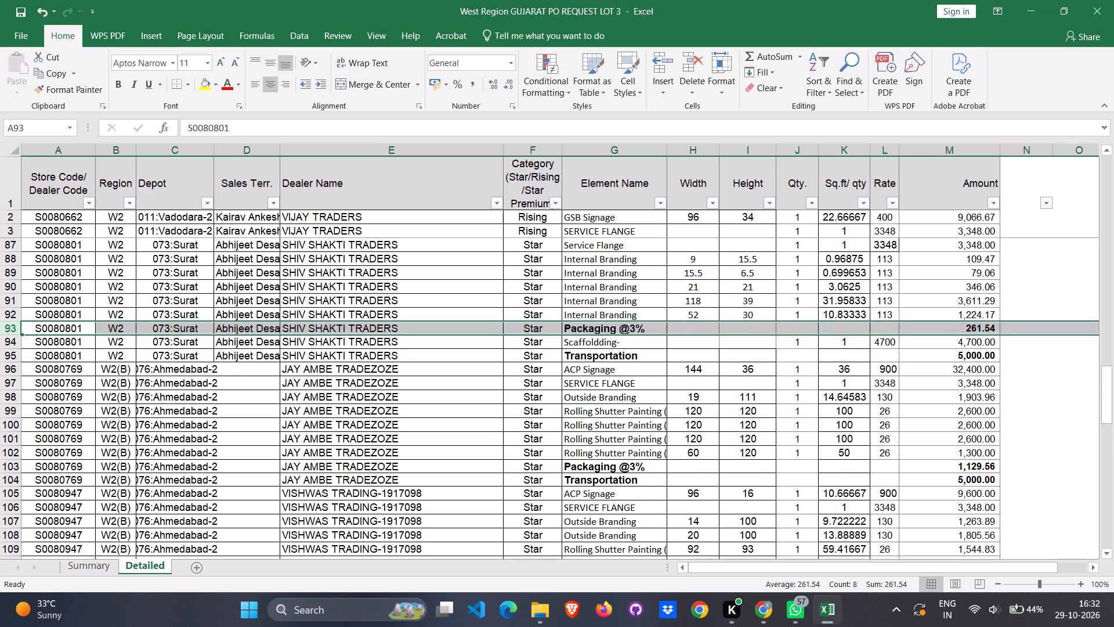
{"action": "left_click", "coordinate": [597, 480]}
{"action": "right_click", "coordinate": [597, 480]}
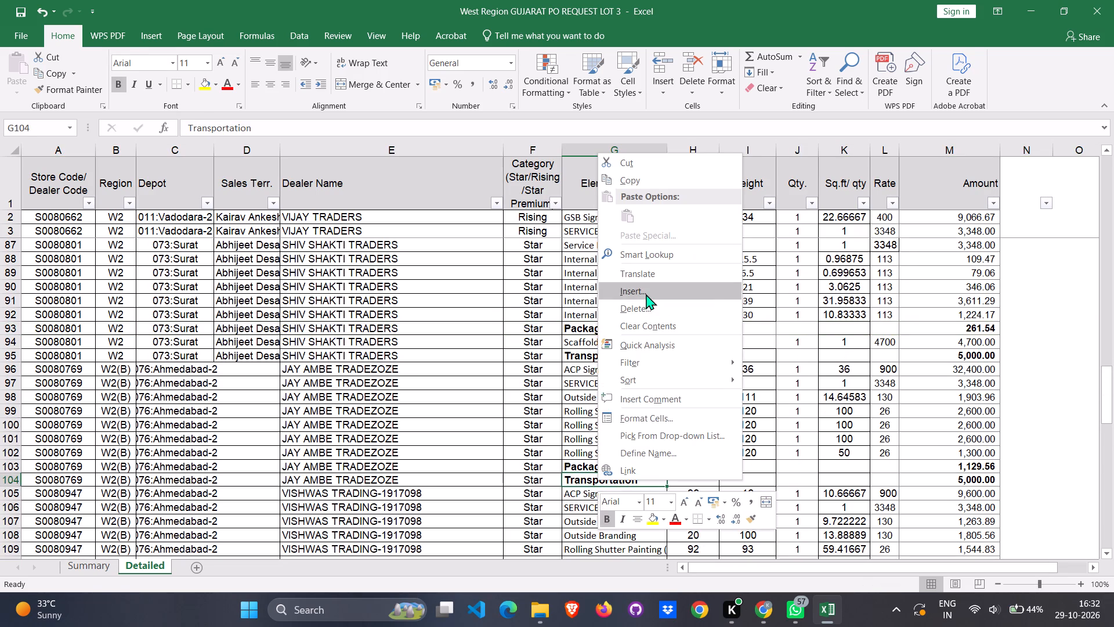
{"action": "left_click", "coordinate": [646, 294]}
{"action": "left_click", "coordinate": [612, 293]}
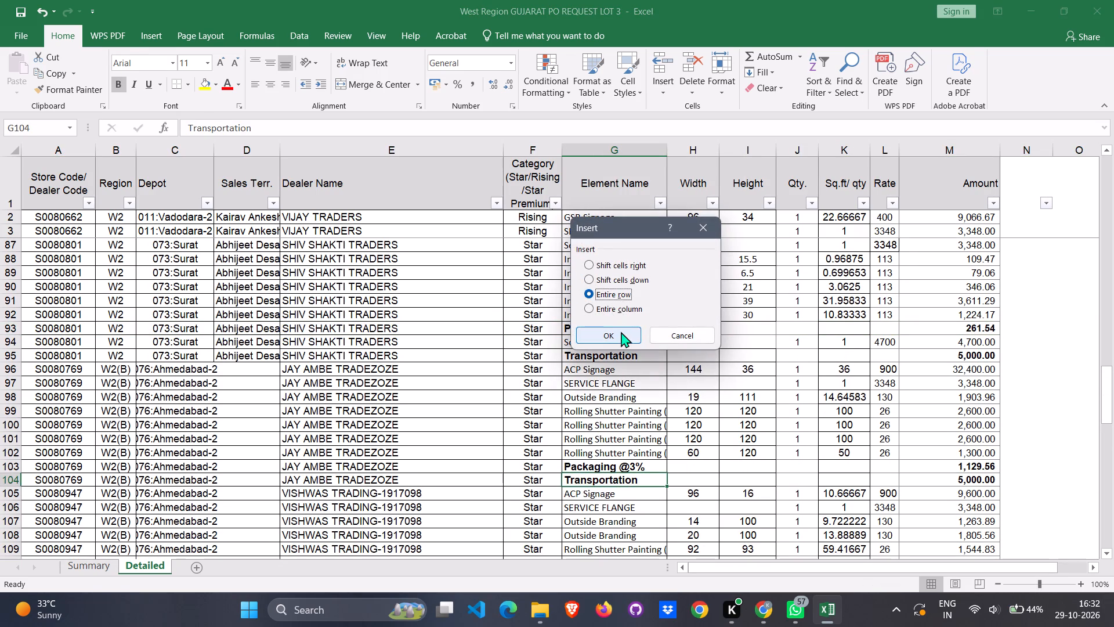
{"action": "left_click", "coordinate": [624, 340]}
{"action": "left_click", "coordinate": [603, 481]}
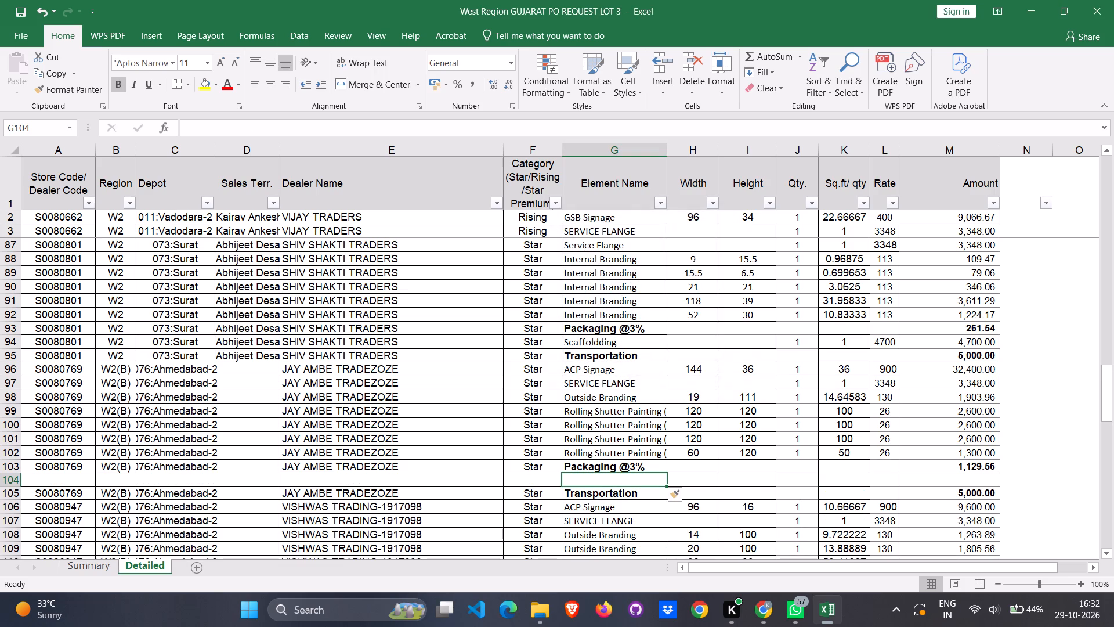
{"action": "right_click", "coordinate": [603, 480]}
{"action": "left_click", "coordinate": [653, 291]}
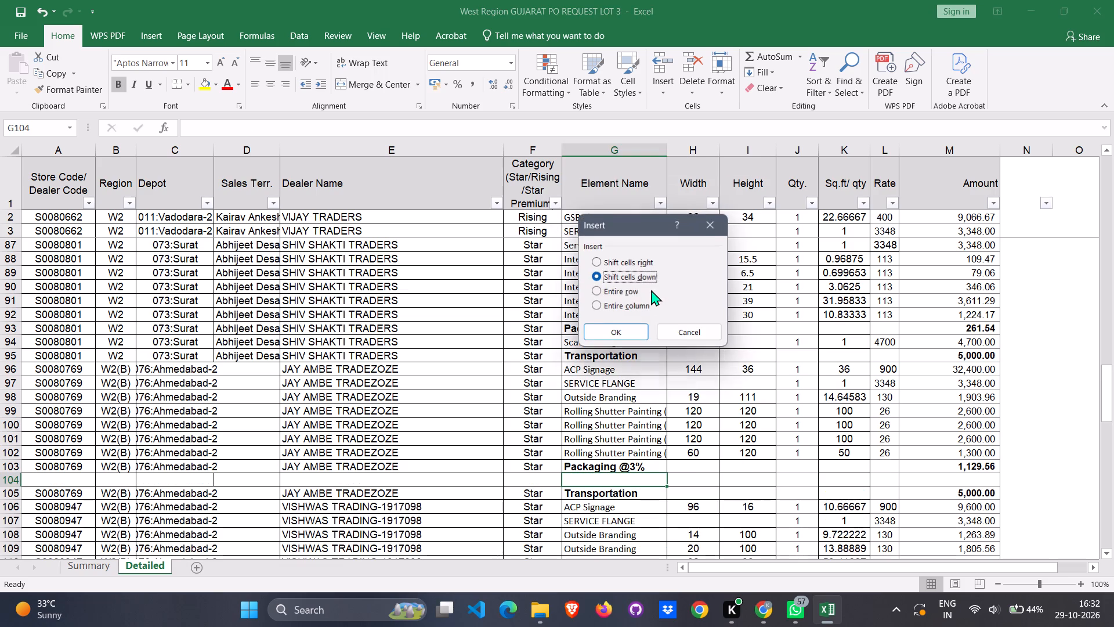
{"action": "left_click", "coordinate": [623, 287]}
{"action": "left_click", "coordinate": [631, 329]}
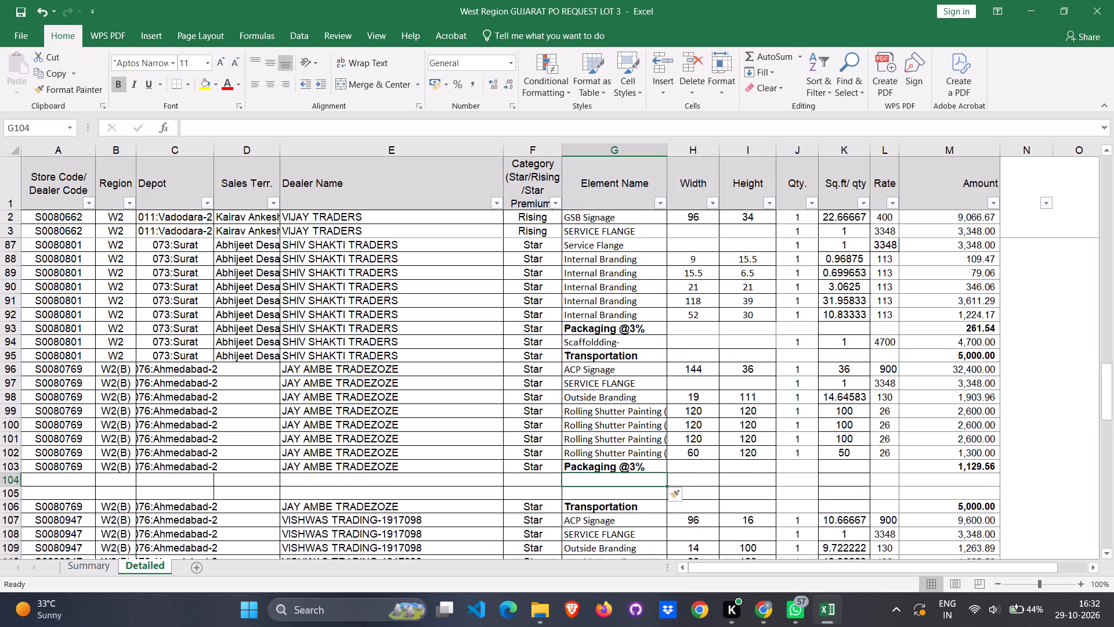
{"action": "right_click", "coordinate": [592, 480]}
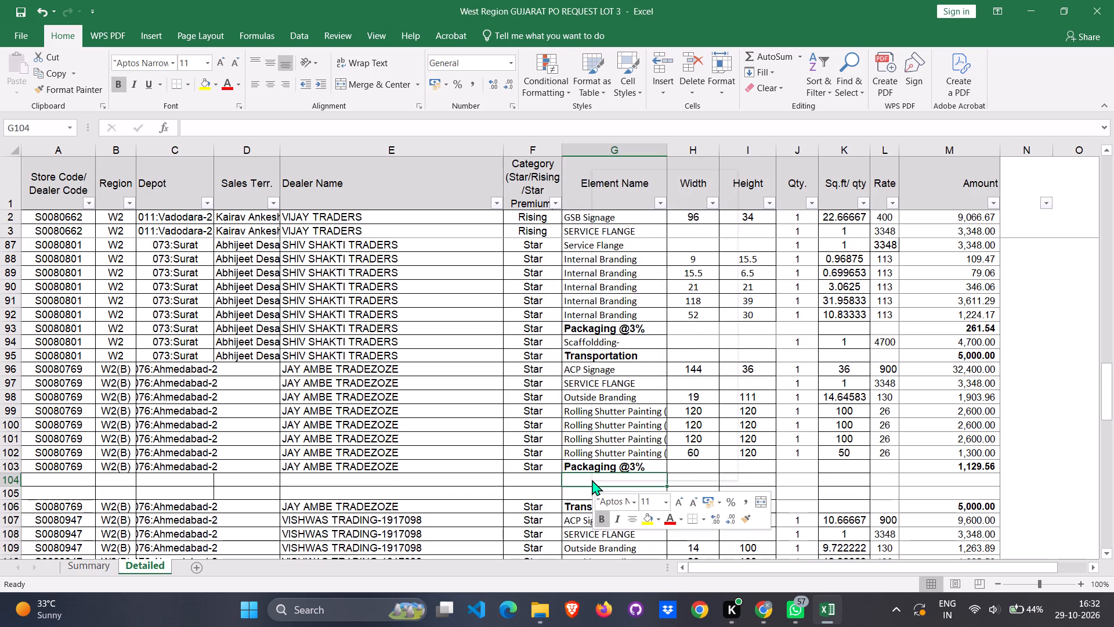
{"action": "left_click", "coordinate": [636, 296]}
{"action": "left_click", "coordinate": [595, 296]}
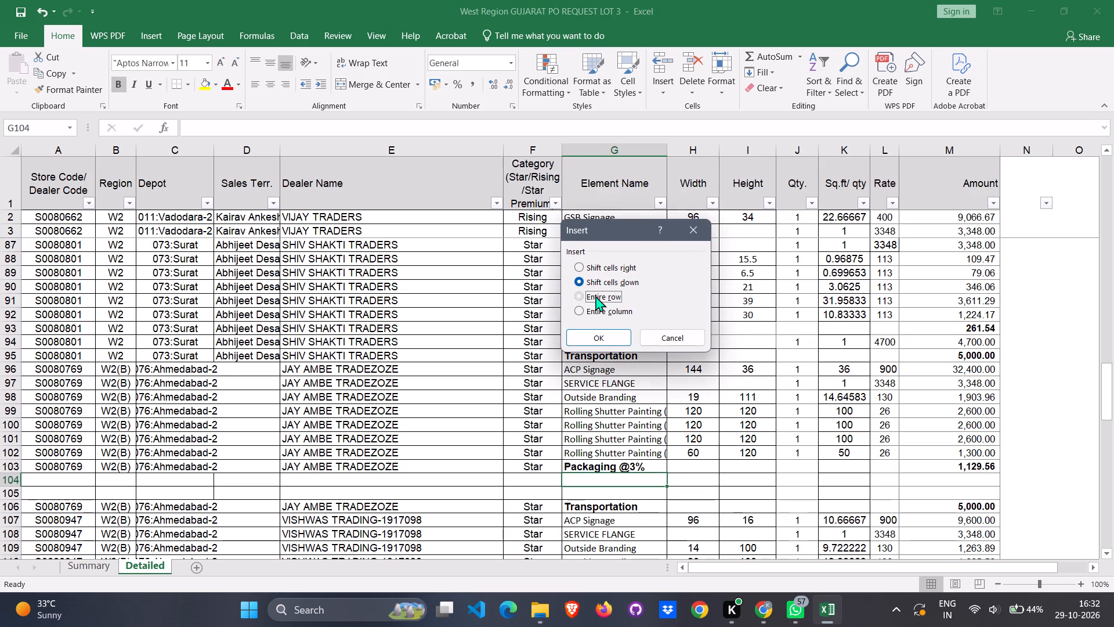
{"action": "left_click", "coordinate": [611, 341]}
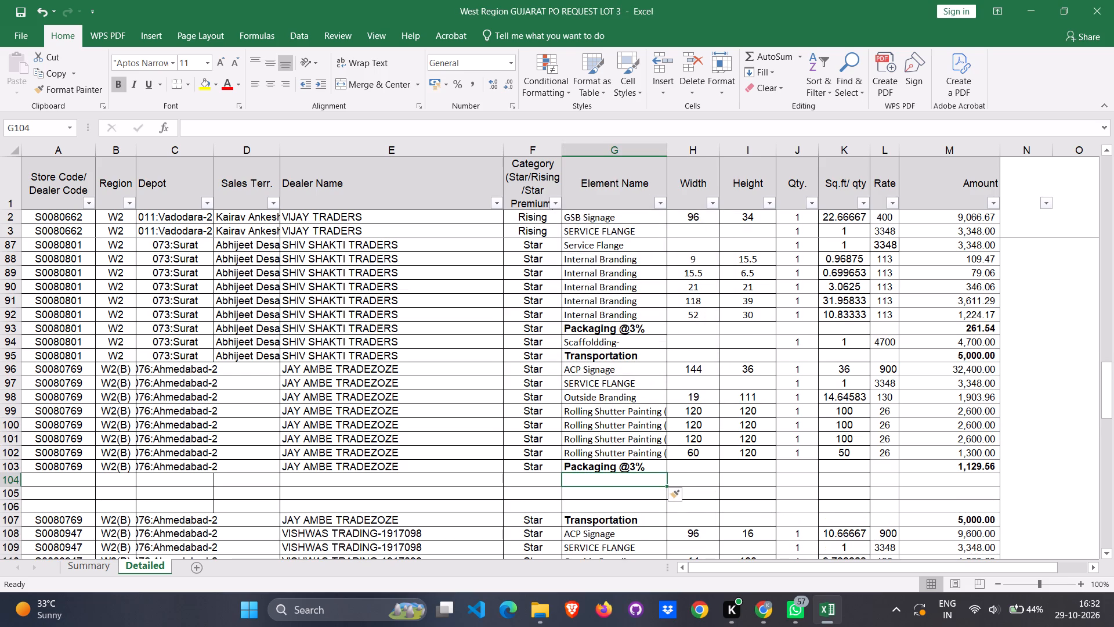
{"action": "right_click", "coordinate": [594, 480]}
{"action": "left_click", "coordinate": [644, 285]}
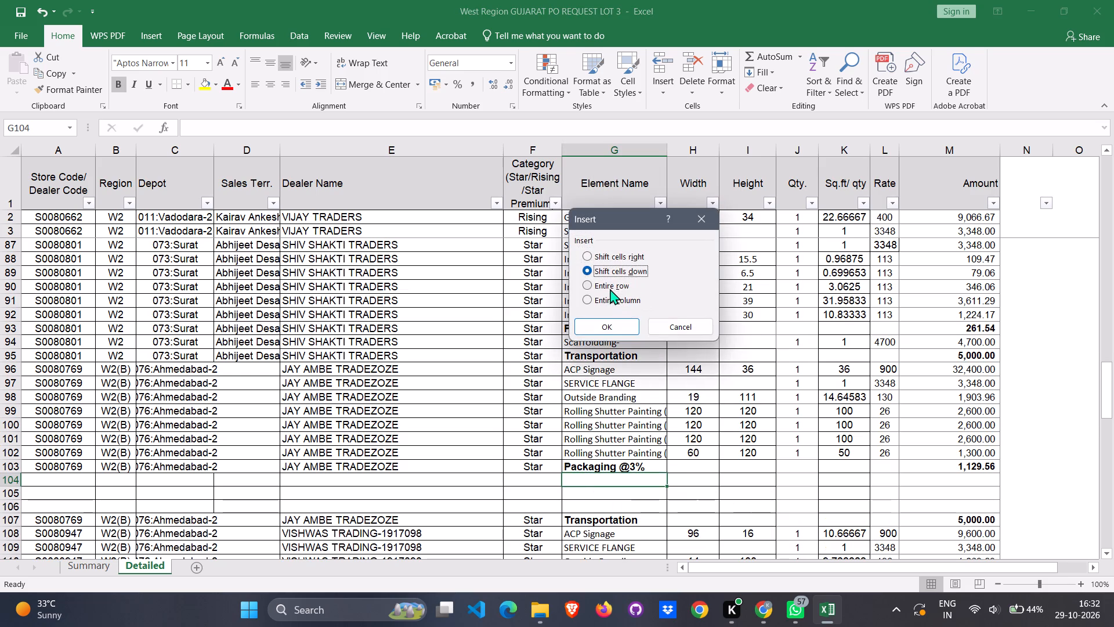
{"action": "left_click", "coordinate": [607, 286]}
{"action": "left_click", "coordinate": [611, 320]}
Move store S0080769's four Rolling Shutter Painting rows 99 to 102 into blank rows 104 to 107.
{"action": "left_click", "coordinate": [600, 416]}
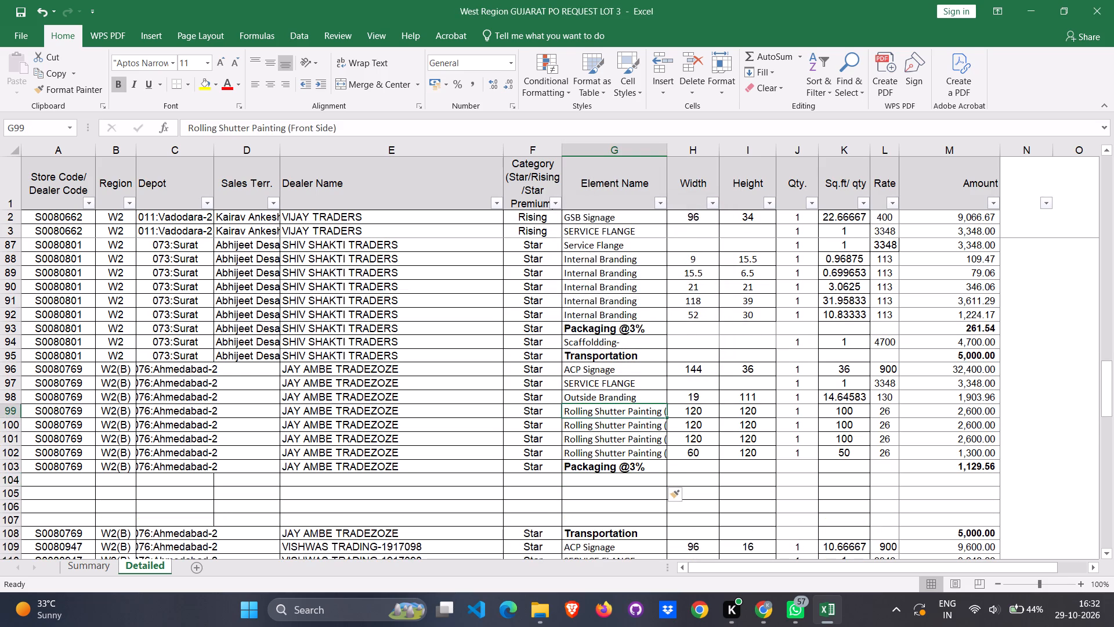
{"action": "left_click", "coordinate": [7, 412]}
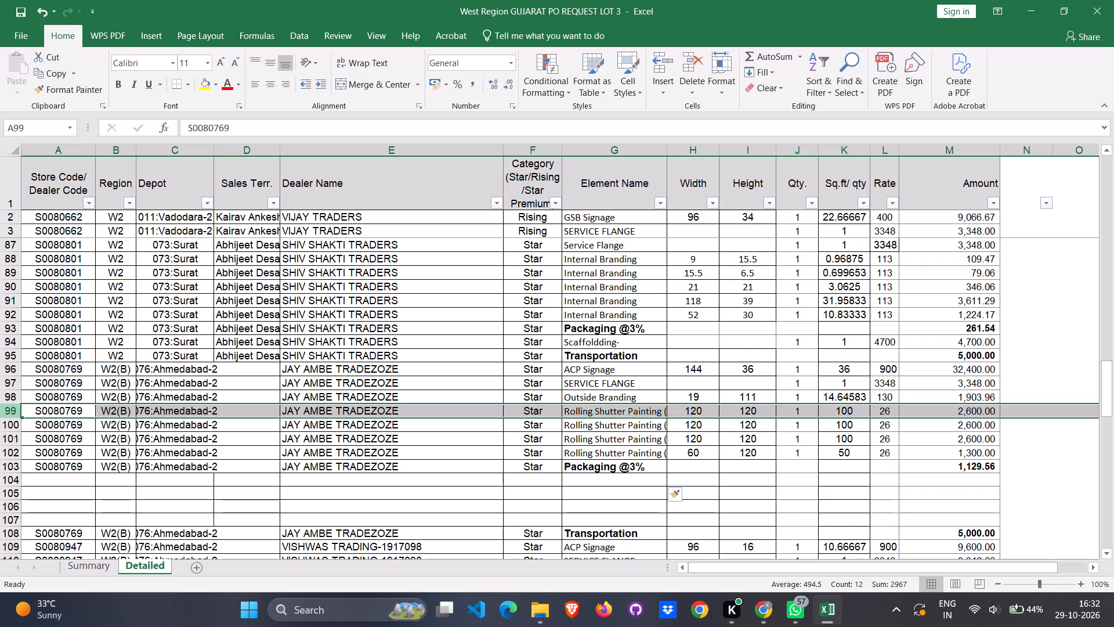
{"action": "key", "text": "shift+Down"}
{"action": "key", "text": "shift+Down"}
{"action": "key", "text": "shift+Down"}
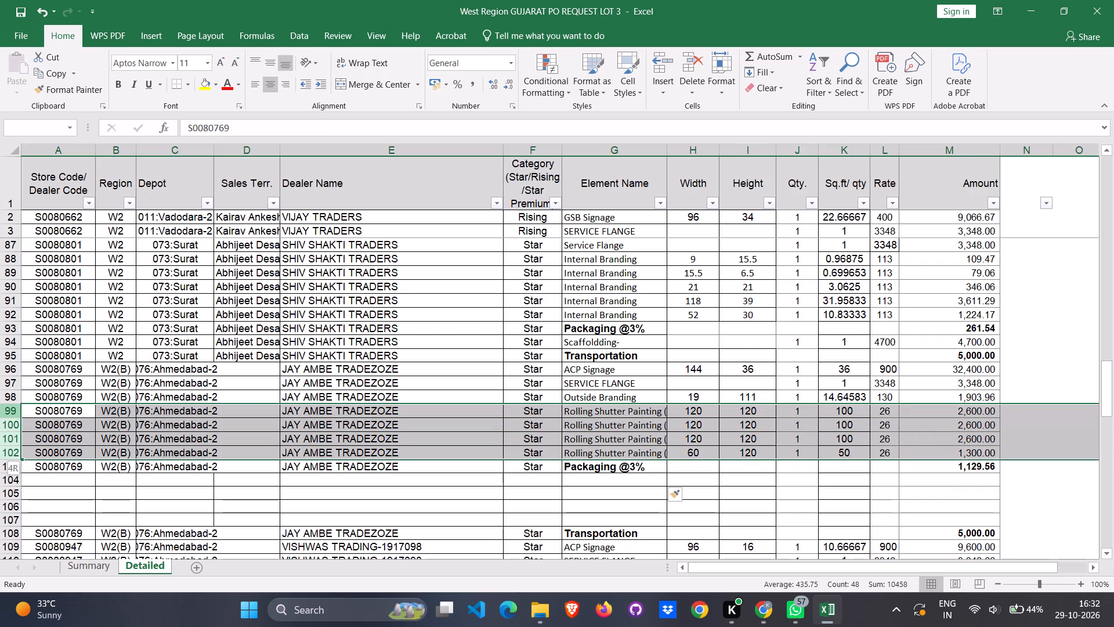
{"action": "key", "text": "ctrl+x"}
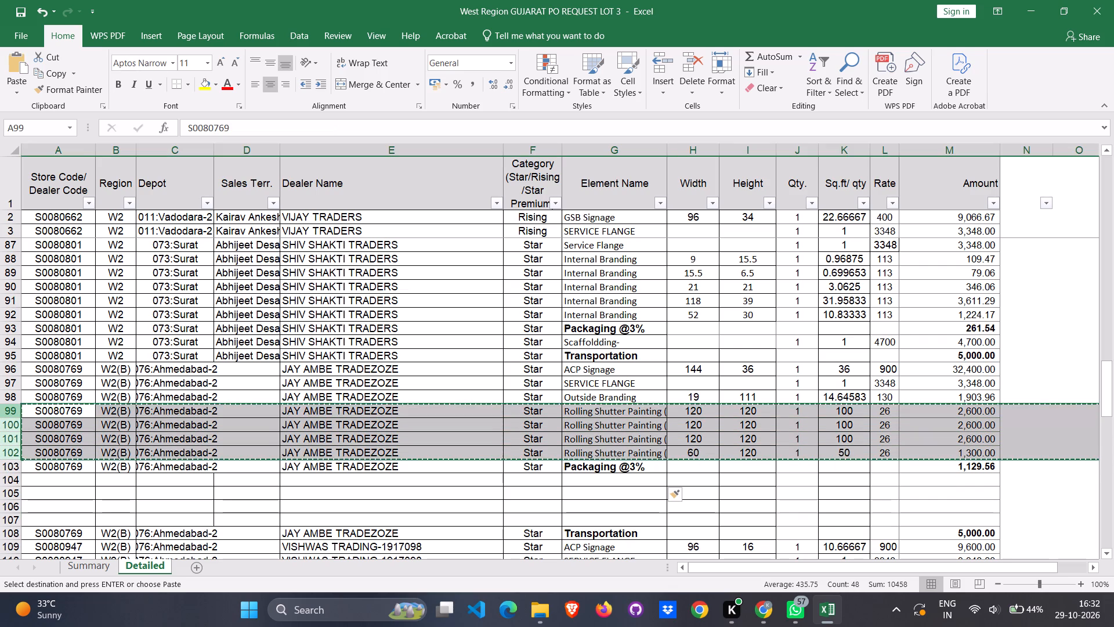
{"action": "left_click", "coordinate": [12, 482]}
{"action": "key", "text": "shift+Down"}
{"action": "key", "text": "shift+Down"}
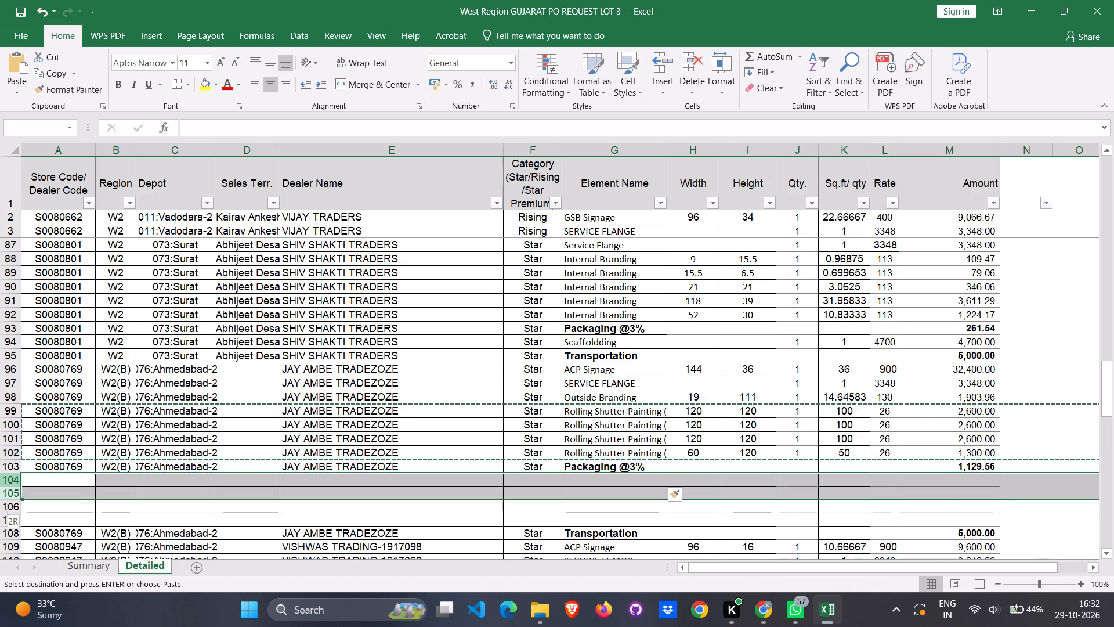
{"action": "key", "text": "shift+Down"}
{"action": "key", "text": "ctrl+v"}
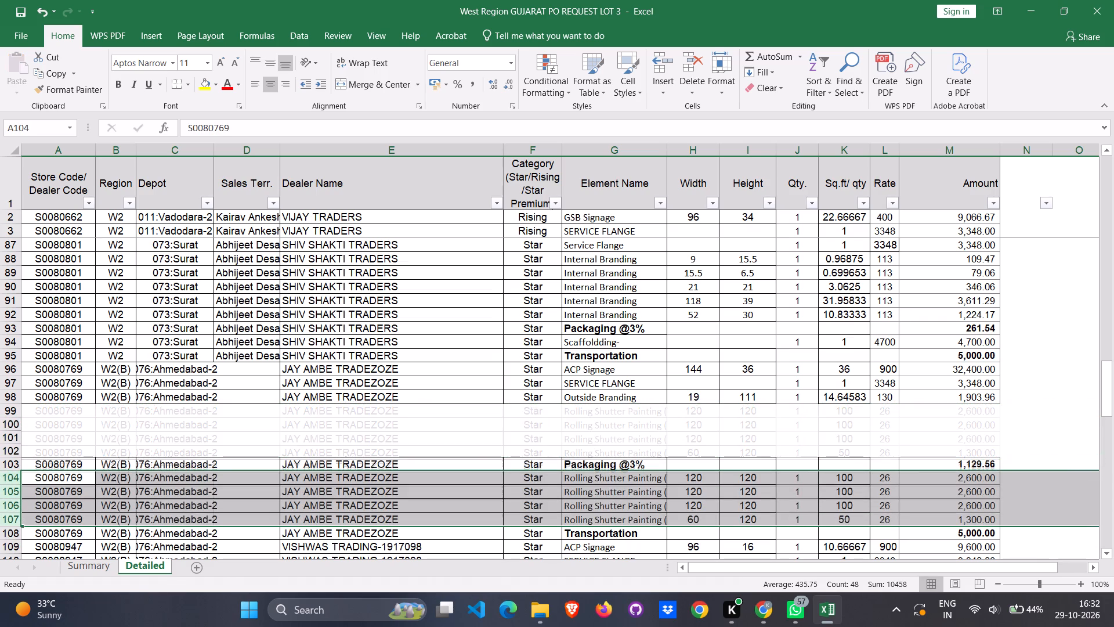
Delete the emptied rows 99 to 102 above store S0080769's Packaging @3% row.
{"action": "left_click", "coordinate": [6, 409]}
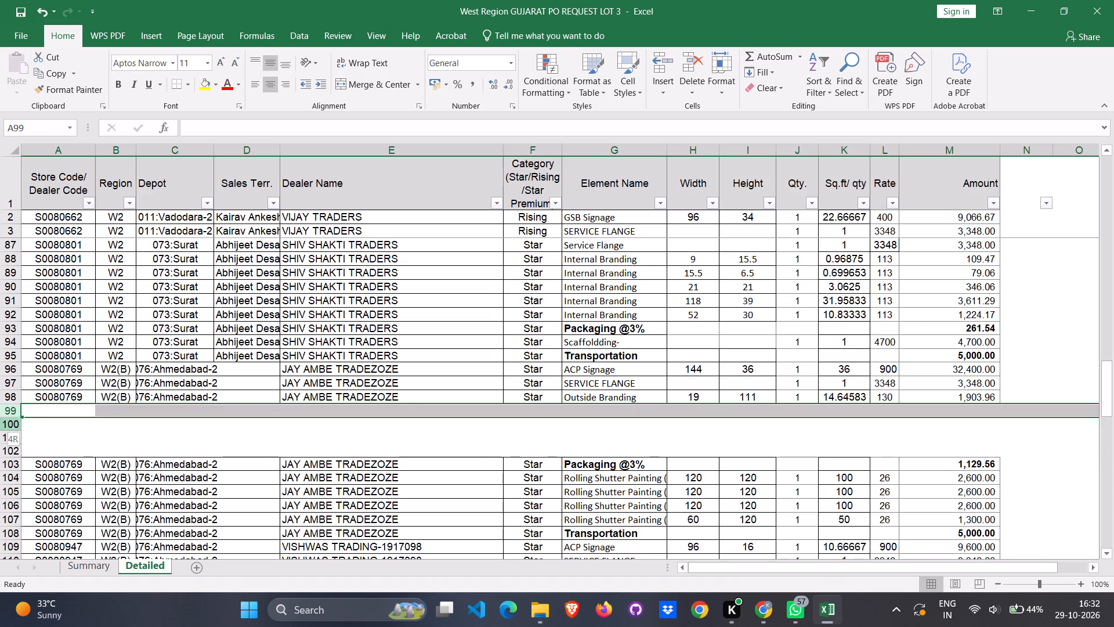
{"action": "left_click", "coordinate": [5, 425], "text": "shift"}
{"action": "left_click", "coordinate": [3, 435], "text": "shift"}
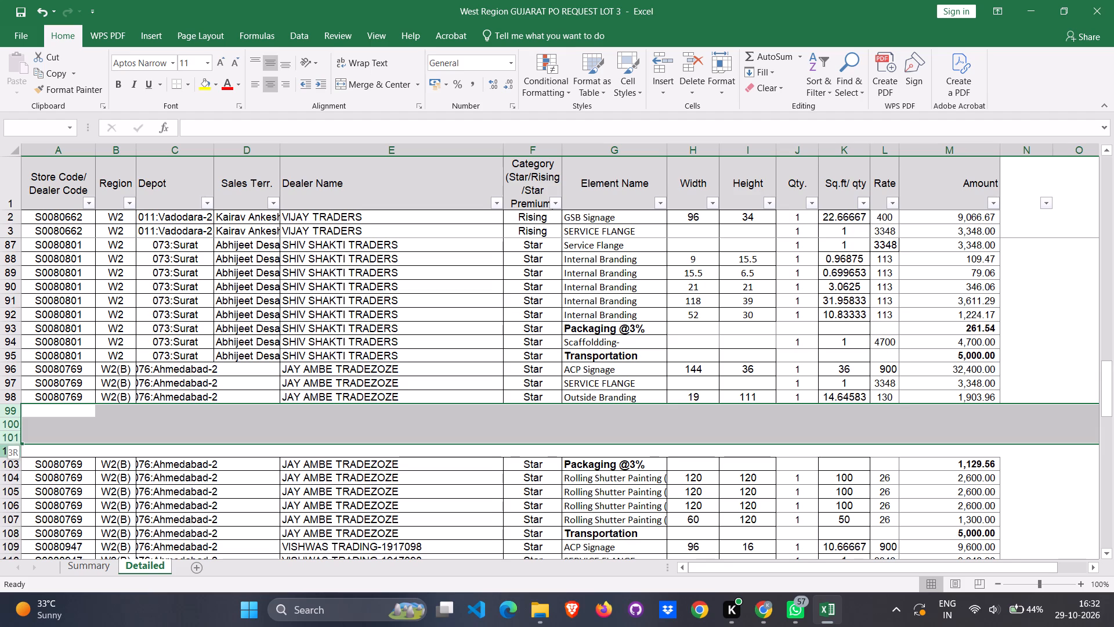
{"action": "left_click", "coordinate": [1, 450], "text": "shift"}
{"action": "right_click", "coordinate": [122, 421]}
{"action": "left_click", "coordinate": [160, 327]}
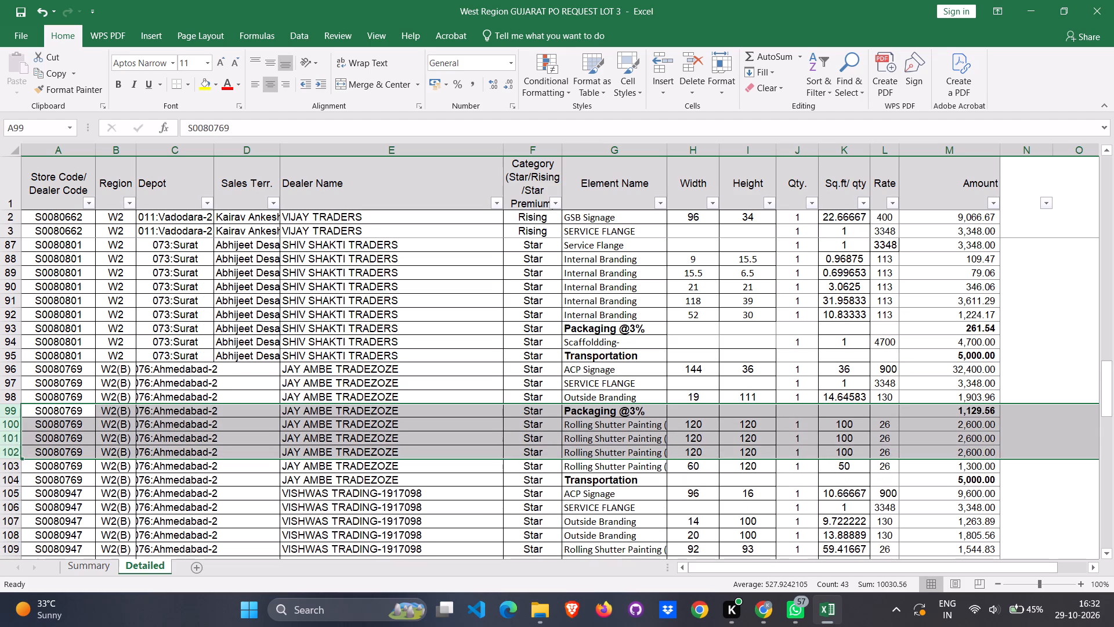
Save the workbook.
{"action": "key", "text": "ctrl+s"}
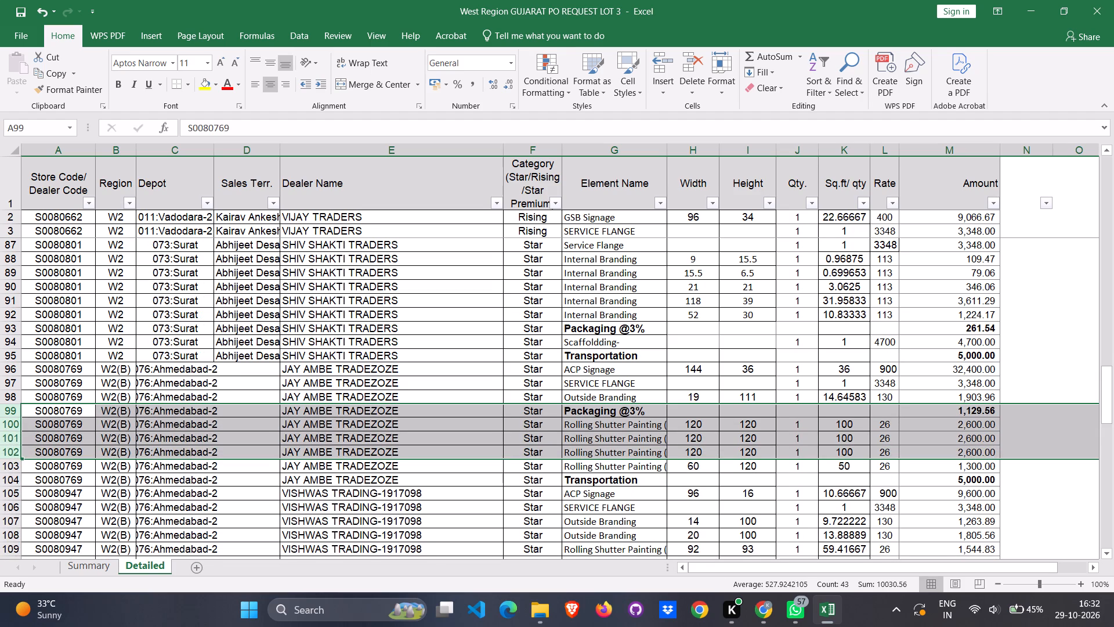
Insert one blank entire row between Packaging @3% and Transportation for store S0080947, at row 111.
{"action": "scroll", "coordinate": [460, 402], "scroll_direction": "down", "scroll_amount": 3}
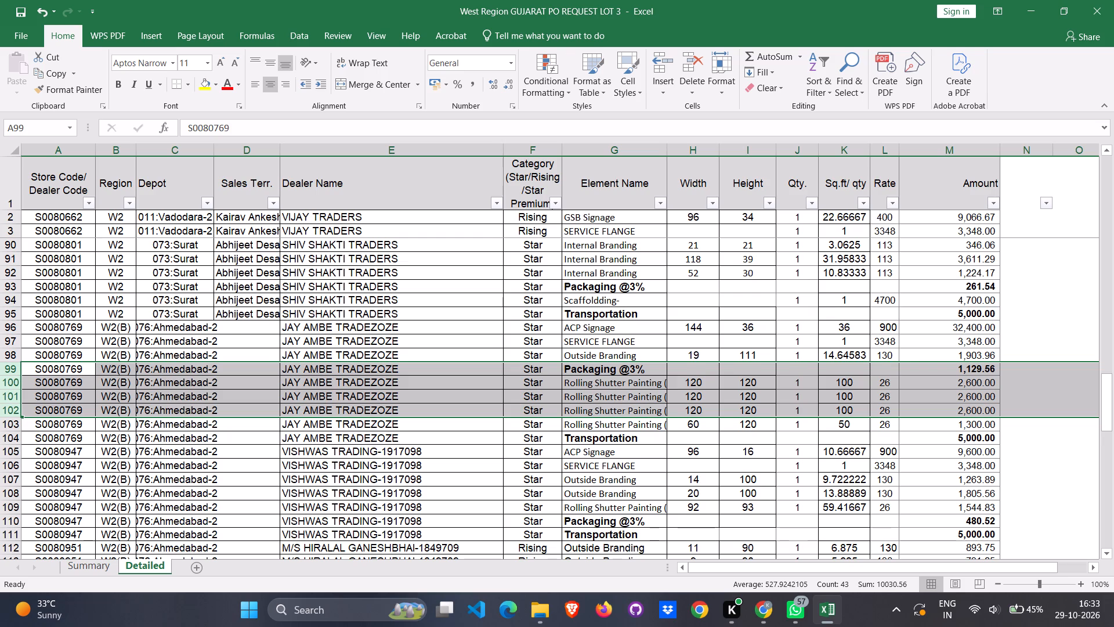
{"action": "scroll", "coordinate": [518, 395], "scroll_direction": "down", "scroll_amount": 10}
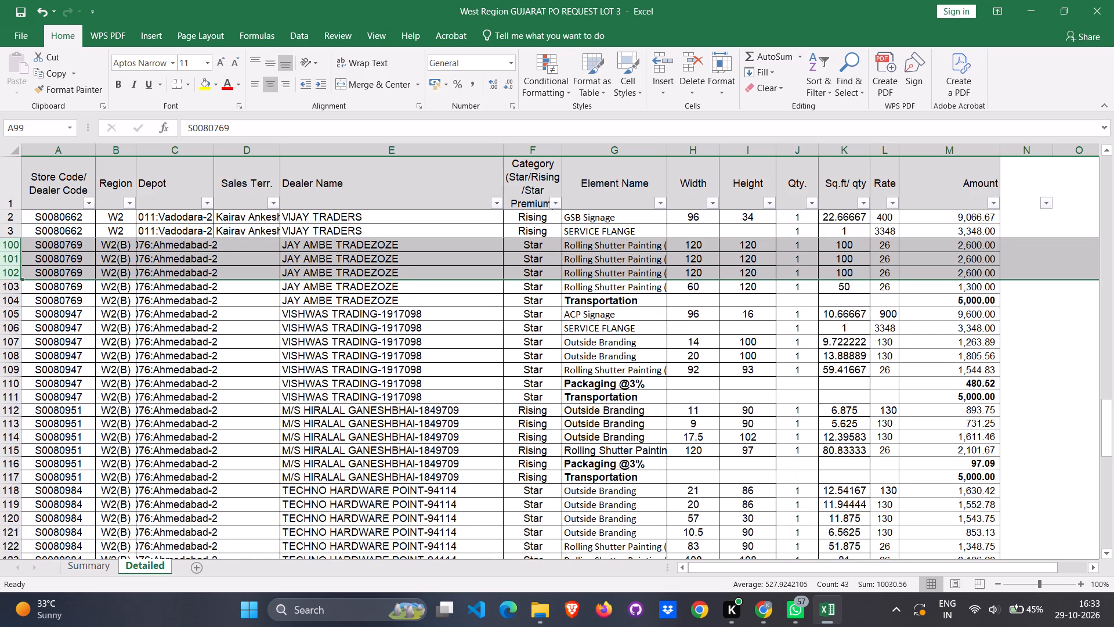
{"action": "left_click", "coordinate": [576, 395]}
{"action": "right_click", "coordinate": [576, 395]}
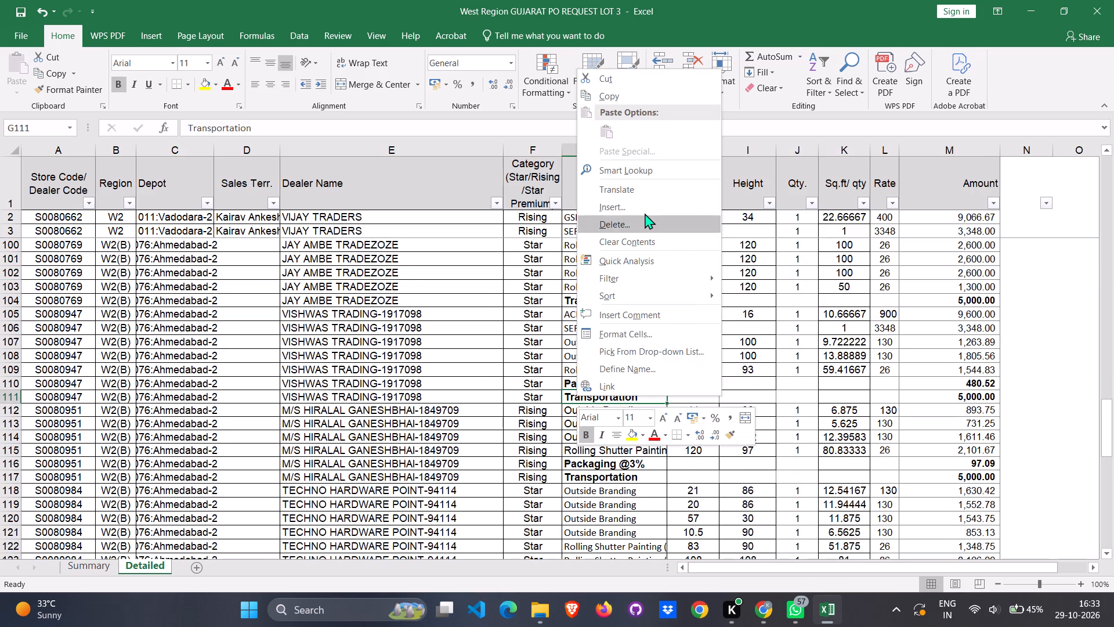
{"action": "left_click", "coordinate": [645, 211]}
{"action": "left_click", "coordinate": [623, 211]}
{"action": "left_click", "coordinate": [612, 250]}
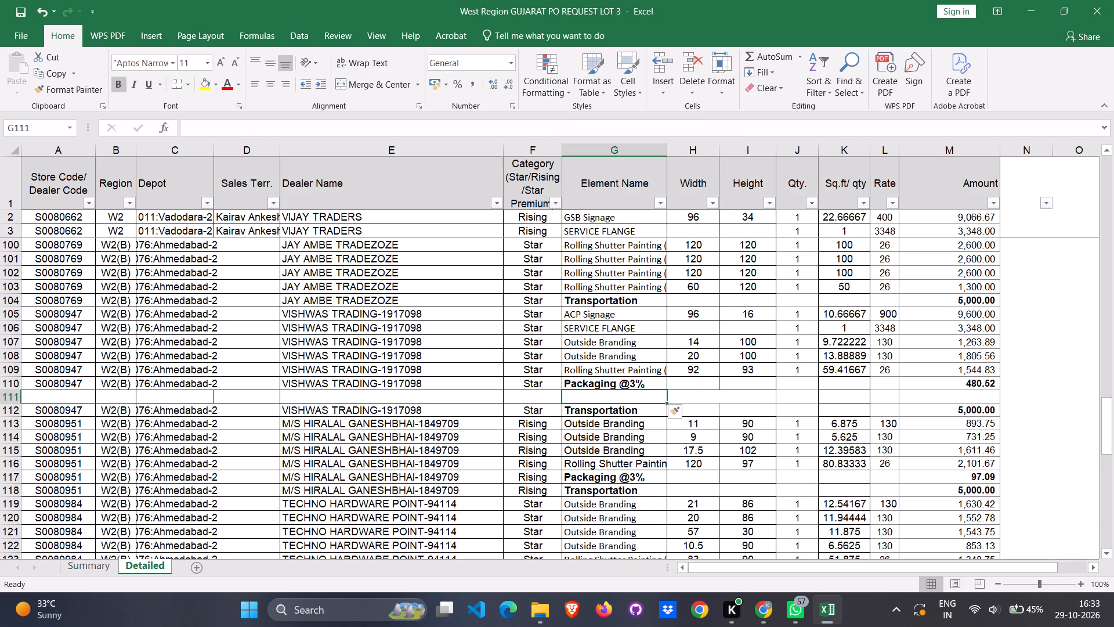
Move store S0080947's Rolling Shutter Painting row 109 into blank row 111.
{"action": "left_click", "coordinate": [595, 374]}
{"action": "left_click", "coordinate": [10, 370]}
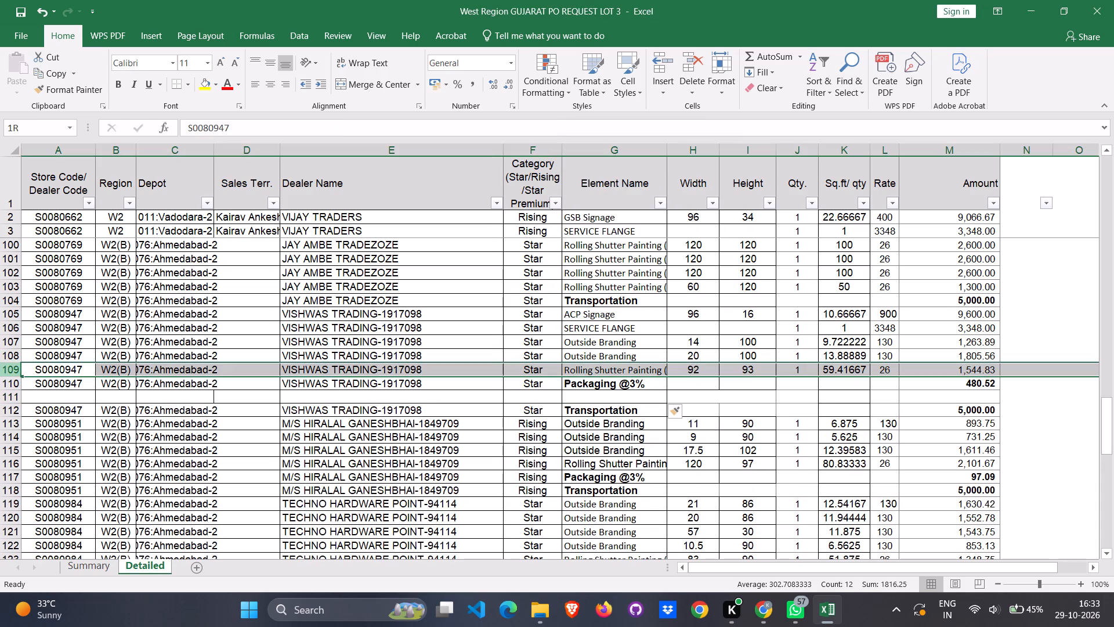
{"action": "key", "text": "ctrl+x"}
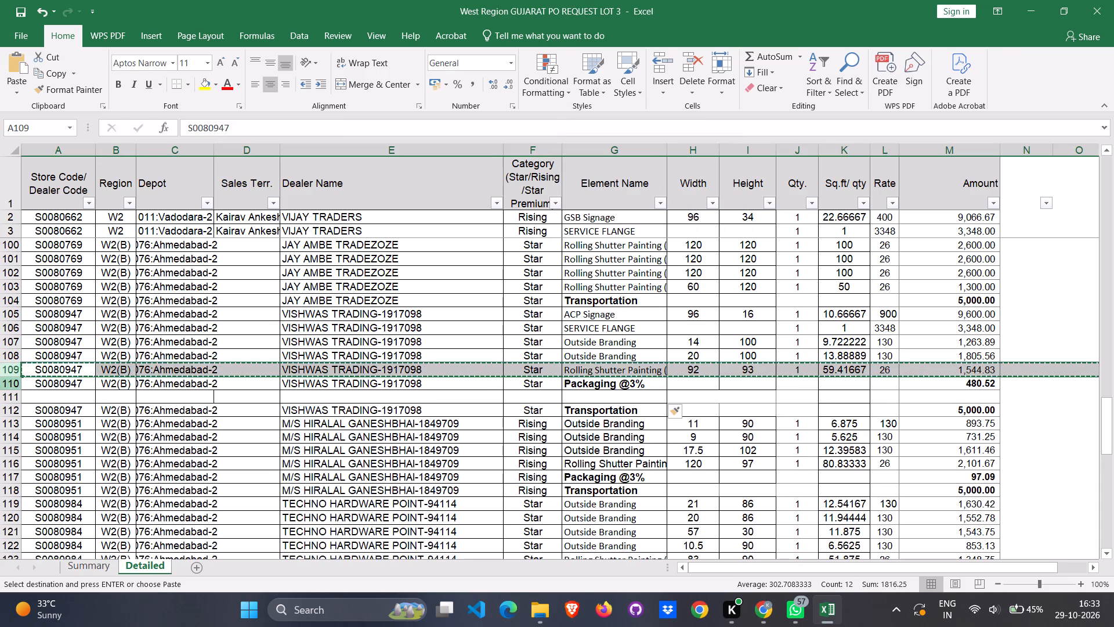
{"action": "left_click", "coordinate": [9, 399]}
{"action": "key", "text": "ctrl+v"}
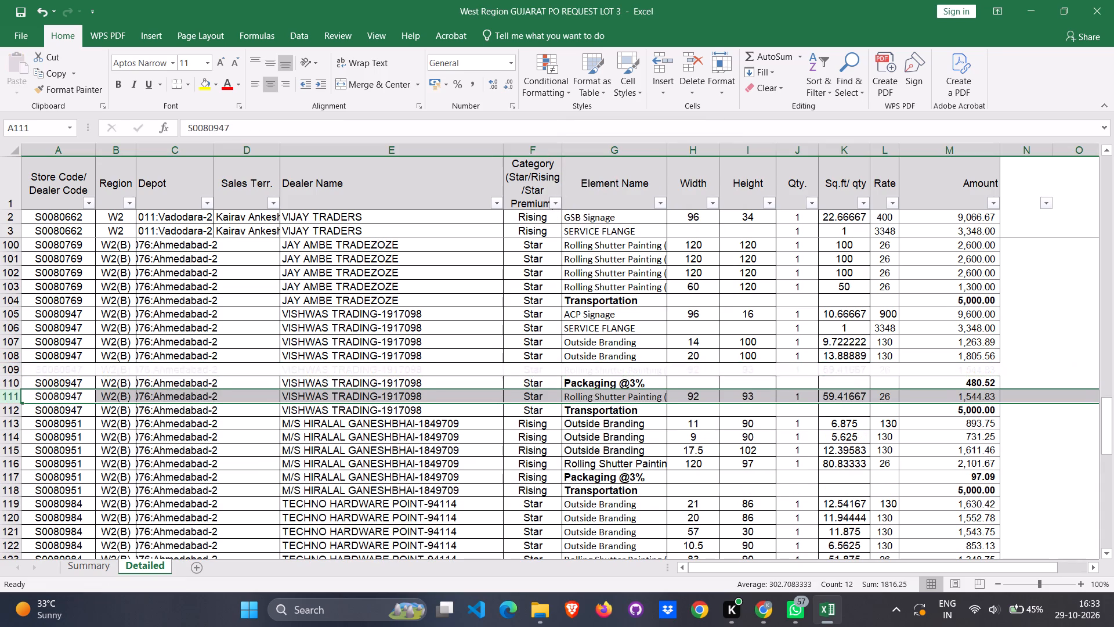
Delete the emptied row 109 above store S0080947's Packaging @3% row and save the workbook.
{"action": "left_click", "coordinate": [8, 371]}
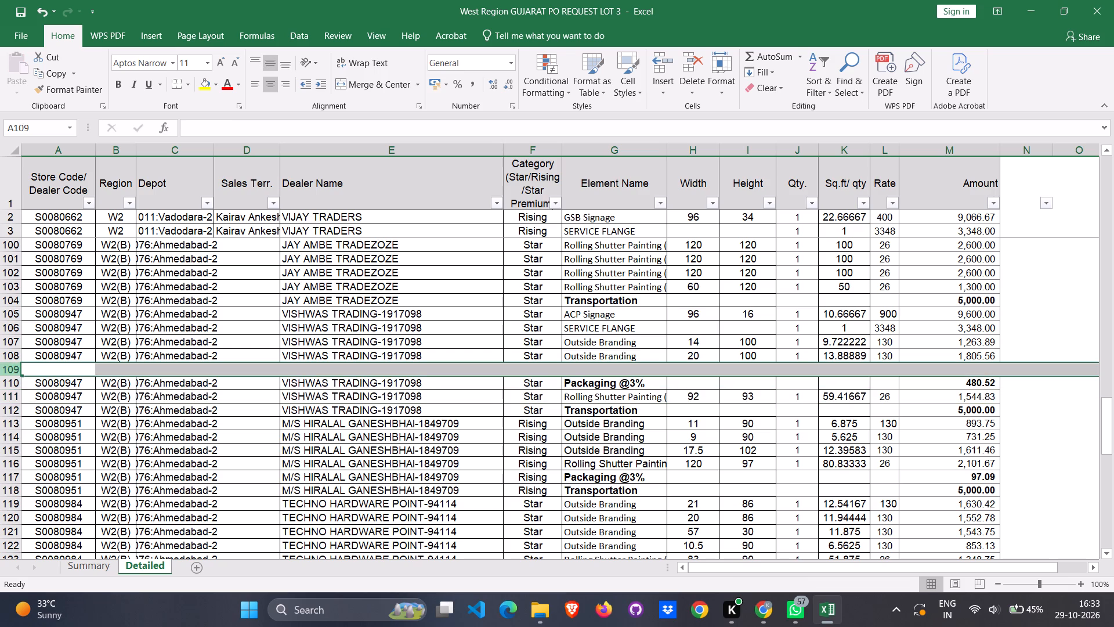
{"action": "right_click", "coordinate": [14, 367]}
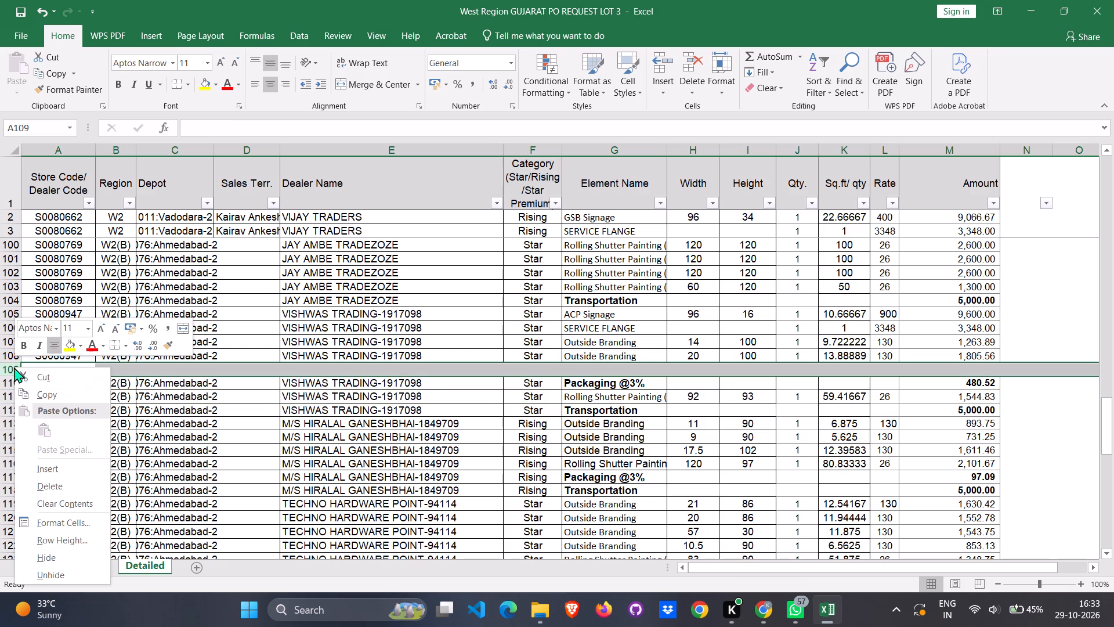
{"action": "left_click", "coordinate": [50, 481]}
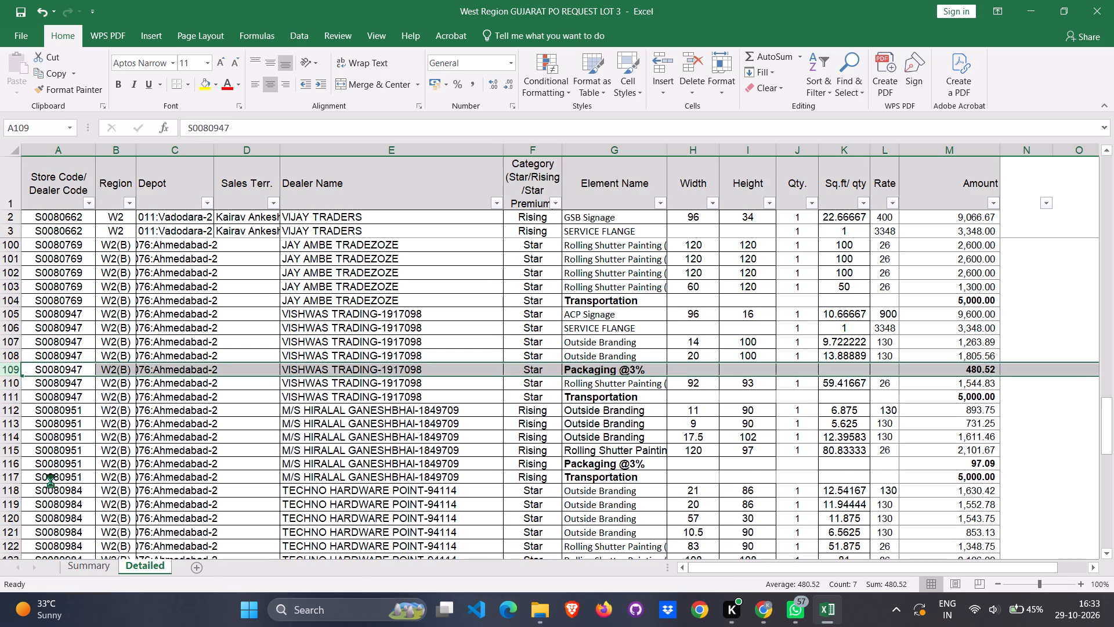
{"action": "key", "text": "ctrl+s"}
Insert one blank entire row between Packaging @3% and Transportation for store S0080951, at row 117.
{"action": "scroll", "coordinate": [610, 443], "scroll_direction": "down", "scroll_amount": 2}
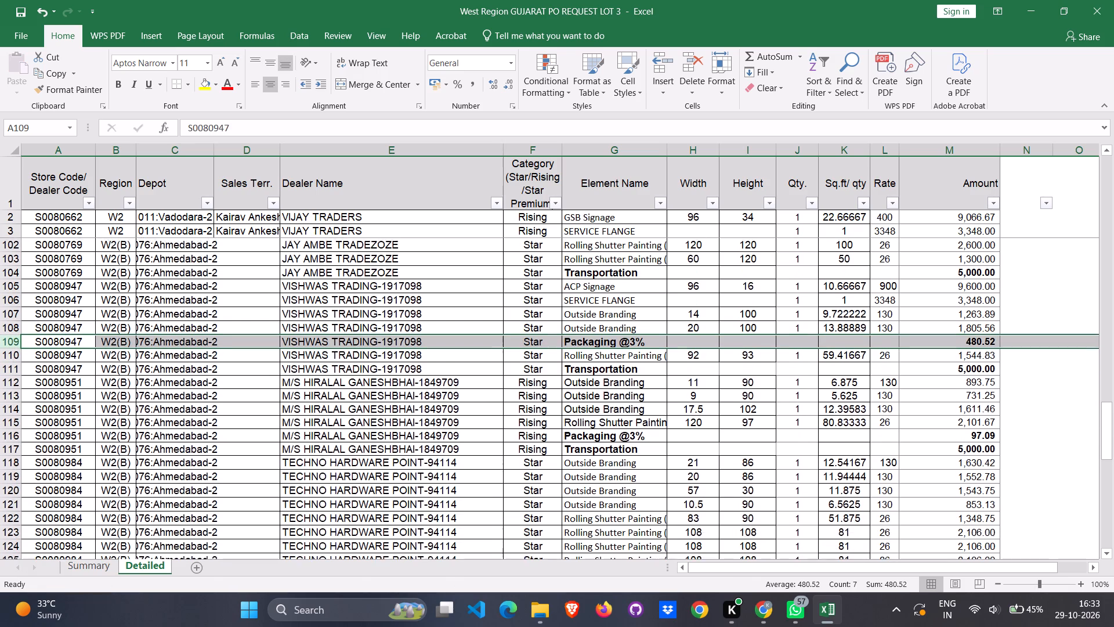
{"action": "scroll", "coordinate": [610, 443], "scroll_direction": "down", "scroll_amount": 3}
{"action": "left_click", "coordinate": [610, 409]}
{"action": "right_click", "coordinate": [610, 409]}
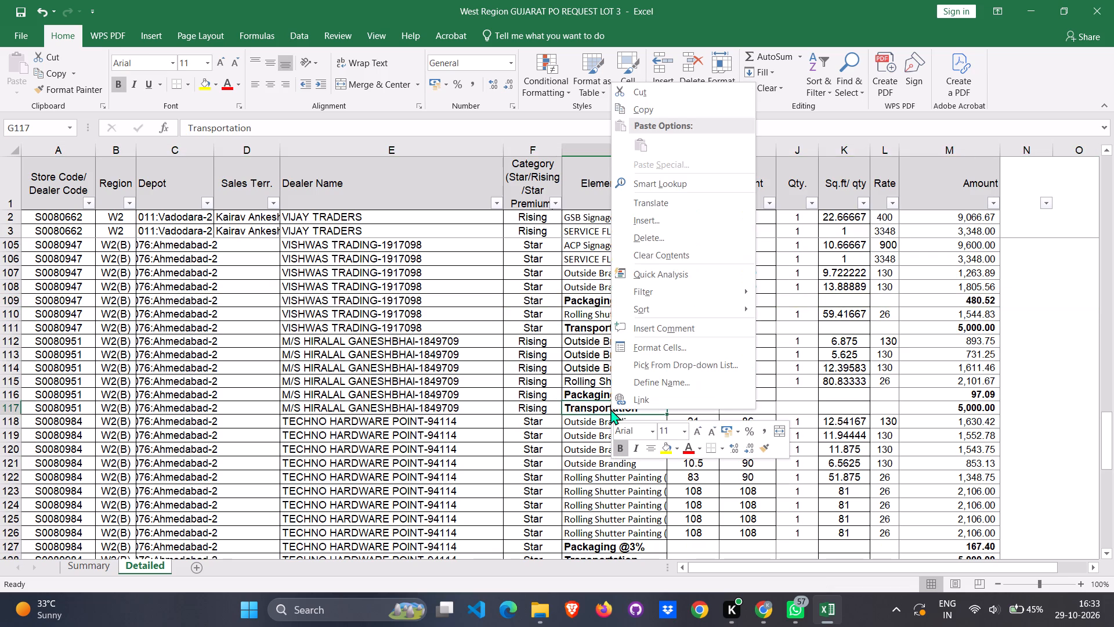
{"action": "left_click", "coordinate": [655, 226]}
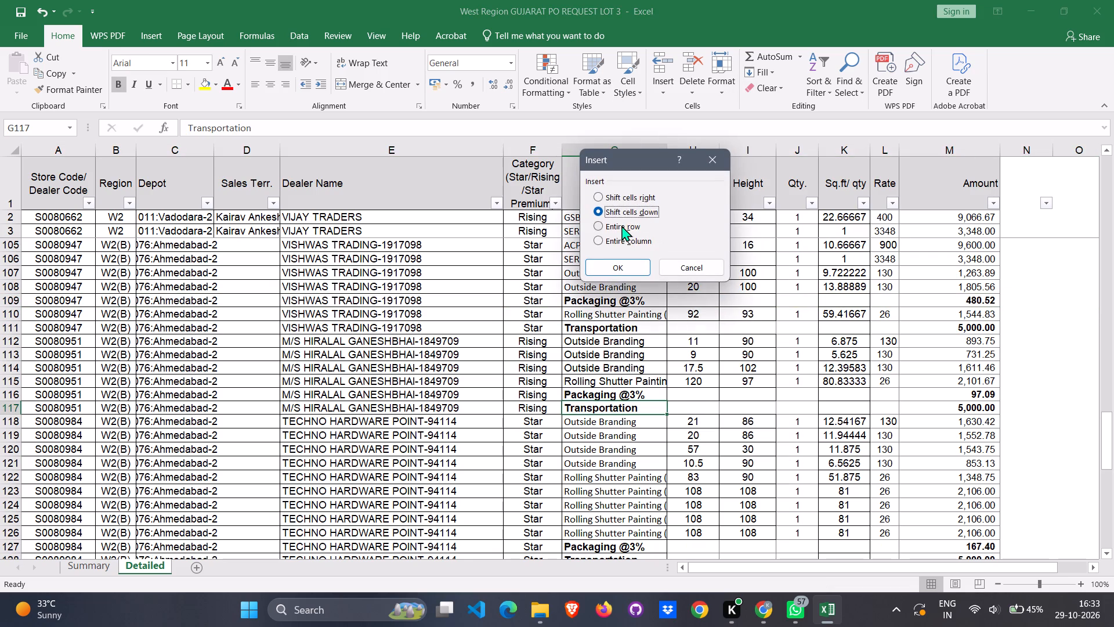
{"action": "left_click", "coordinate": [621, 225]}
{"action": "left_click", "coordinate": [624, 262]}
Move store S0080951's Rolling Shutter Painting row 115 into blank row 117.
{"action": "left_click", "coordinate": [603, 381]}
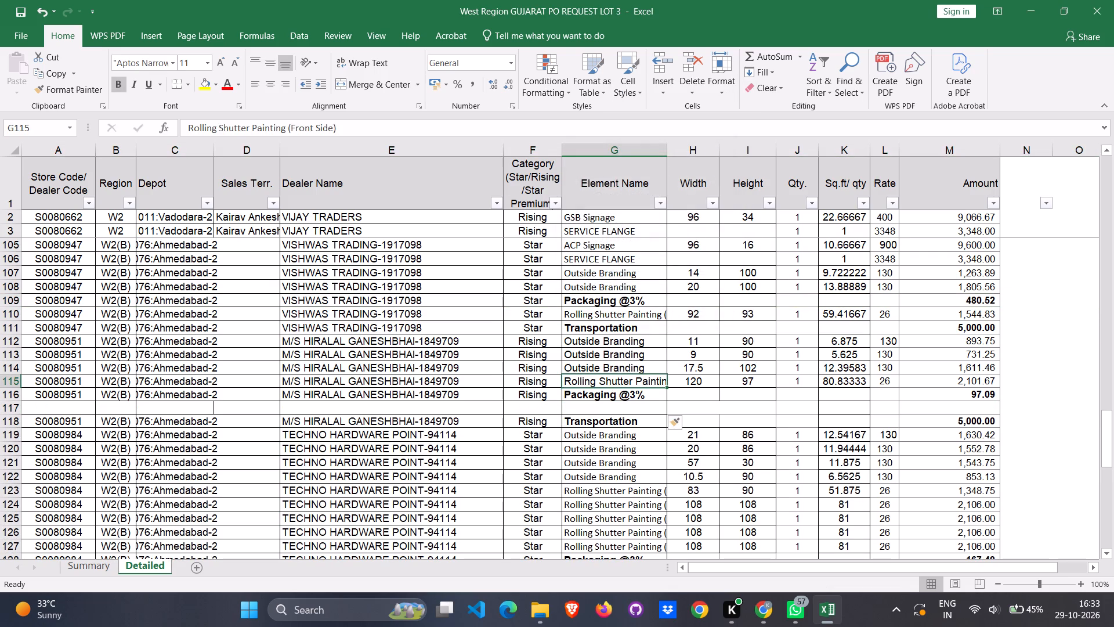
{"action": "left_click", "coordinate": [11, 382]}
{"action": "key", "text": "ctrl+x"}
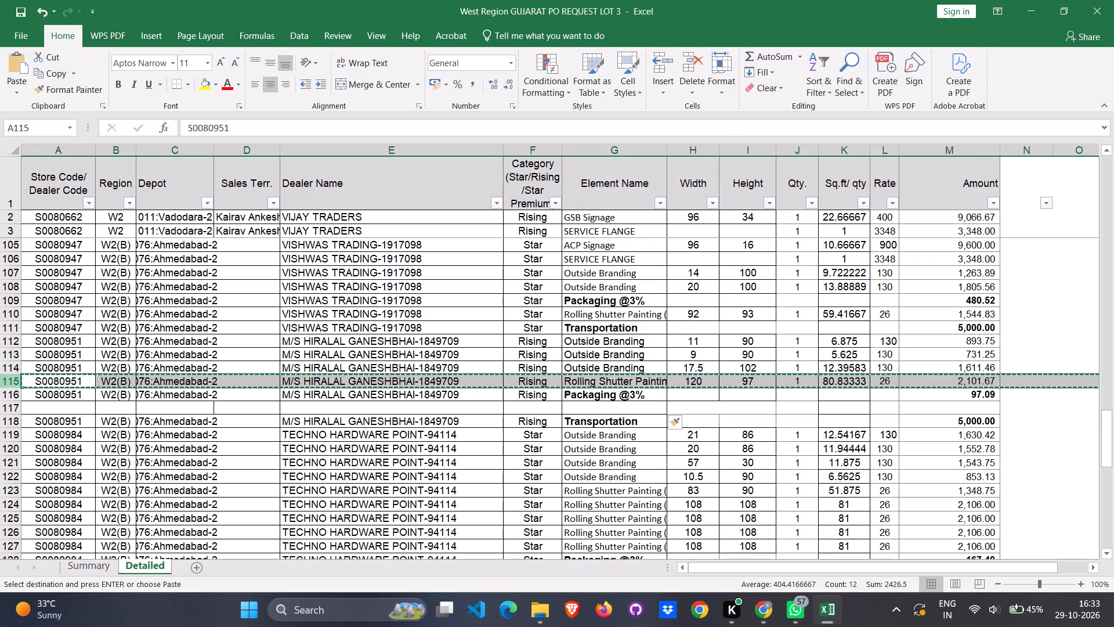
{"action": "left_click", "coordinate": [11, 405]}
{"action": "key", "text": "ctrl+v"}
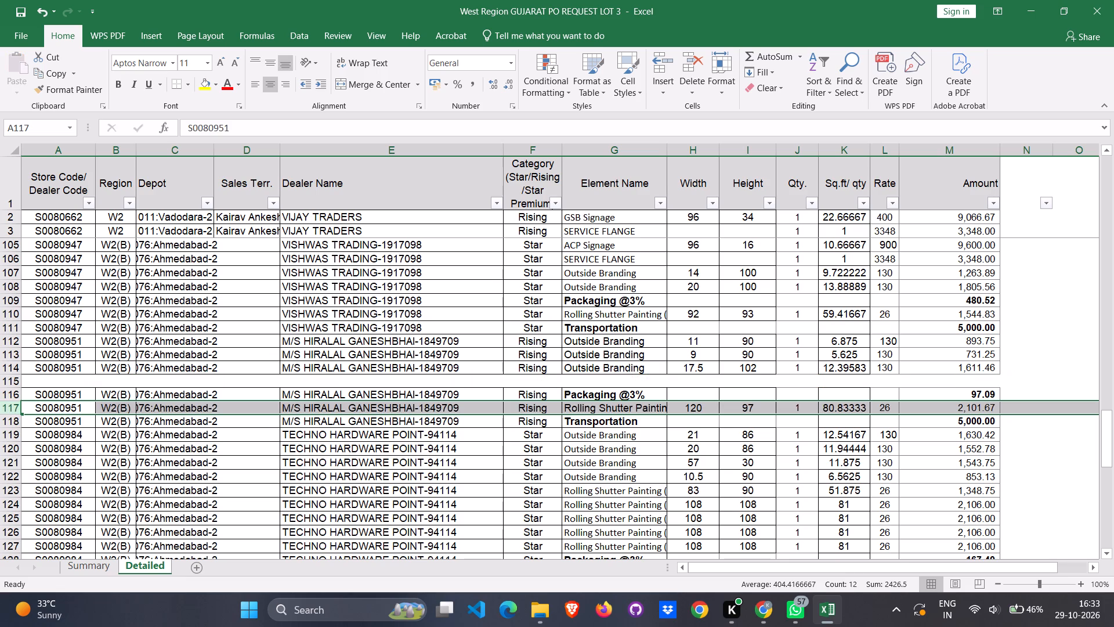
Delete the emptied row 115 above store S0080951's Packaging @3% row and save the workbook.
{"action": "left_click", "coordinate": [10, 378]}
{"action": "right_click", "coordinate": [10, 378]}
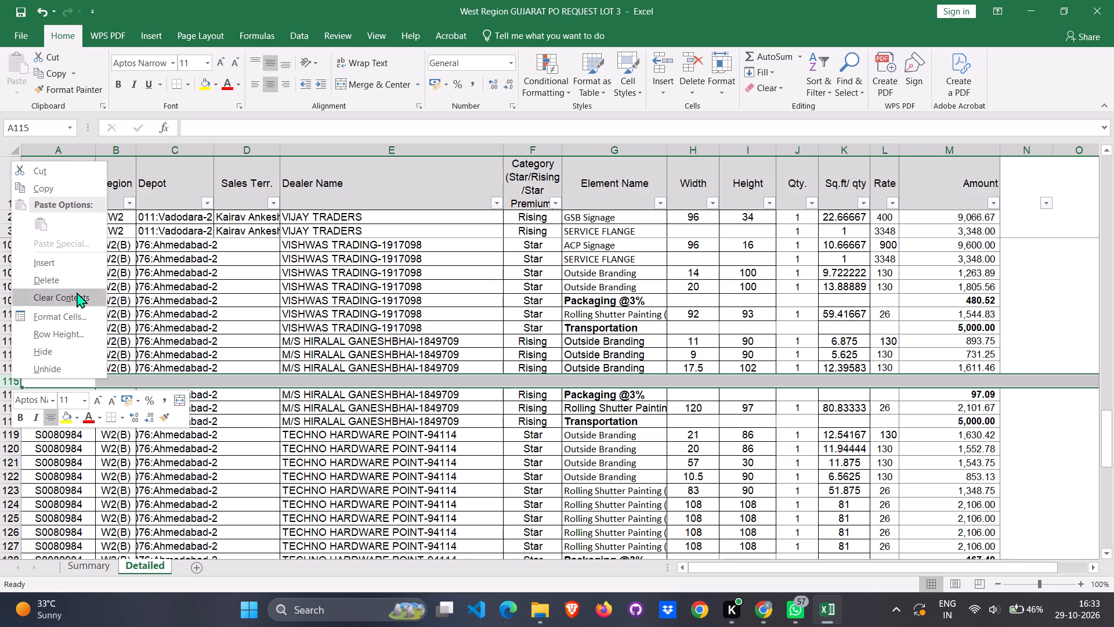
{"action": "left_click", "coordinate": [77, 281]}
{"action": "key", "text": "ctrl+s"}
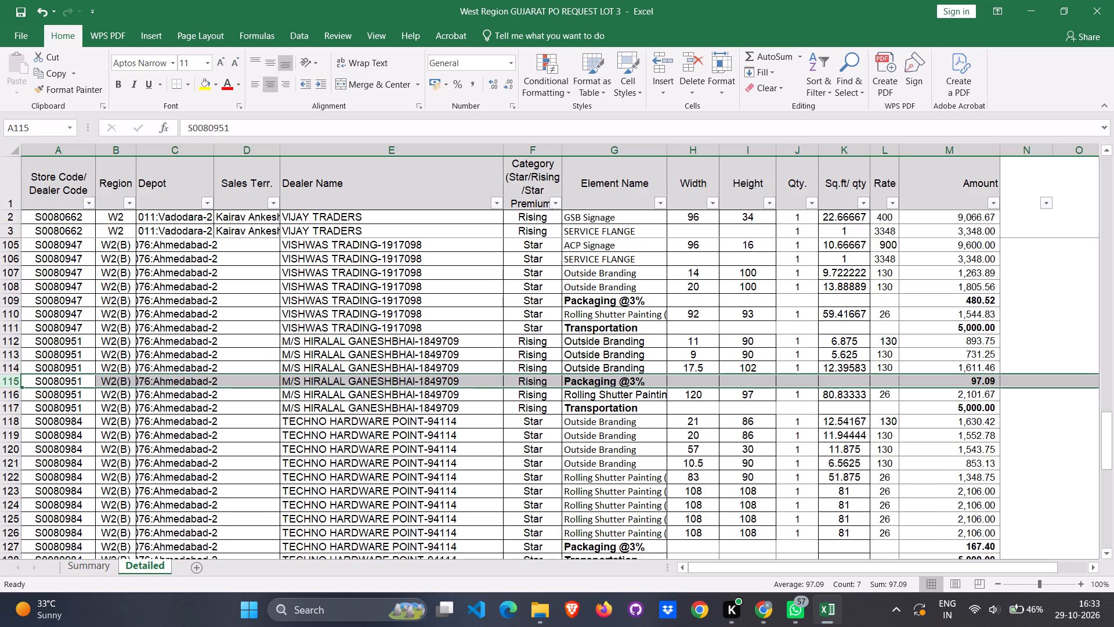
Insert five blank entire rows between Packaging @3% and Transportation for store S0080984, at rows 128 to 132.
{"action": "scroll", "coordinate": [578, 419], "scroll_direction": "down", "scroll_amount": 3}
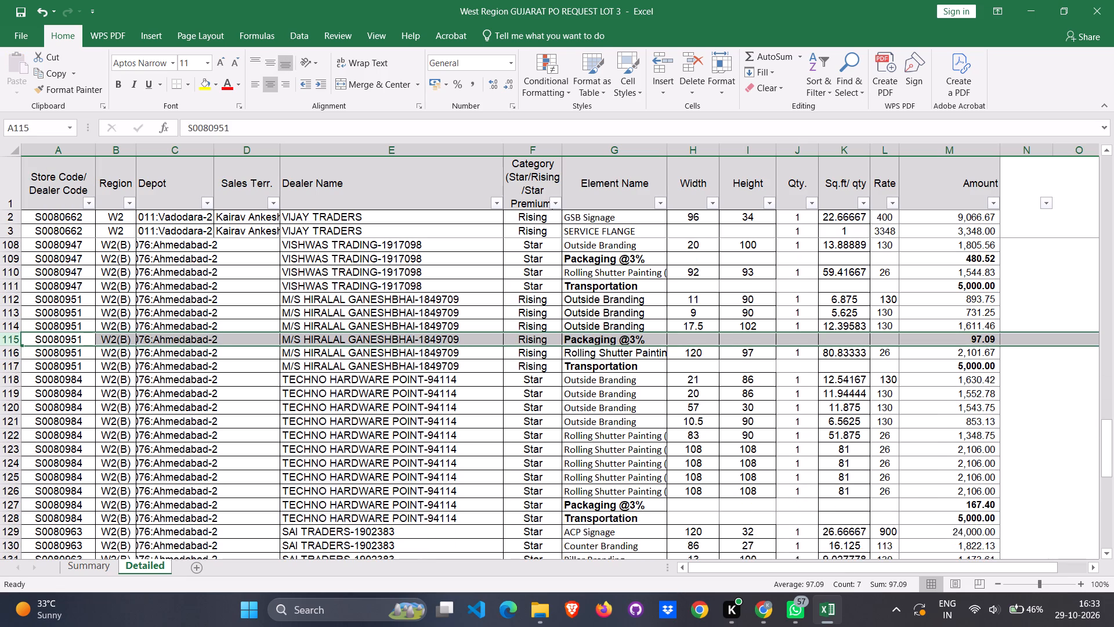
{"action": "scroll", "coordinate": [578, 419], "scroll_direction": "down", "scroll_amount": 5}
{"action": "left_click", "coordinate": [591, 365]}
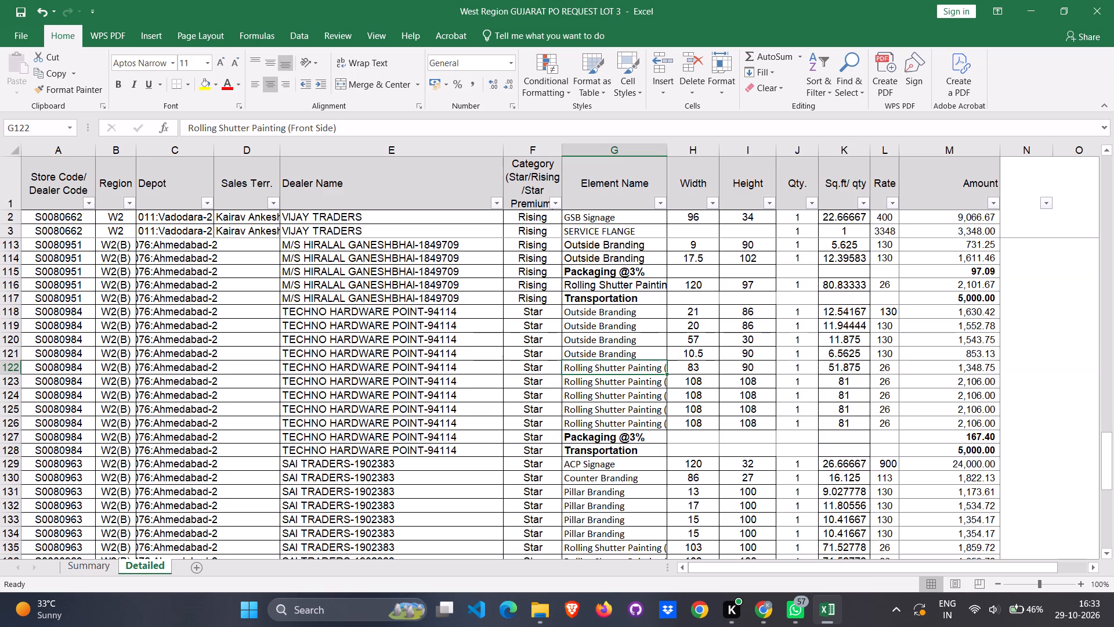
{"action": "left_click", "coordinate": [602, 453]}
{"action": "right_click", "coordinate": [602, 453]}
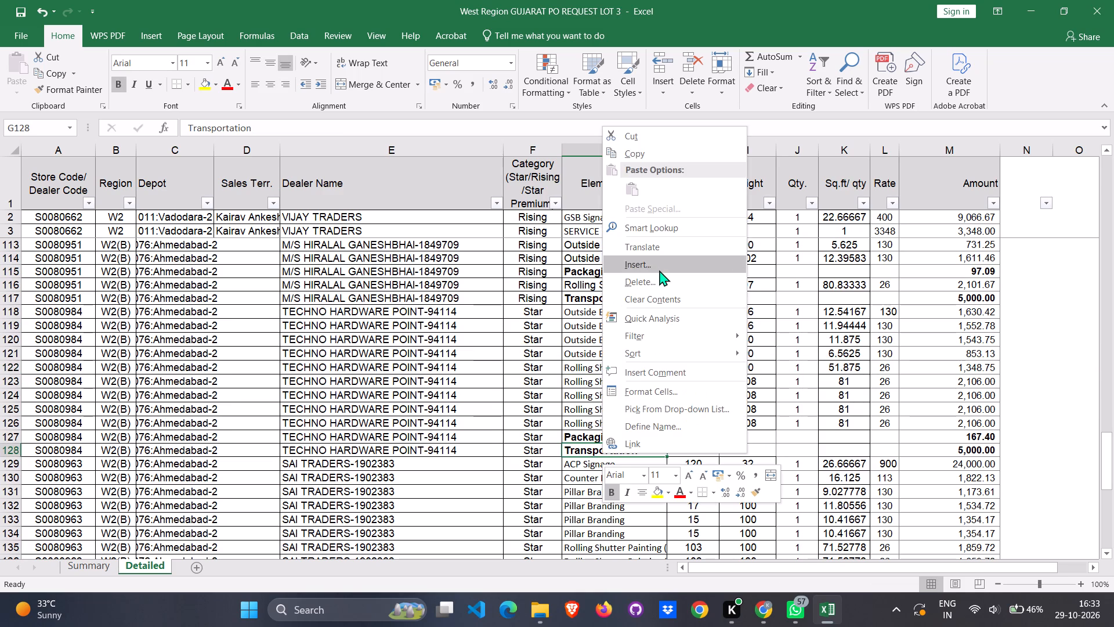
{"action": "left_click", "coordinate": [658, 263]}
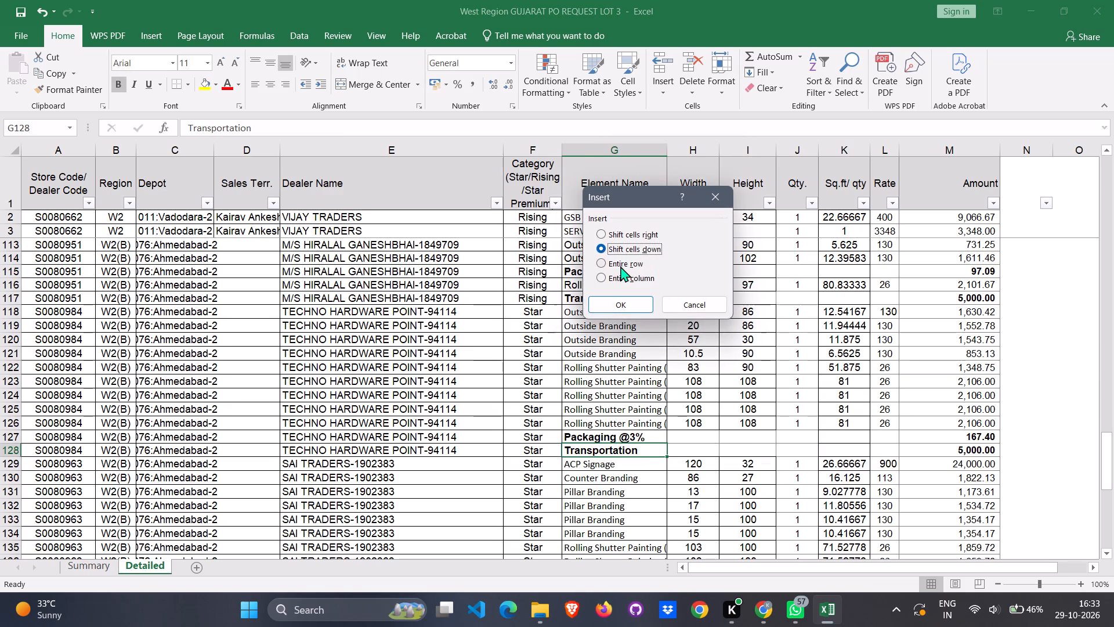
{"action": "left_click", "coordinate": [617, 265]}
{"action": "left_click", "coordinate": [627, 301]}
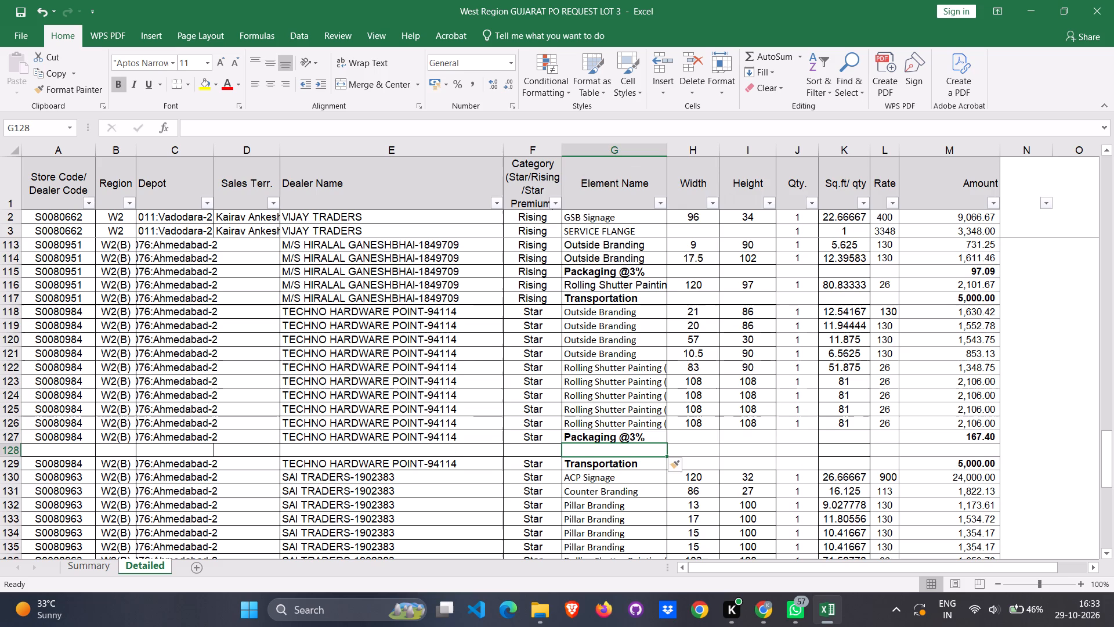
{"action": "right_click", "coordinate": [599, 449]}
{"action": "left_click", "coordinate": [651, 265]}
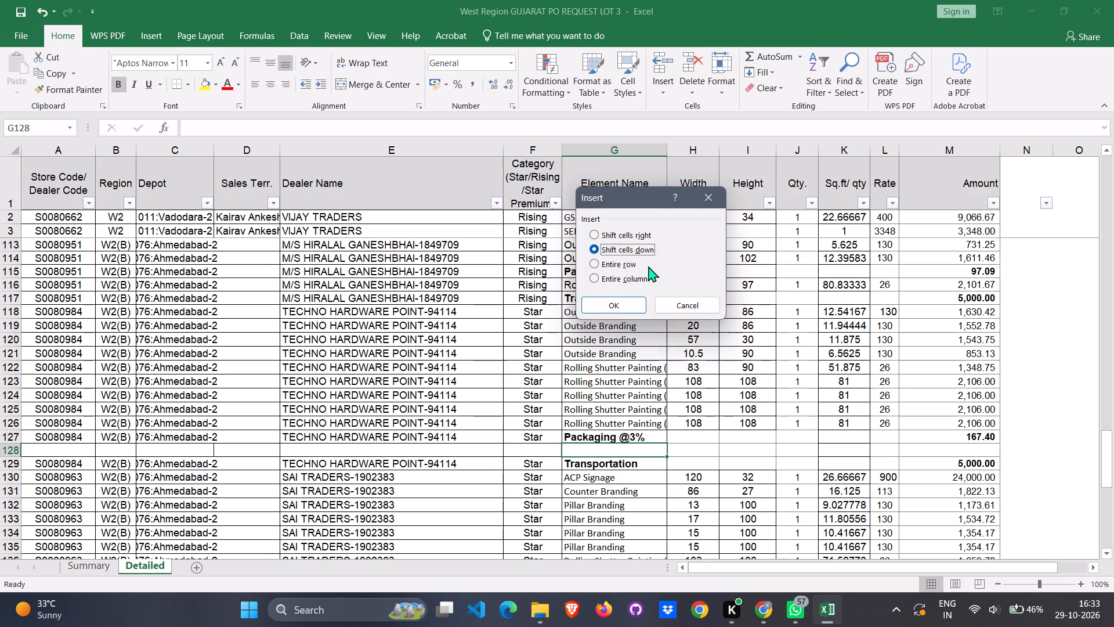
{"action": "left_click", "coordinate": [625, 266]}
{"action": "left_click", "coordinate": [621, 302]}
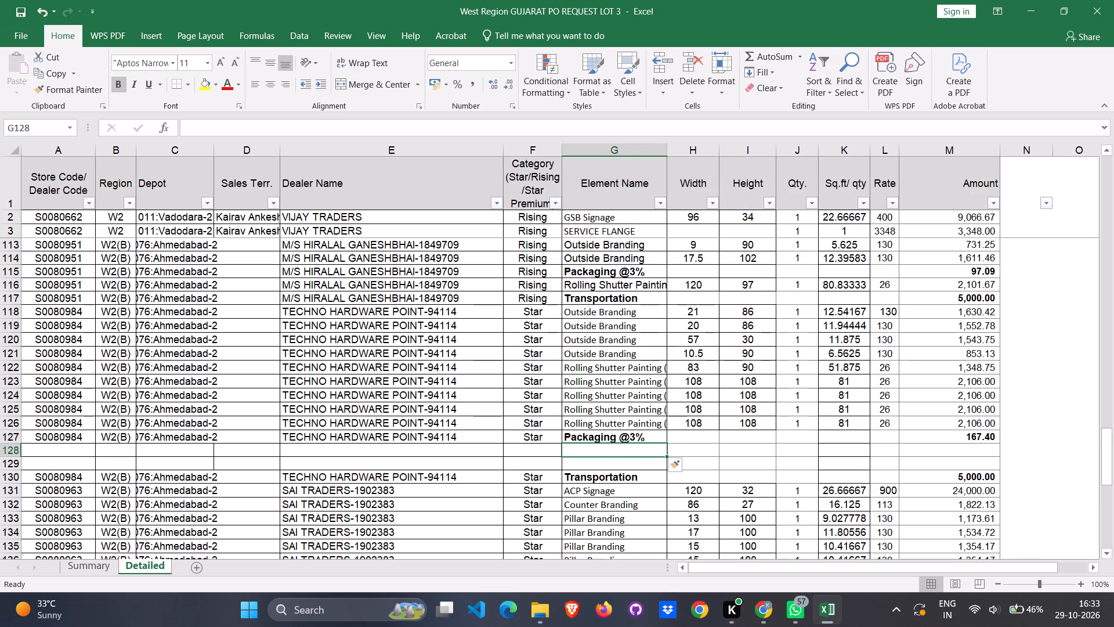
{"action": "right_click", "coordinate": [601, 452]}
{"action": "left_click", "coordinate": [661, 261]}
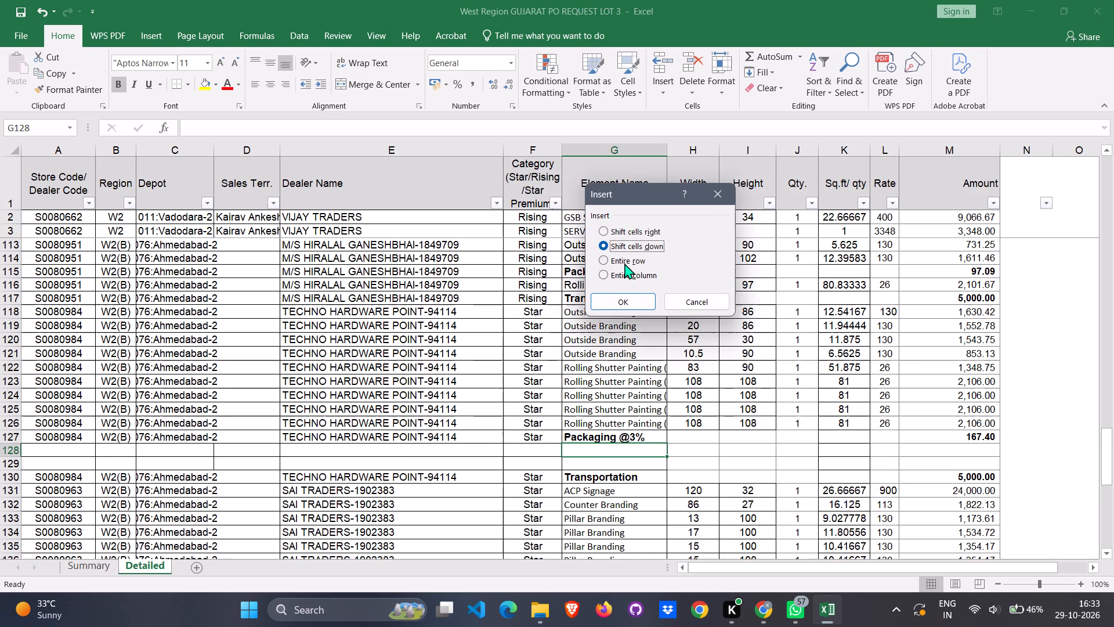
{"action": "left_click", "coordinate": [623, 262]}
{"action": "left_click", "coordinate": [623, 300]}
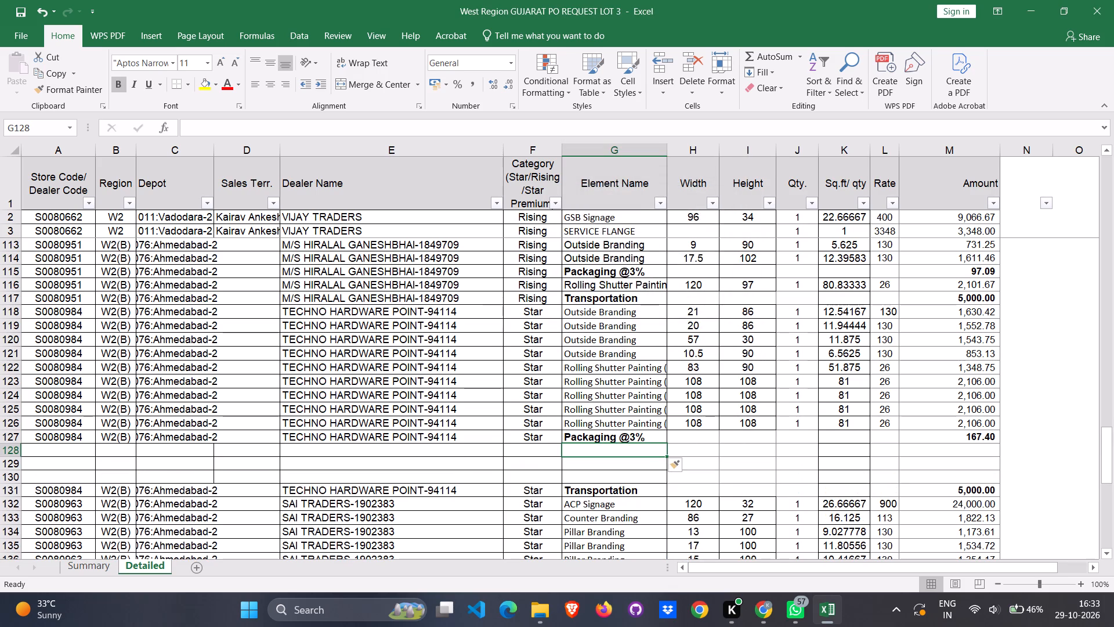
{"action": "right_click", "coordinate": [591, 450]}
{"action": "left_click", "coordinate": [634, 259]}
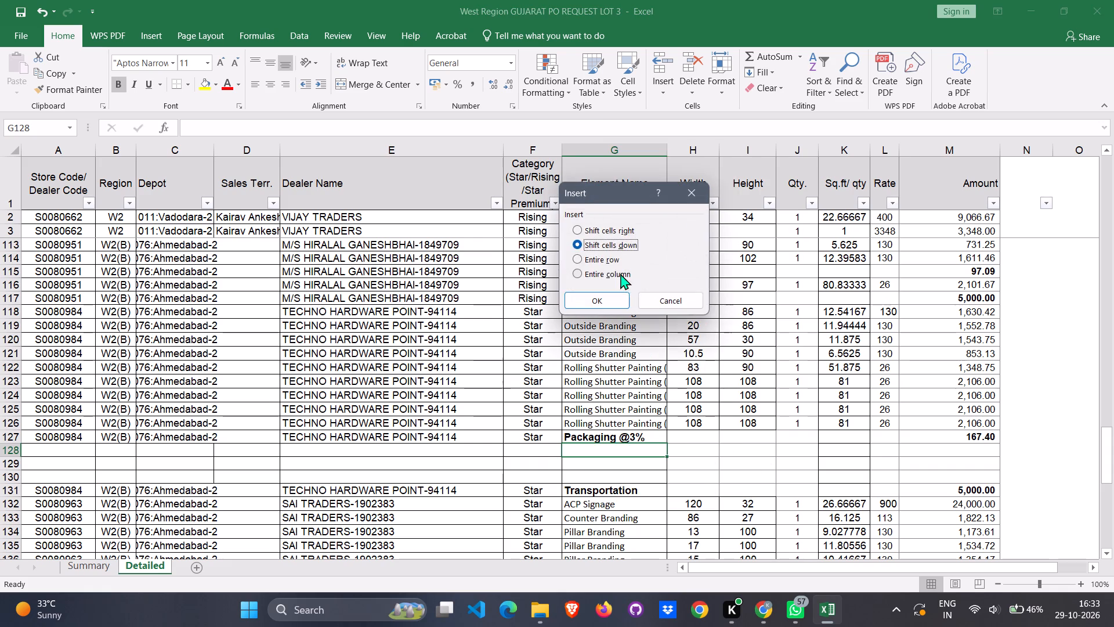
{"action": "left_click", "coordinate": [603, 261]}
{"action": "left_click", "coordinate": [604, 296]}
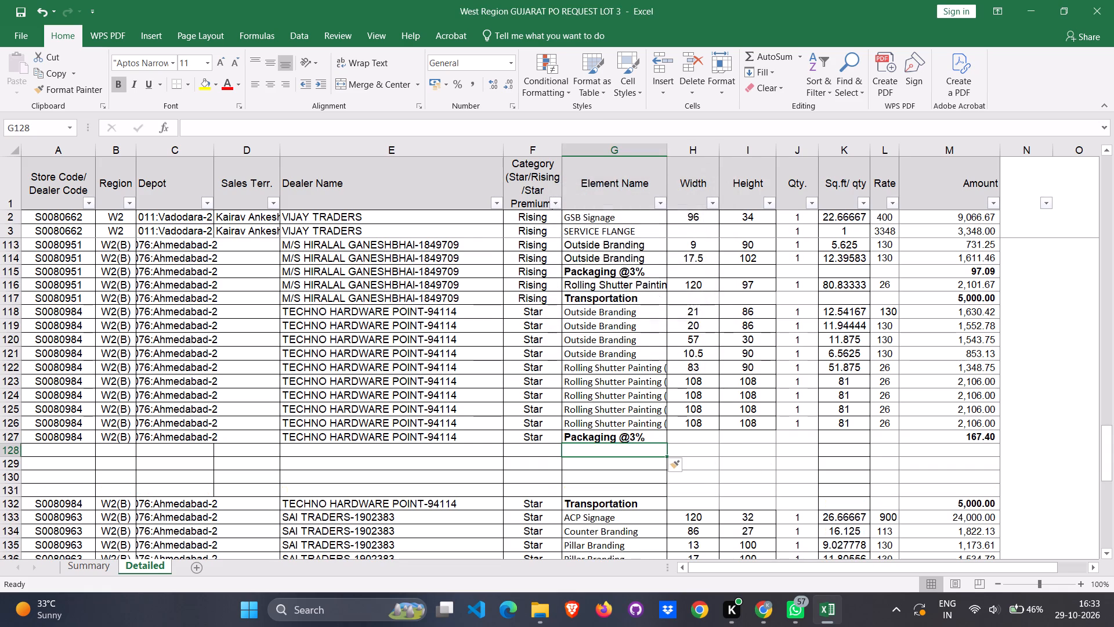
{"action": "right_click", "coordinate": [591, 463]}
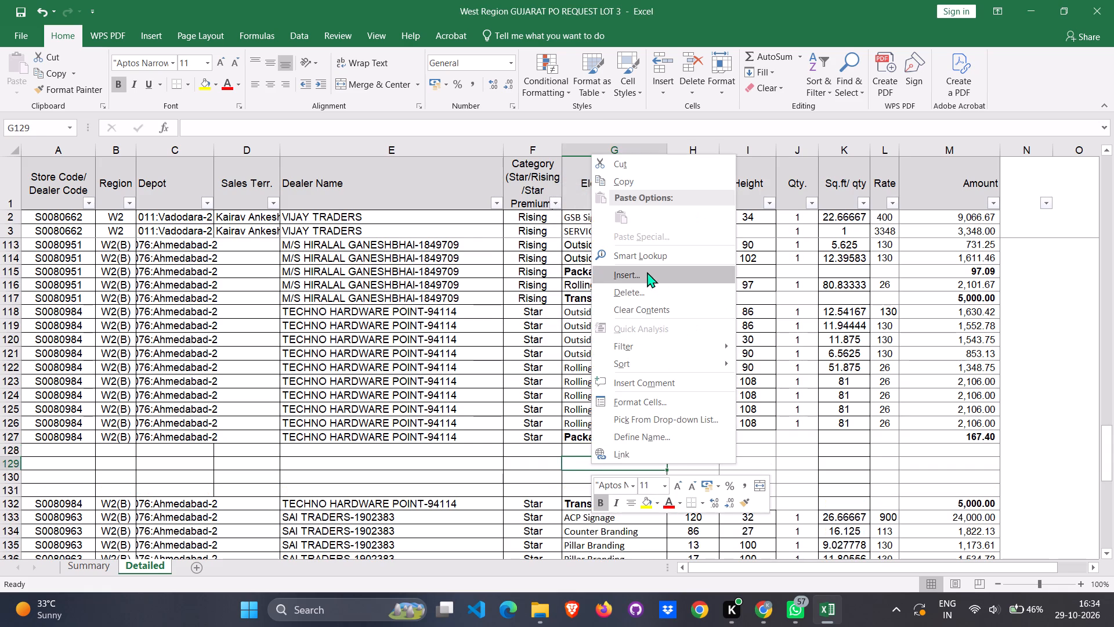
{"action": "left_click", "coordinate": [647, 272]}
{"action": "left_click", "coordinate": [609, 273]}
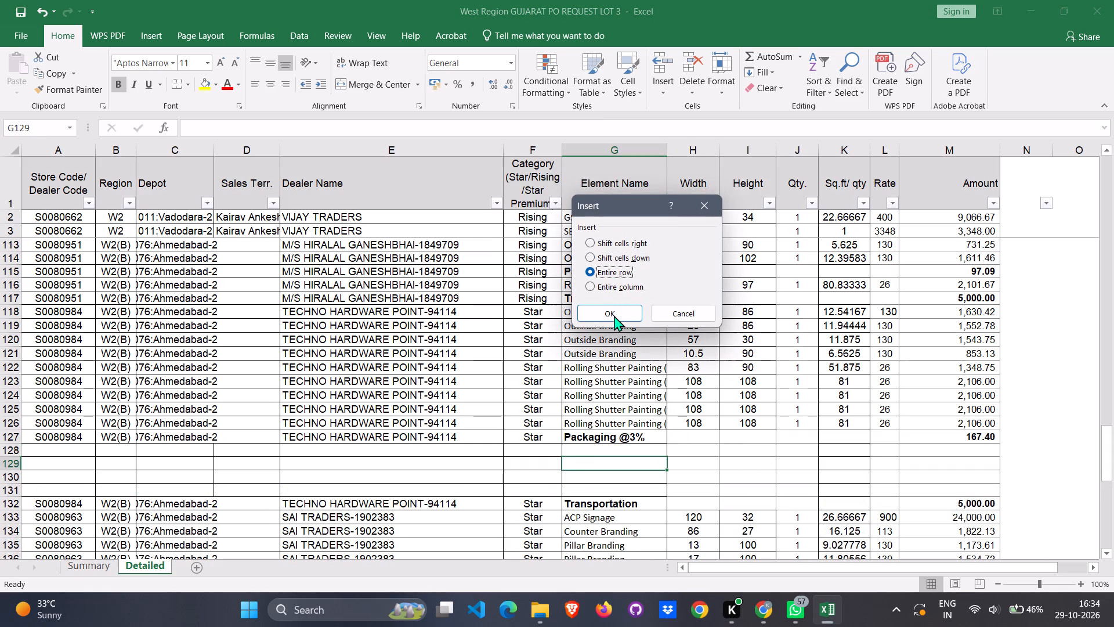
{"action": "left_click", "coordinate": [614, 315]}
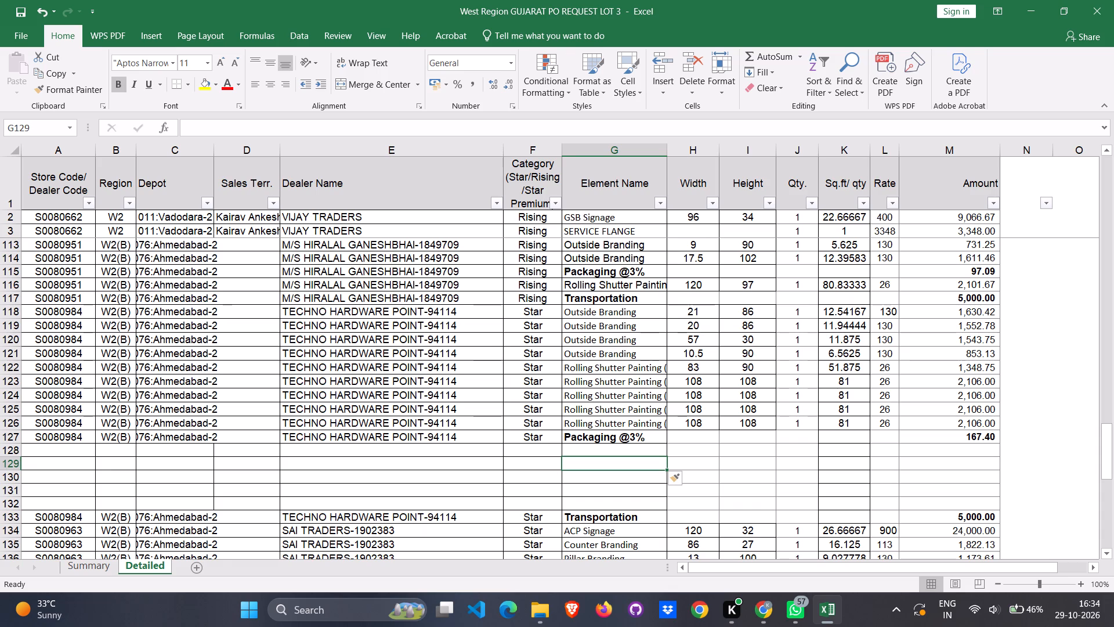
Move store S0080984's five Rolling Shutter Painting rows 122 to 126 into blank rows 128 to 132.
{"action": "left_click", "coordinate": [575, 371]}
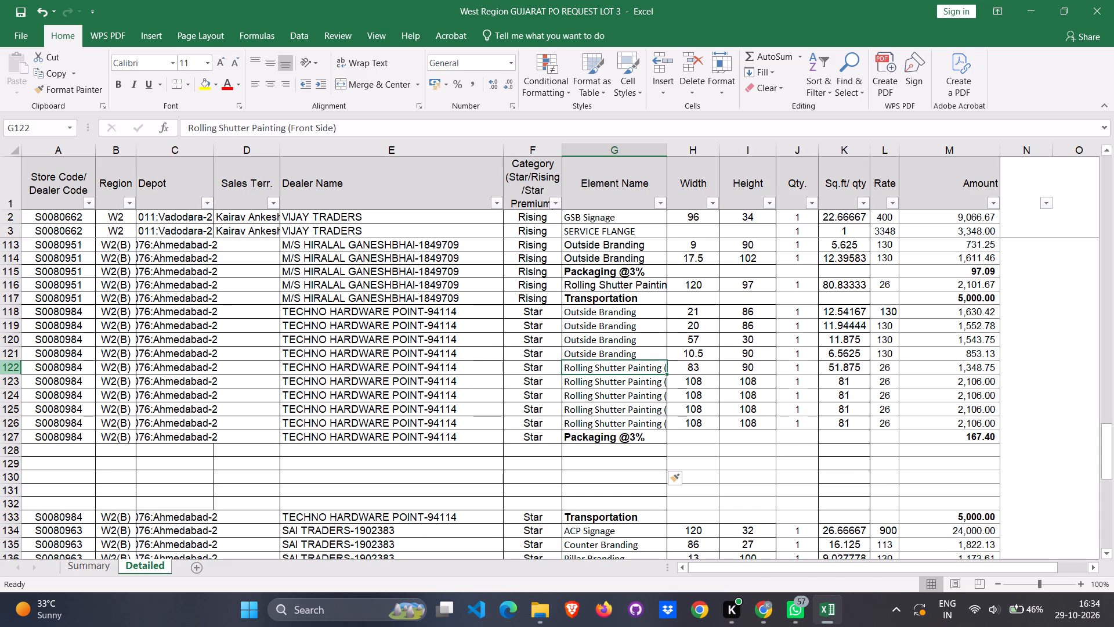
{"action": "left_click", "coordinate": [16, 367]}
{"action": "key", "text": "shift+Down"}
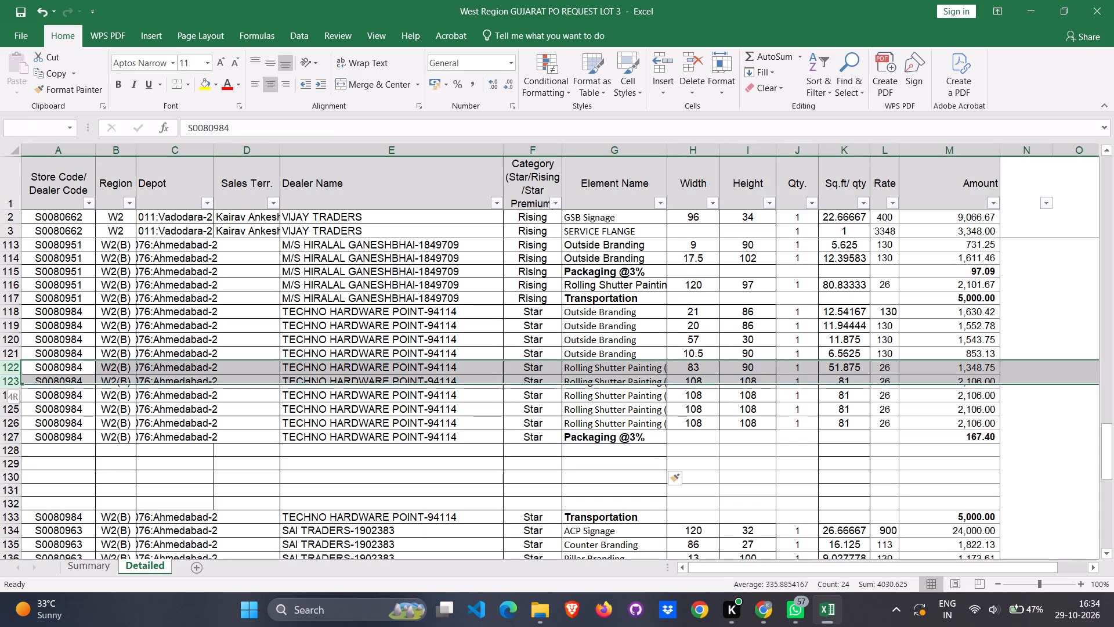
{"action": "key", "text": "shift+Down"}
{"action": "key", "text": "shift+Down"}
{"action": "key", "text": "shift+Down"}
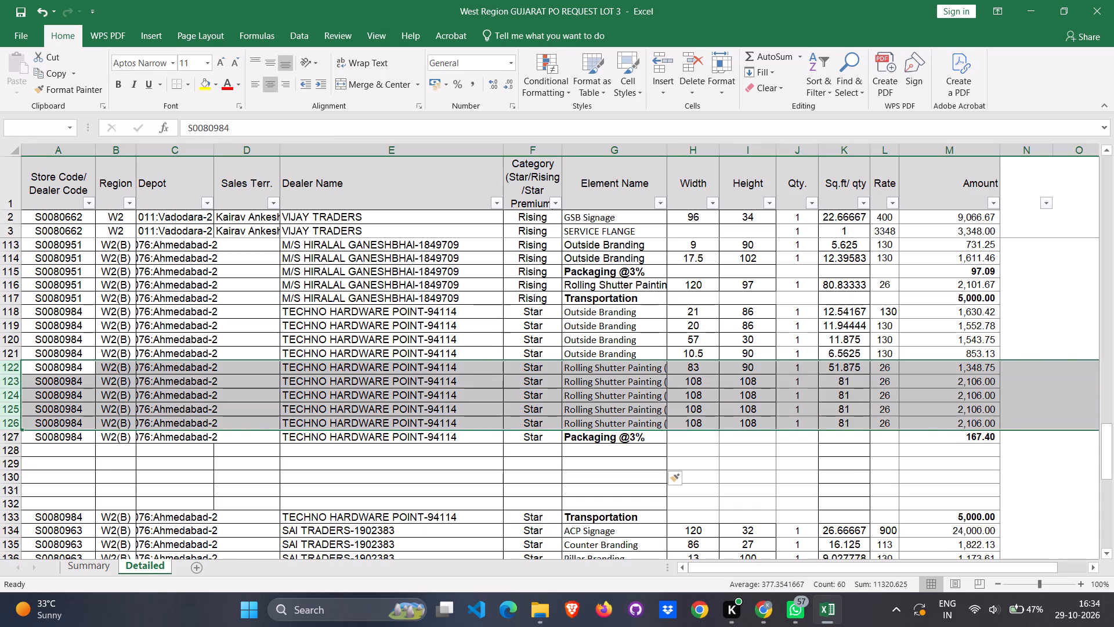
{"action": "key", "text": "ctrl+x"}
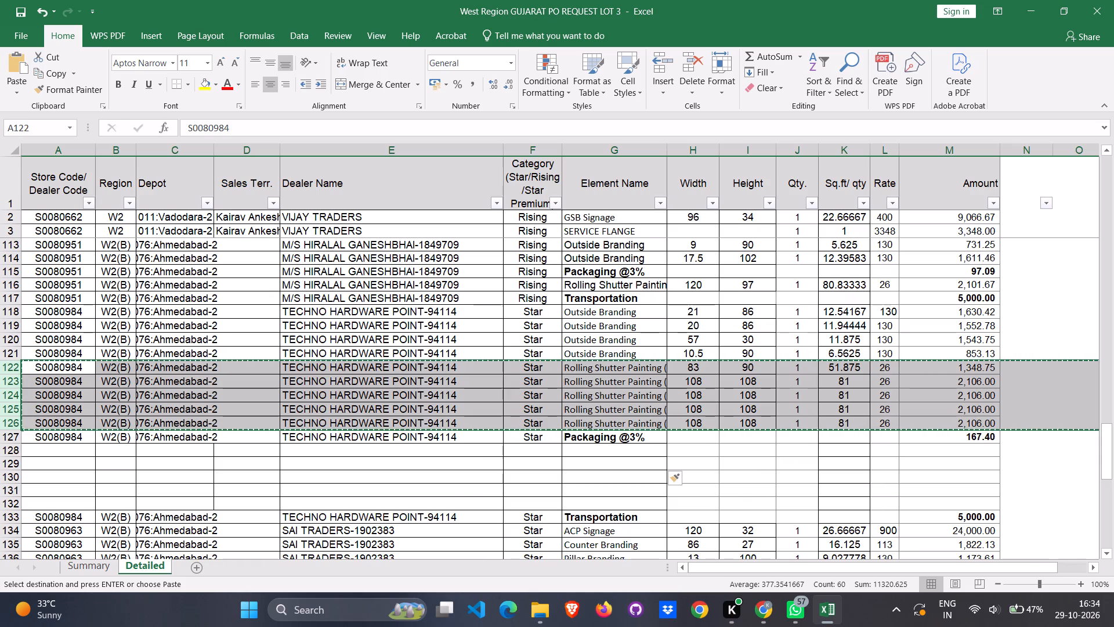
{"action": "left_click", "coordinate": [17, 453]}
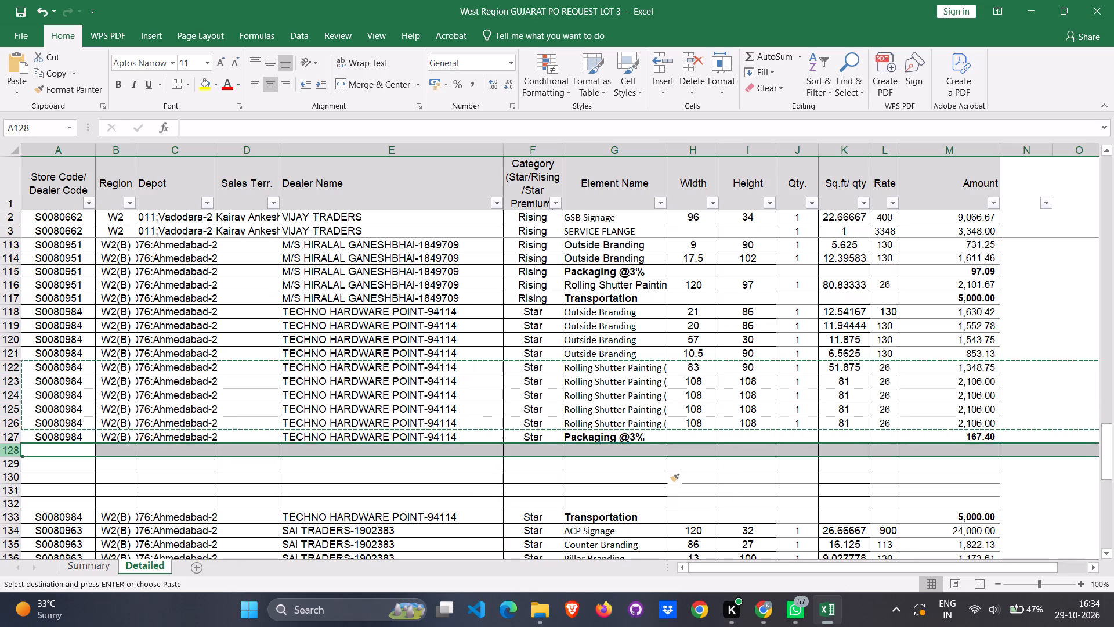
{"action": "key", "text": "shift+Down"}
{"action": "key", "text": "shift+Down"}
{"action": "key", "text": "shift+Down"}
{"action": "key", "text": "shift+Down"}
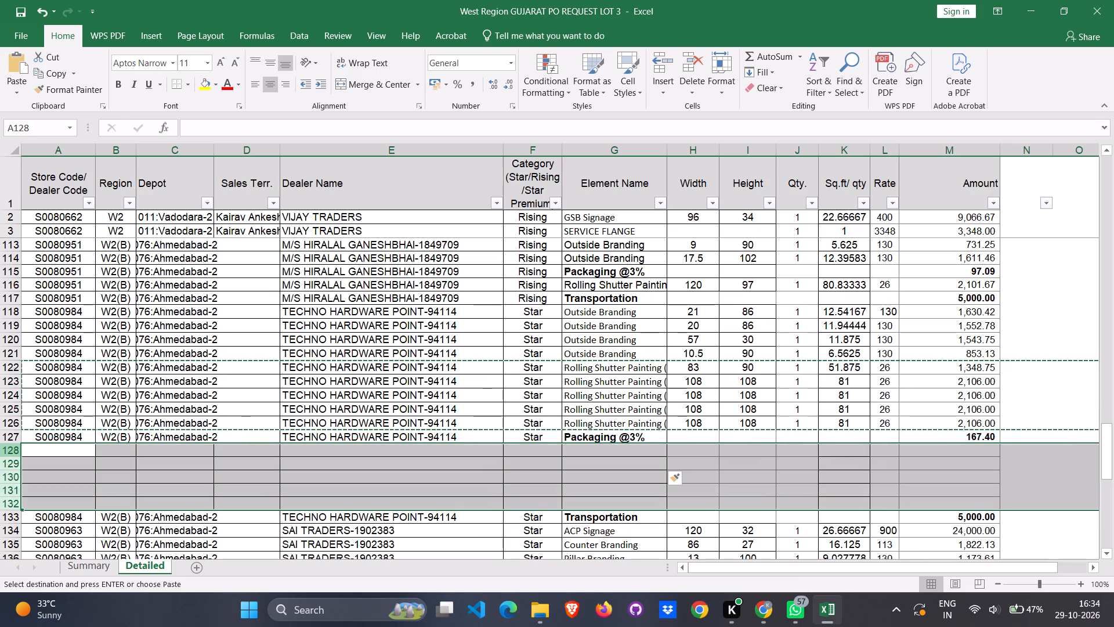
{"action": "key", "text": "ctrl+v"}
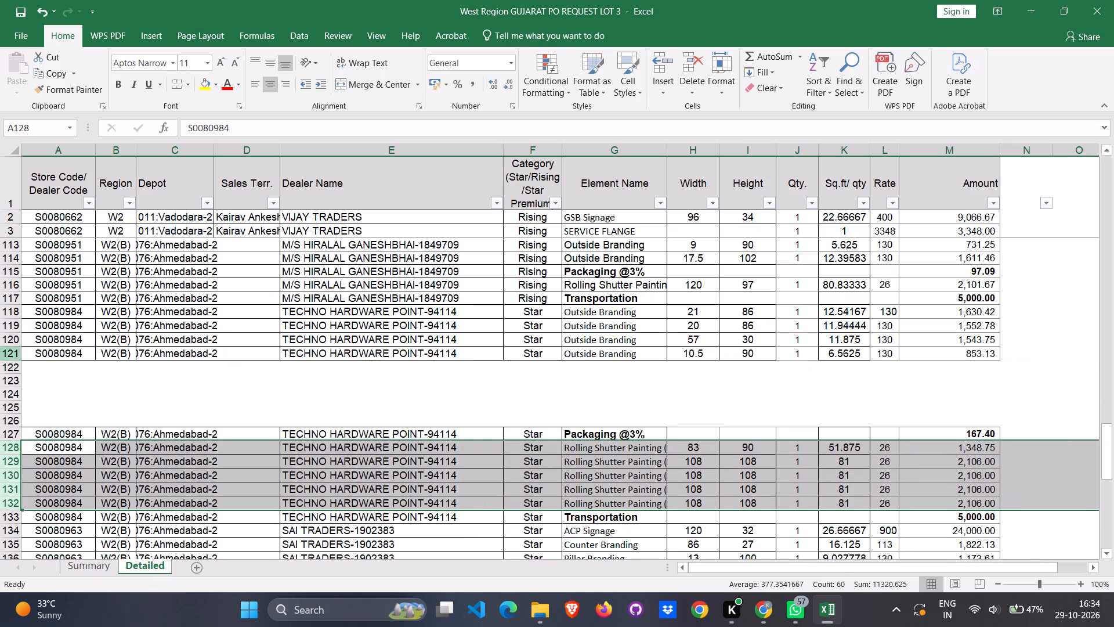
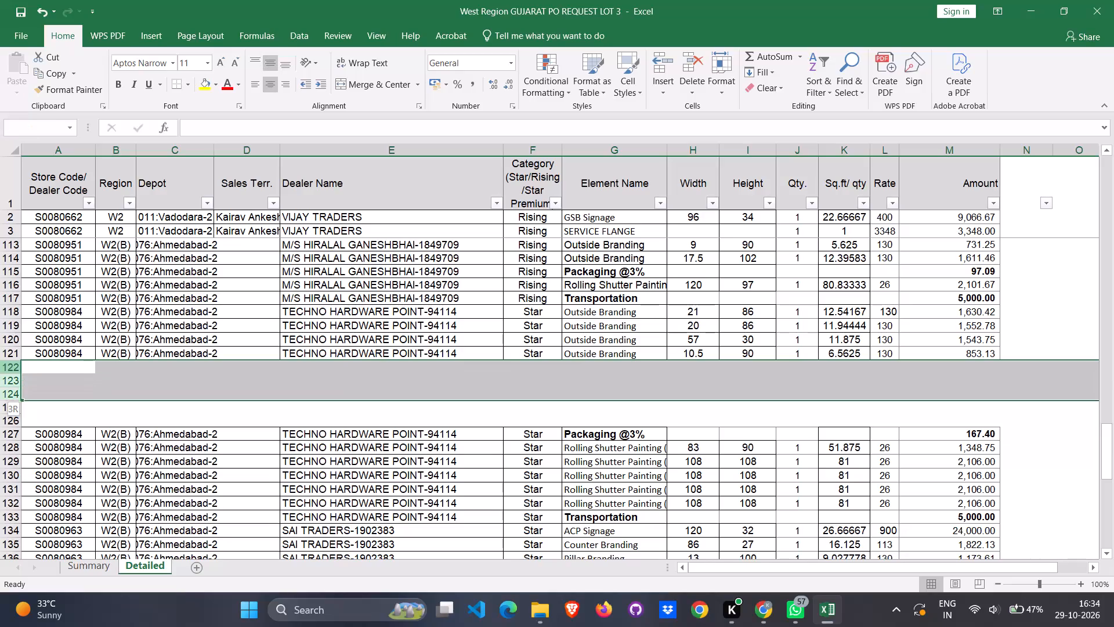
Delete the five emptied rows 122 to 126 above store S0080984's Packaging @3% row and save the workbook.
{"action": "key", "text": "shift+Down"}
{"action": "key", "text": "shift+Down"}
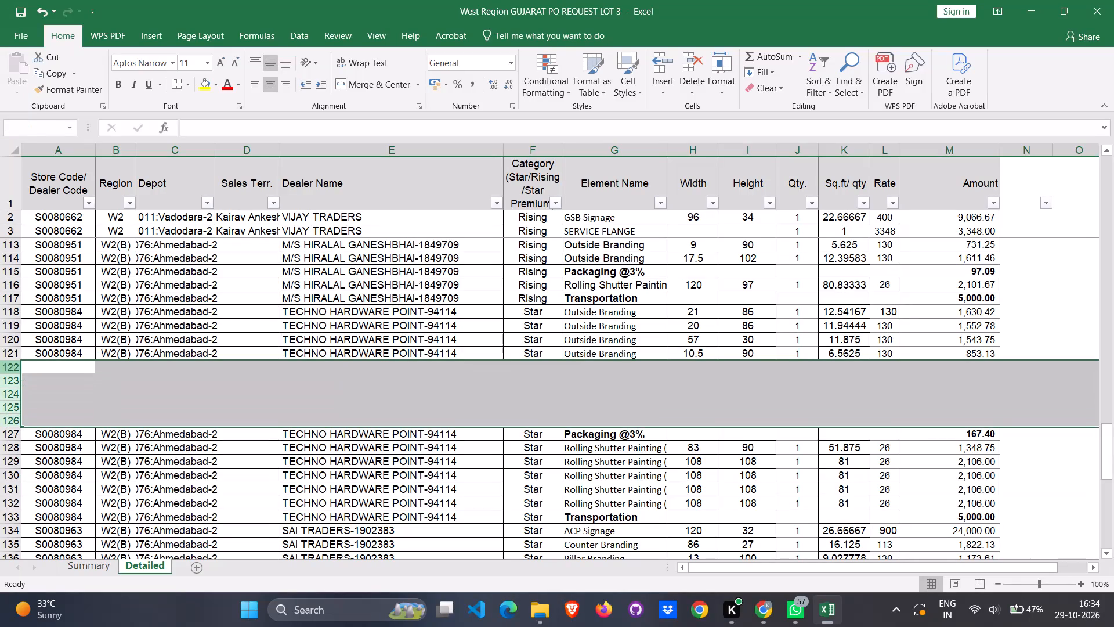
{"action": "right_click", "coordinate": [135, 388]}
{"action": "left_click", "coordinate": [173, 293]}
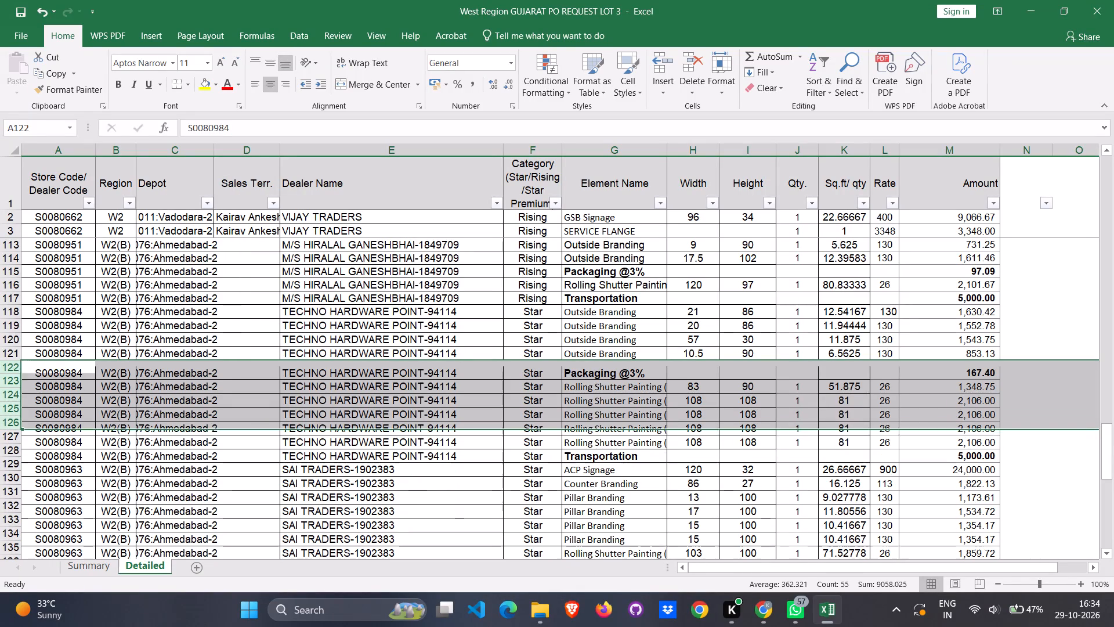
{"action": "key", "text": "ctrl+s"}
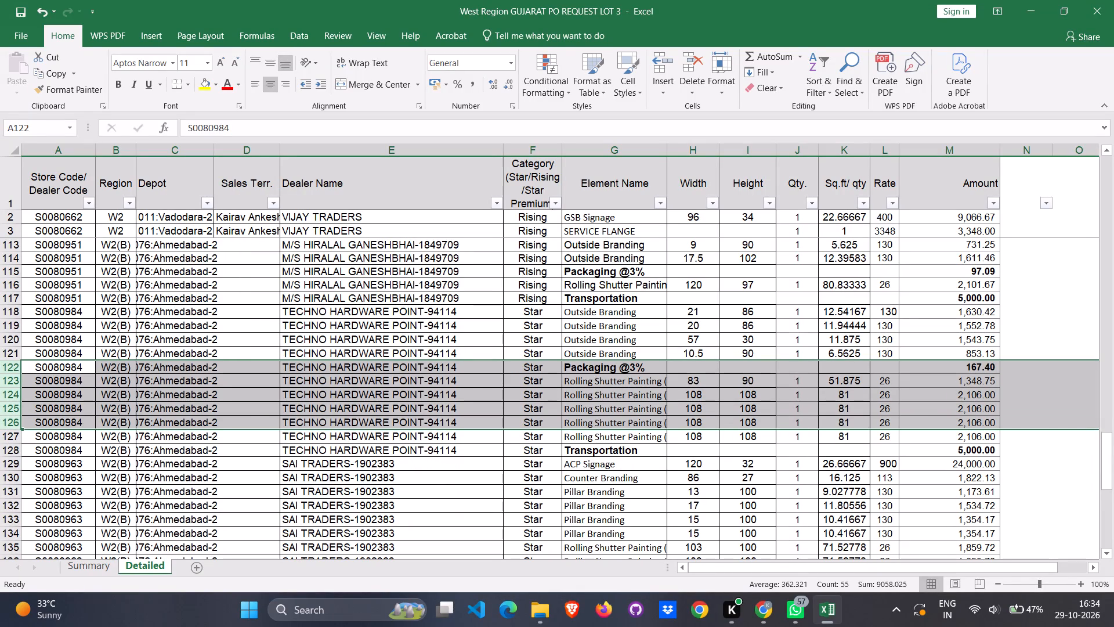
Insert four blank entire rows between Packaging @3% and Transportation for store S0080963, at rows 140 to 143.
{"action": "scroll", "coordinate": [460, 412], "scroll_direction": "down", "scroll_amount": 9}
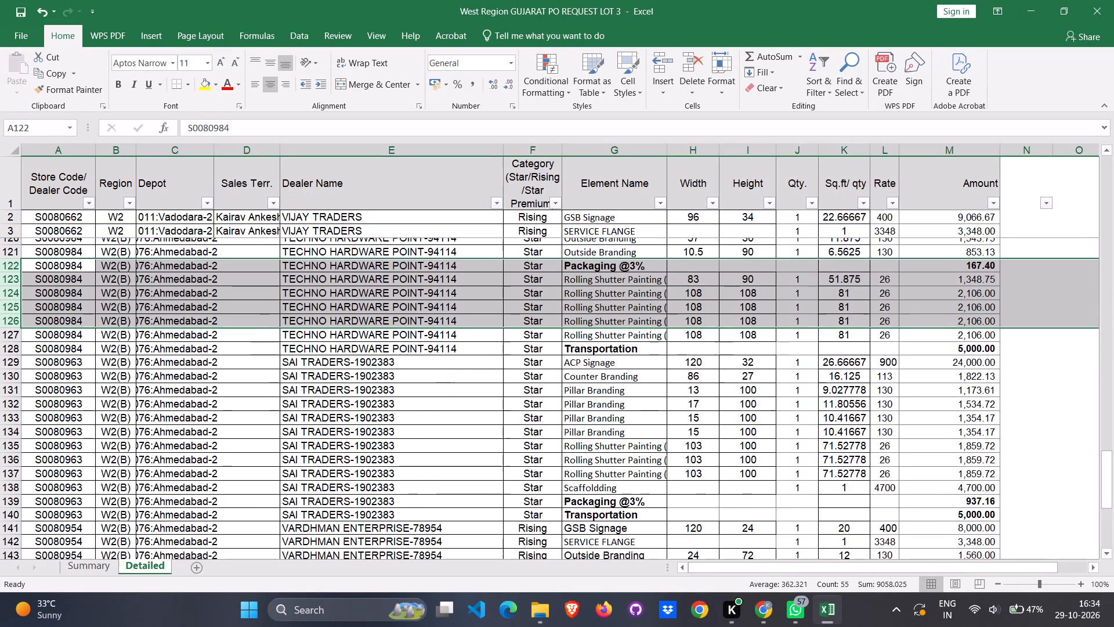
{"action": "scroll", "coordinate": [460, 412], "scroll_direction": "down", "scroll_amount": 1}
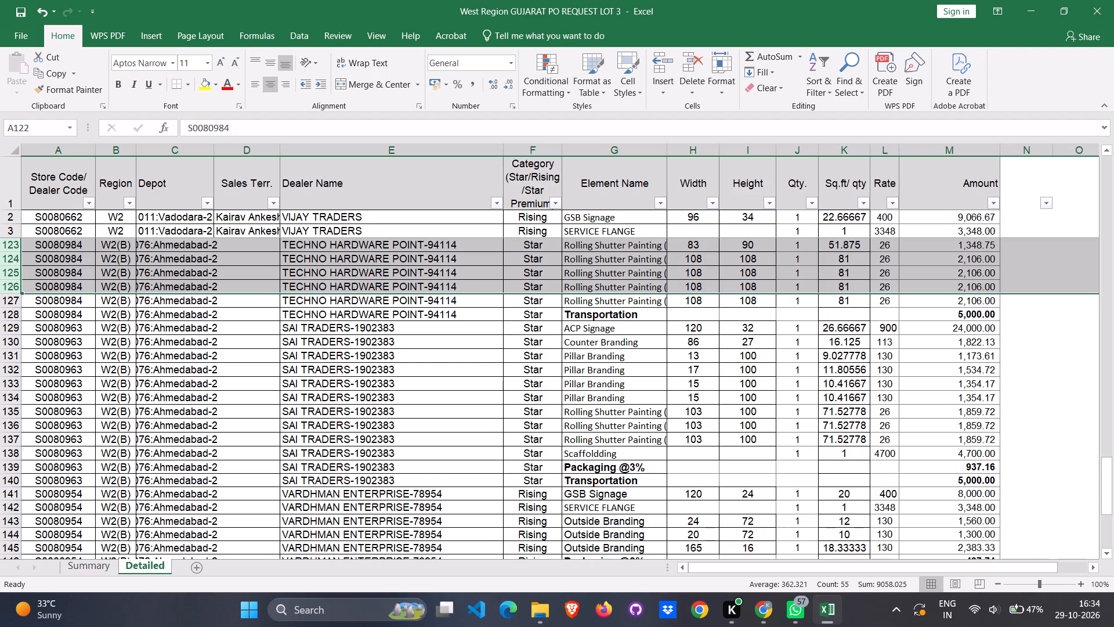
{"action": "left_click", "coordinate": [614, 485]}
{"action": "right_click", "coordinate": [614, 485]}
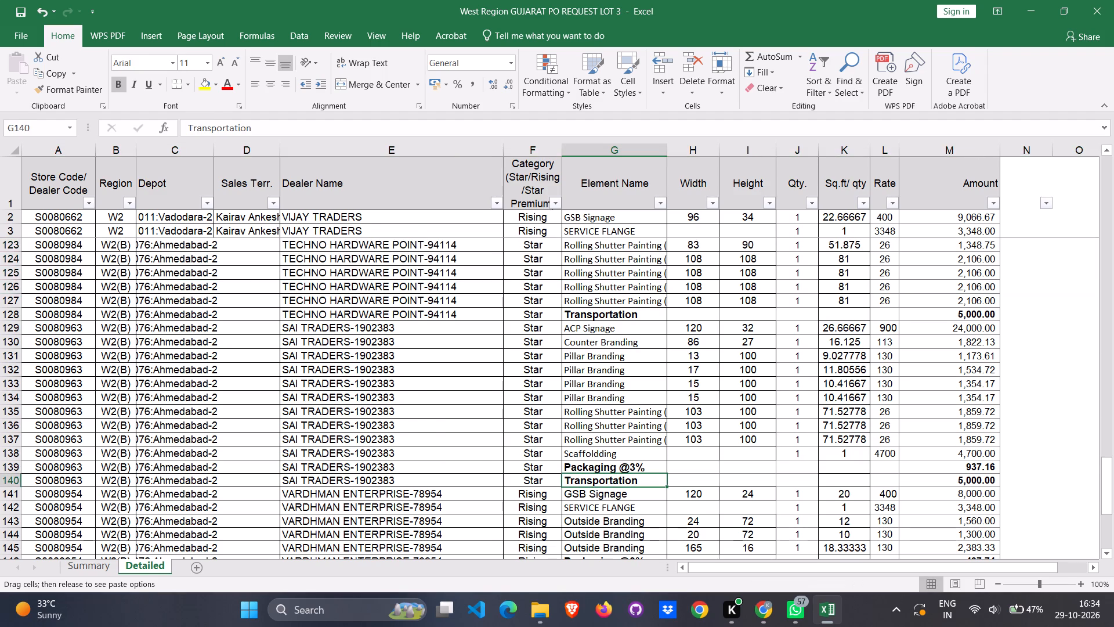
{"action": "right_click", "coordinate": [606, 480]}
{"action": "left_click", "coordinate": [664, 287]}
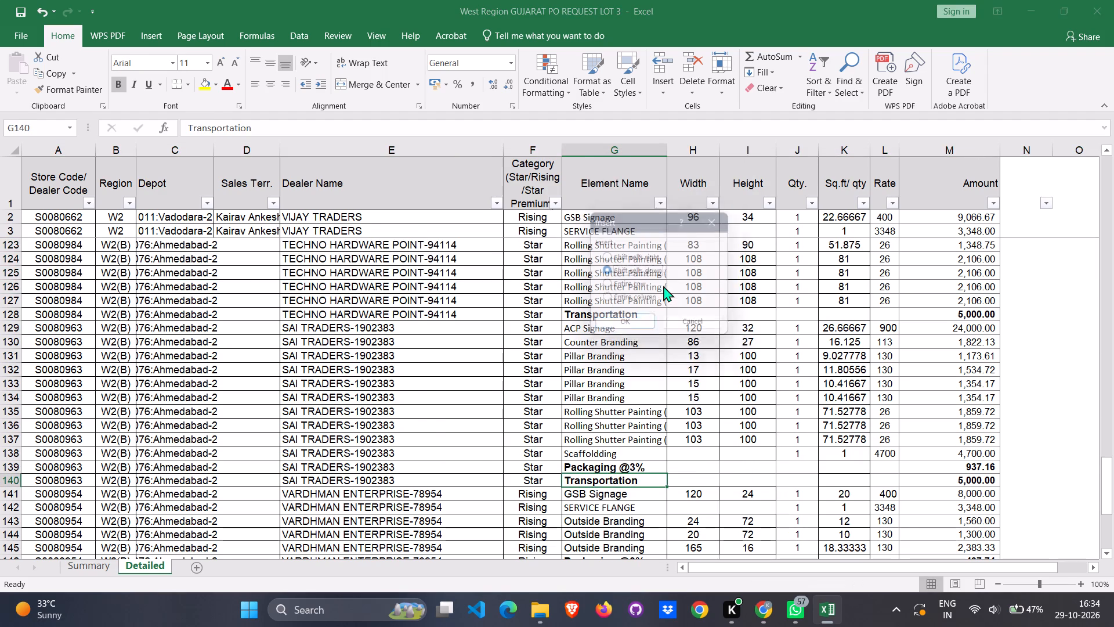
{"action": "left_click", "coordinate": [631, 283]}
{"action": "left_click", "coordinate": [634, 328]}
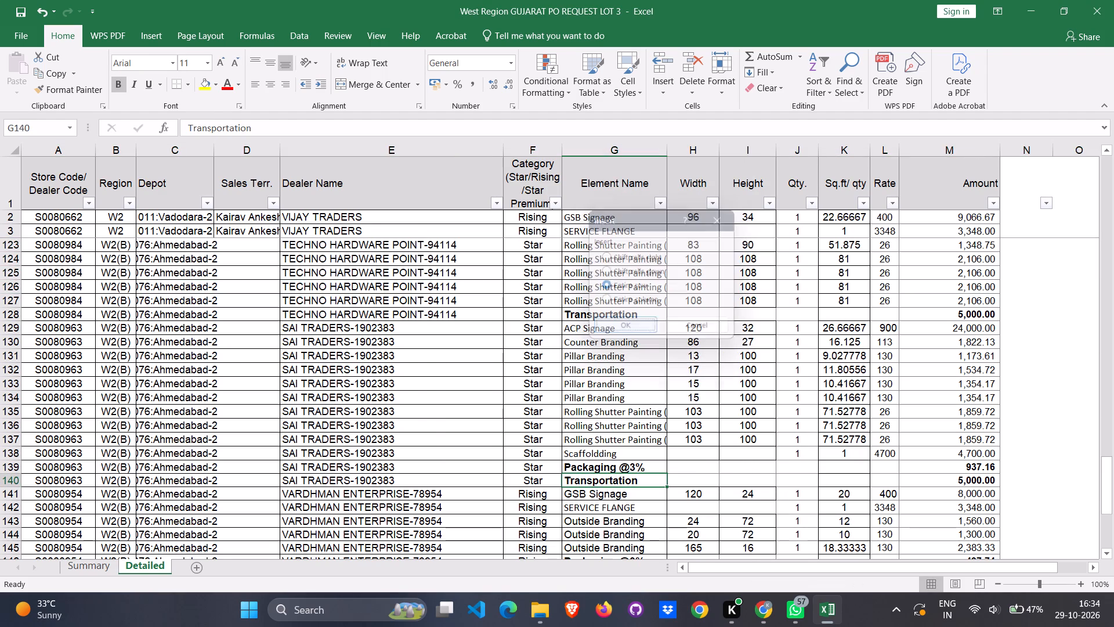
{"action": "right_click", "coordinate": [604, 480]}
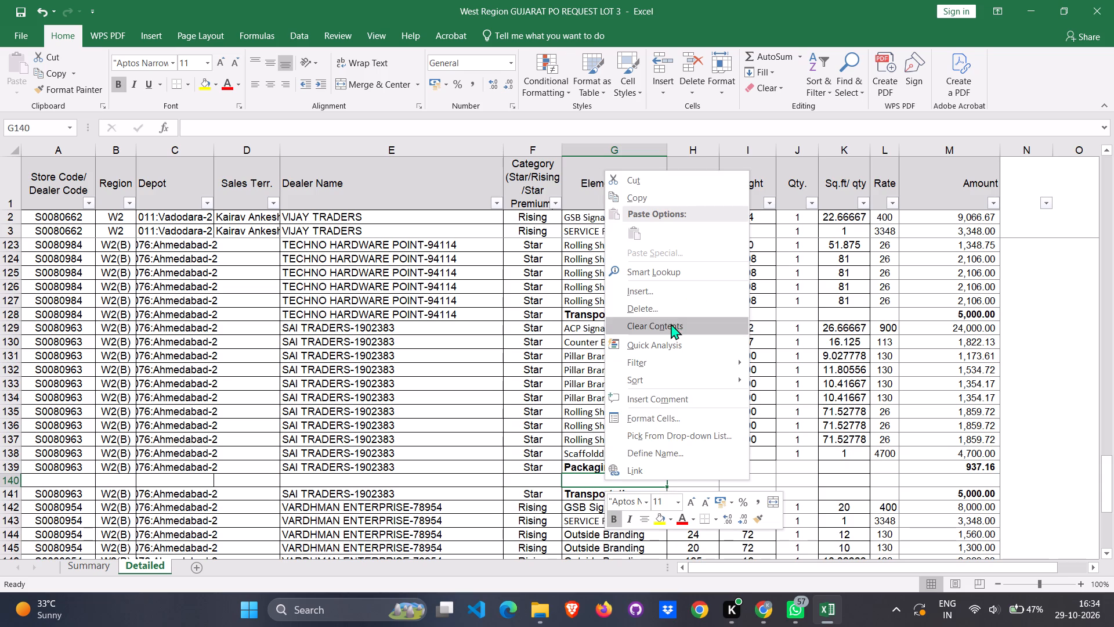
{"action": "left_click", "coordinate": [655, 287]}
{"action": "left_click", "coordinate": [619, 287]}
{"action": "left_click", "coordinate": [623, 327]}
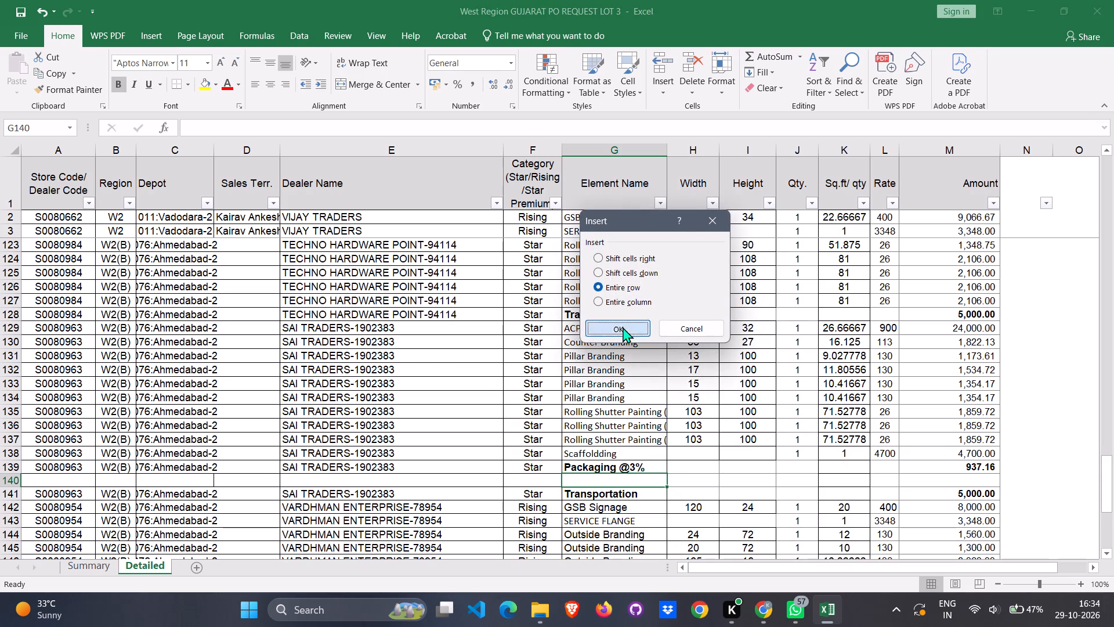
{"action": "right_click", "coordinate": [594, 480]}
{"action": "left_click", "coordinate": [639, 290]}
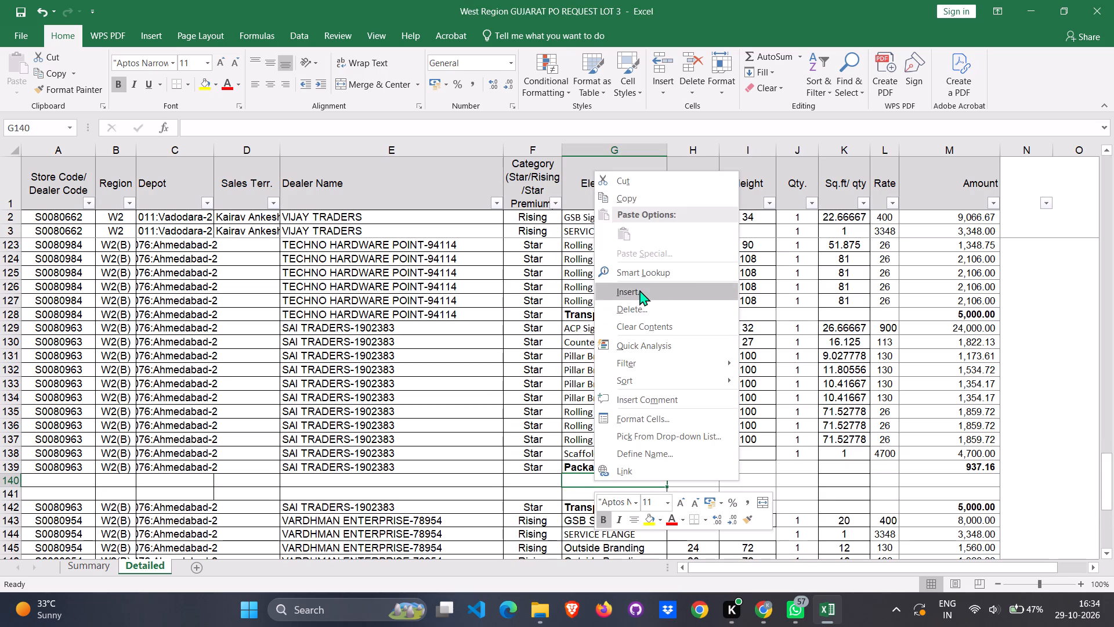
{"action": "left_click", "coordinate": [595, 291]}
{"action": "left_click", "coordinate": [603, 325]}
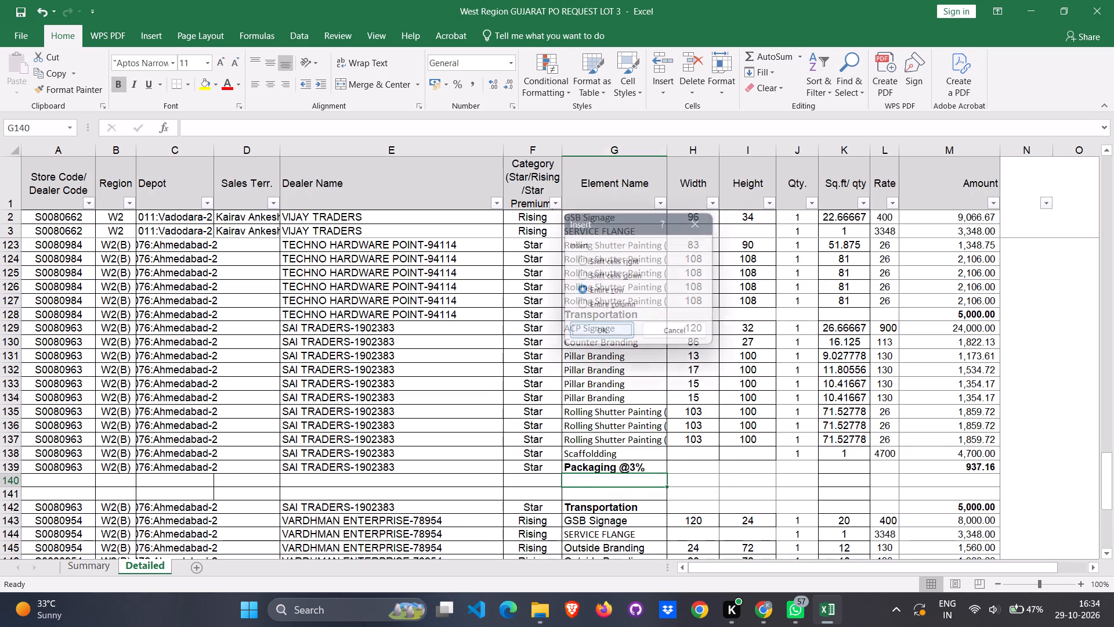
{"action": "right_click", "coordinate": [590, 479]}
{"action": "left_click", "coordinate": [634, 293]}
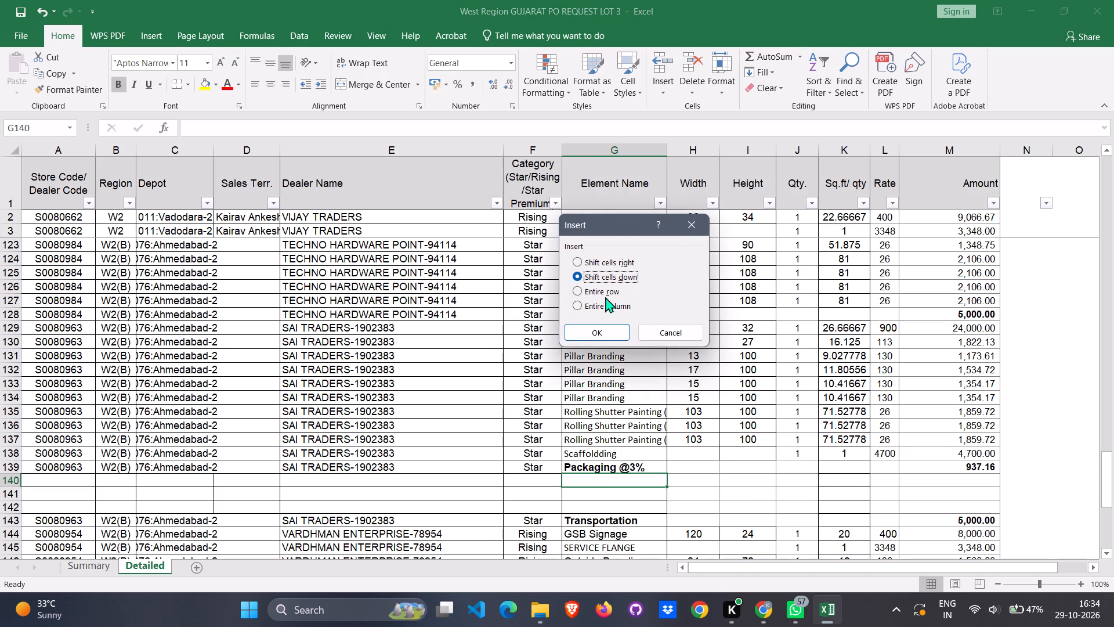
{"action": "left_click", "coordinate": [591, 290]}
{"action": "left_click", "coordinate": [608, 331]}
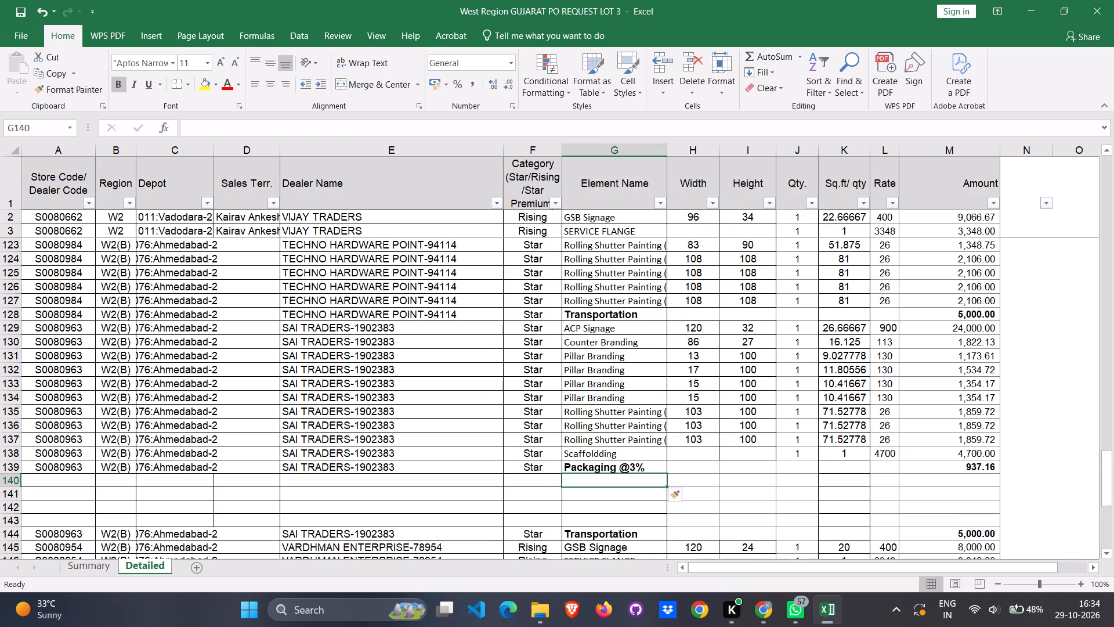
Move store S0080963's three Rolling Shutter Painting rows and Scaffolding row, 135 to 138, into blank rows 140 to 143 and save.
{"action": "left_click", "coordinate": [566, 412]}
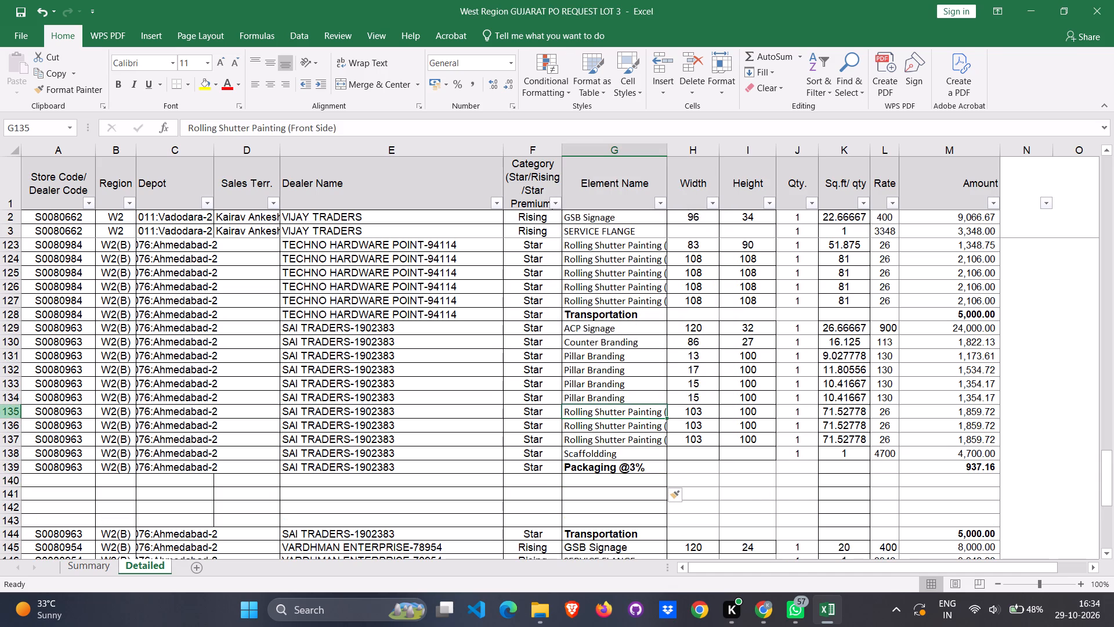
{"action": "left_click", "coordinate": [10, 409]}
{"action": "key", "text": "shift+Down"}
{"action": "key", "text": "shift+Down"}
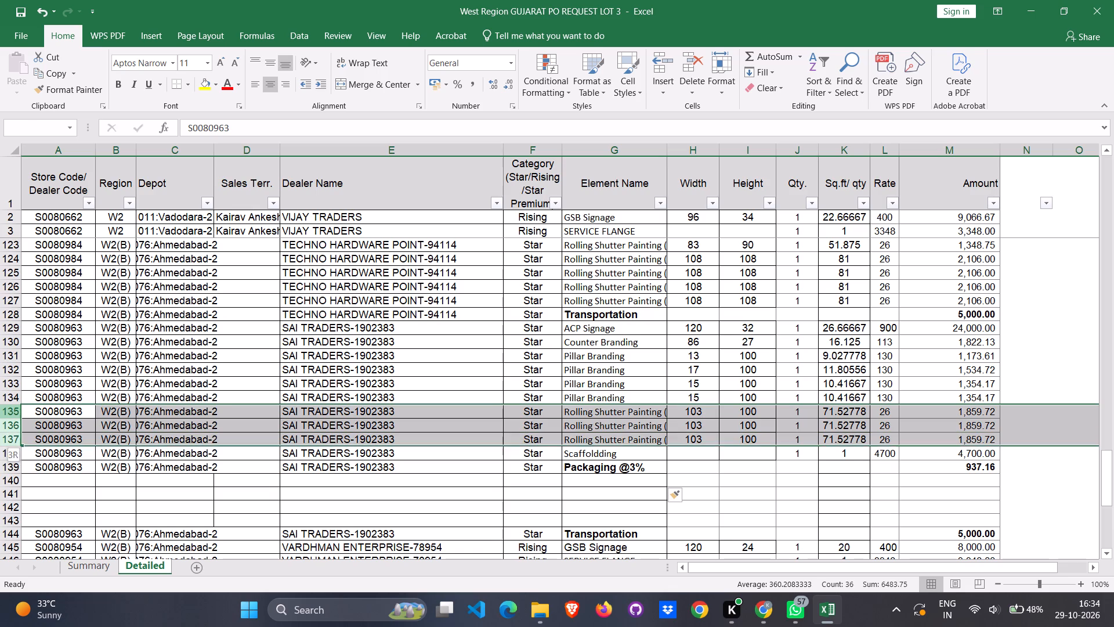
{"action": "key", "text": "shift+Down"}
{"action": "key", "text": "ctrl+x"}
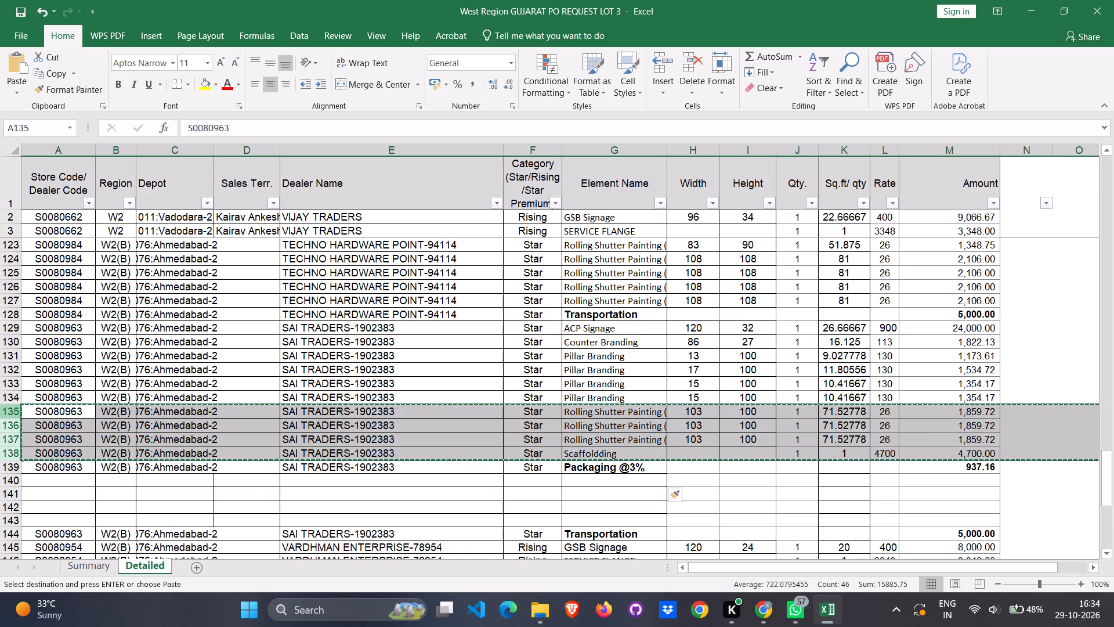
{"action": "left_click", "coordinate": [8, 477]}
{"action": "key", "text": "shift+Down"}
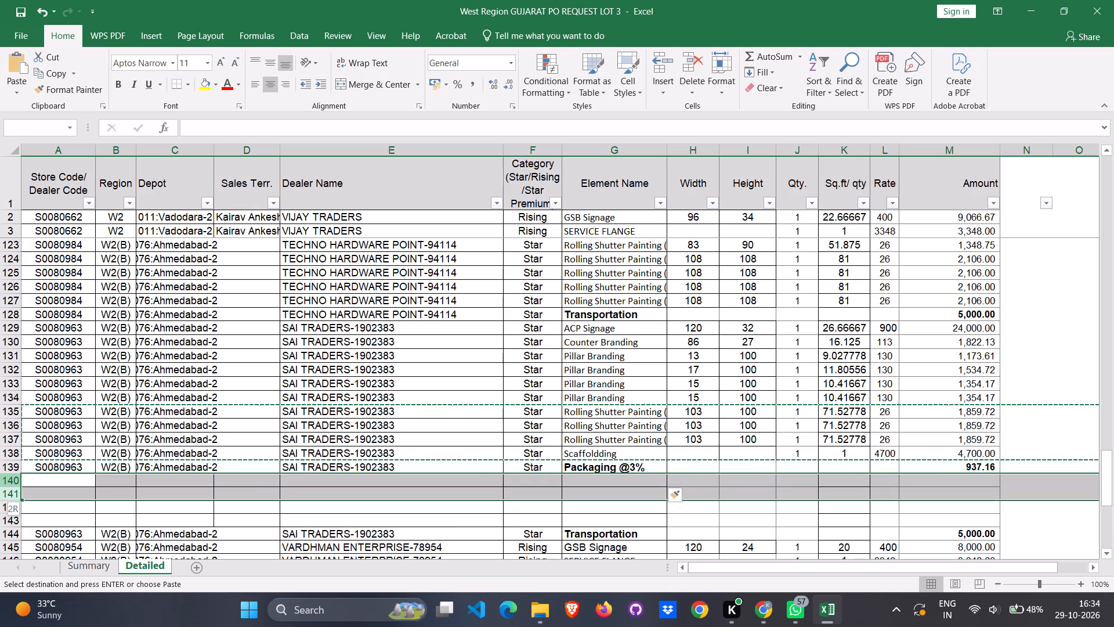
{"action": "key", "text": "shift+Down"}
{"action": "key", "text": "shift+Down"}
{"action": "key", "text": "ctrl+v"}
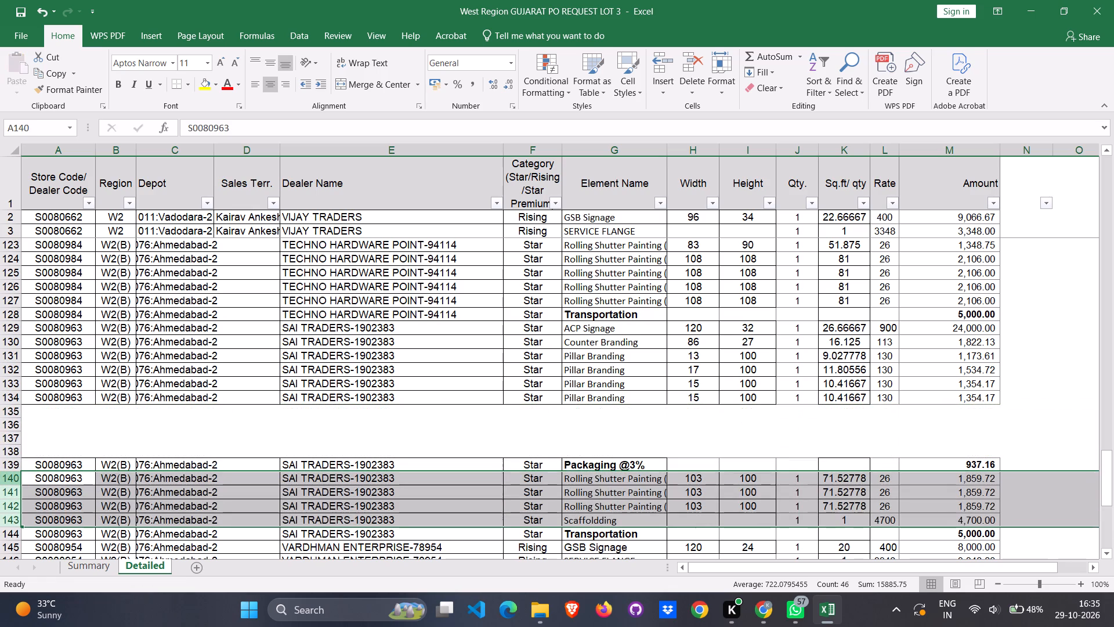
{"action": "key", "text": "ctrl+s"}
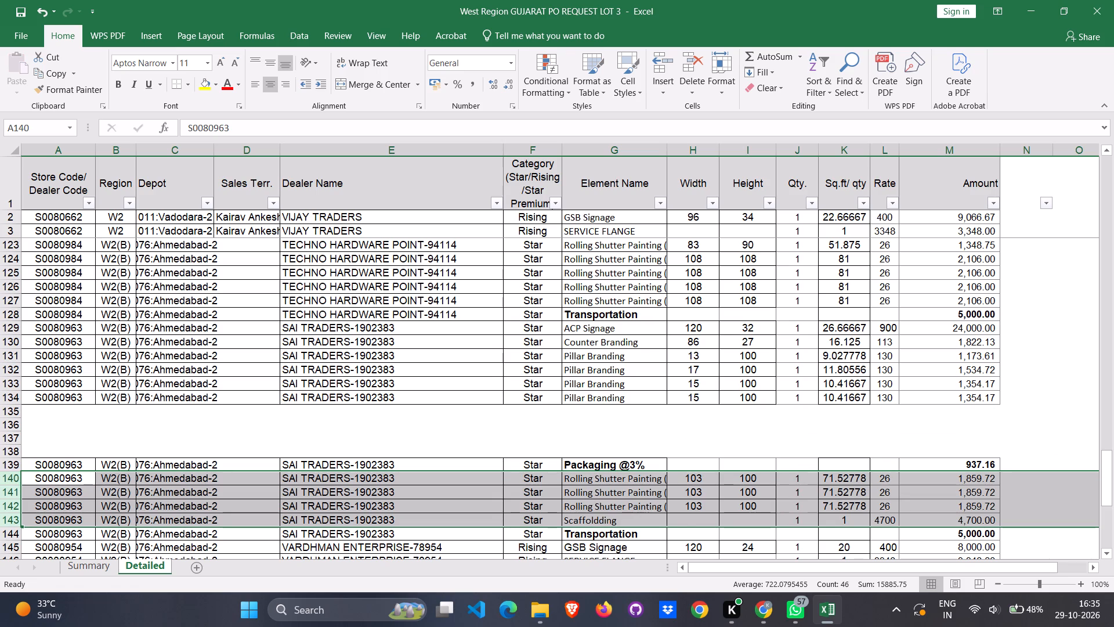
Delete the four emptied rows 135 to 138 above store S0080963's Packaging @3% row and save the workbook.
{"action": "left_click", "coordinate": [6, 412]}
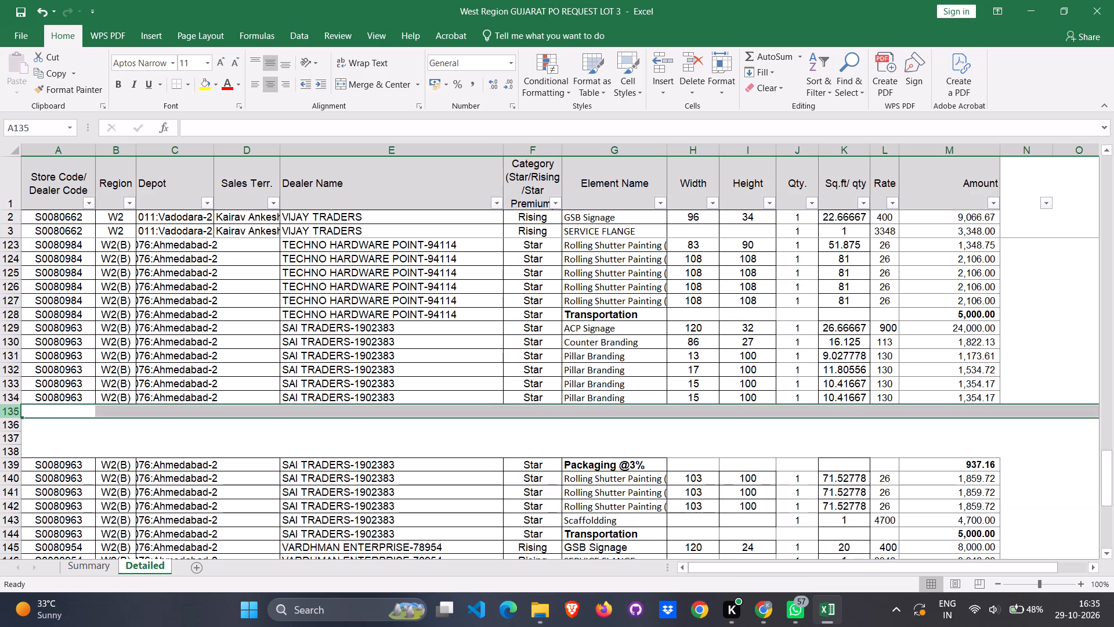
{"action": "key", "text": "shift+Down"}
{"action": "key", "text": "shift+Down"}
{"action": "key", "text": "shift+Down"}
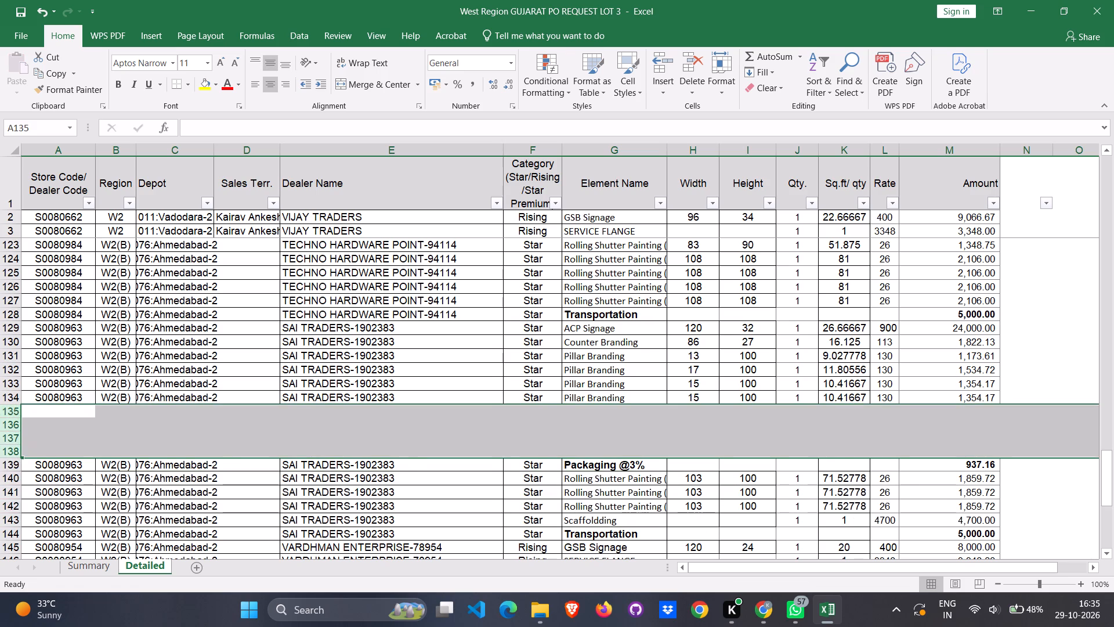
{"action": "right_click", "coordinate": [230, 423]}
{"action": "left_click", "coordinate": [258, 324]}
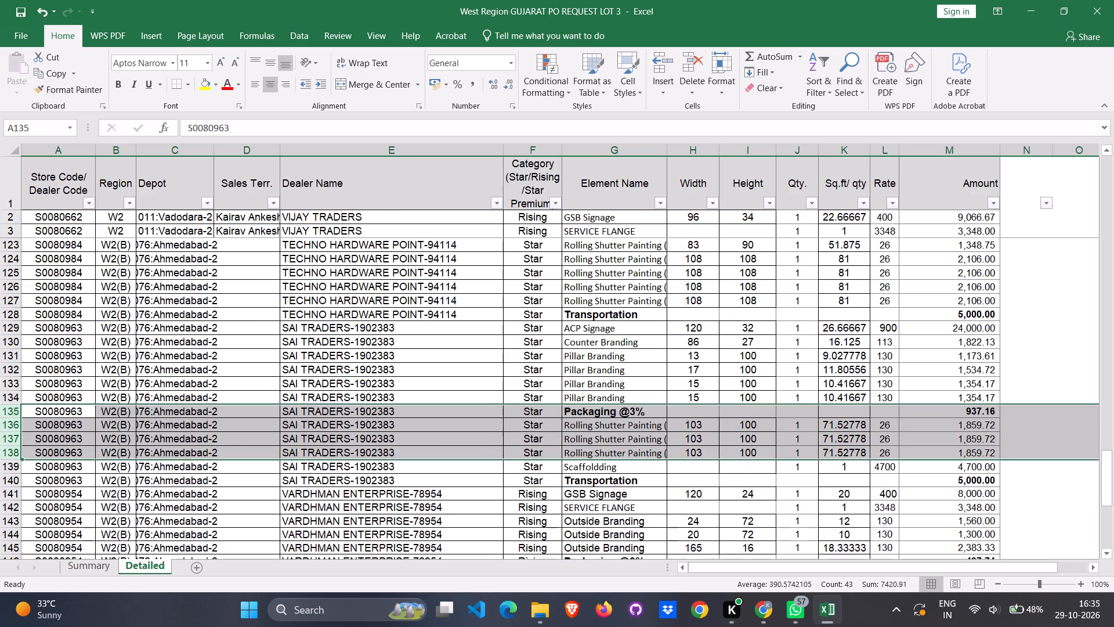
{"action": "key", "text": "ctrl+s"}
Insert one blank entire row between Packaging @3% and Transportation for store S0080959, at row 153.
{"action": "scroll", "coordinate": [478, 377], "scroll_direction": "down", "scroll_amount": 6}
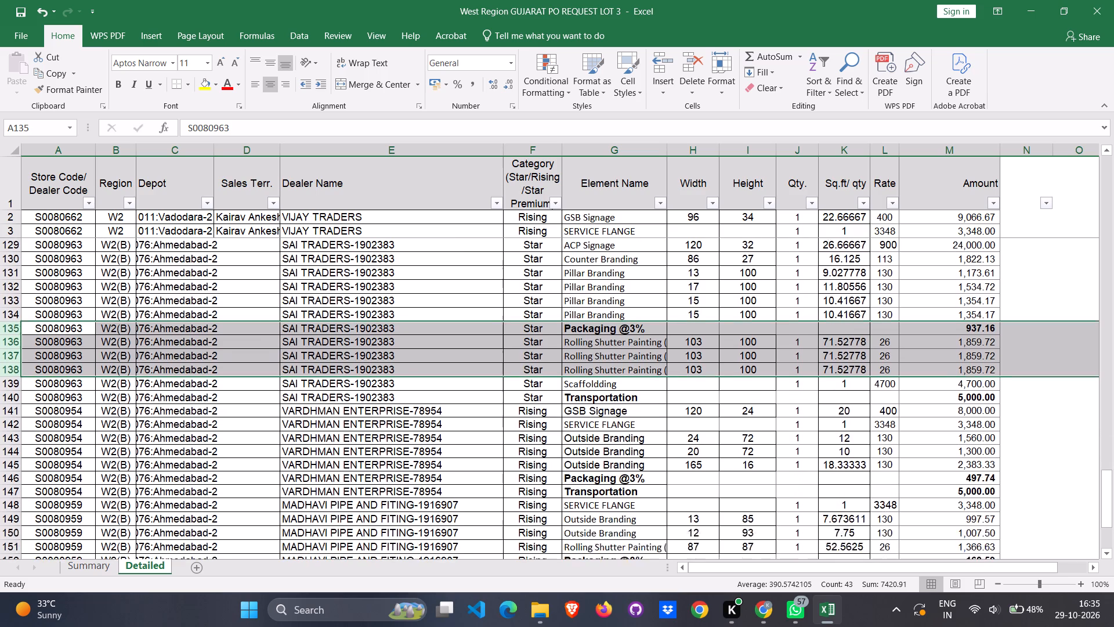
{"action": "scroll", "coordinate": [478, 377], "scroll_direction": "down", "scroll_amount": 6}
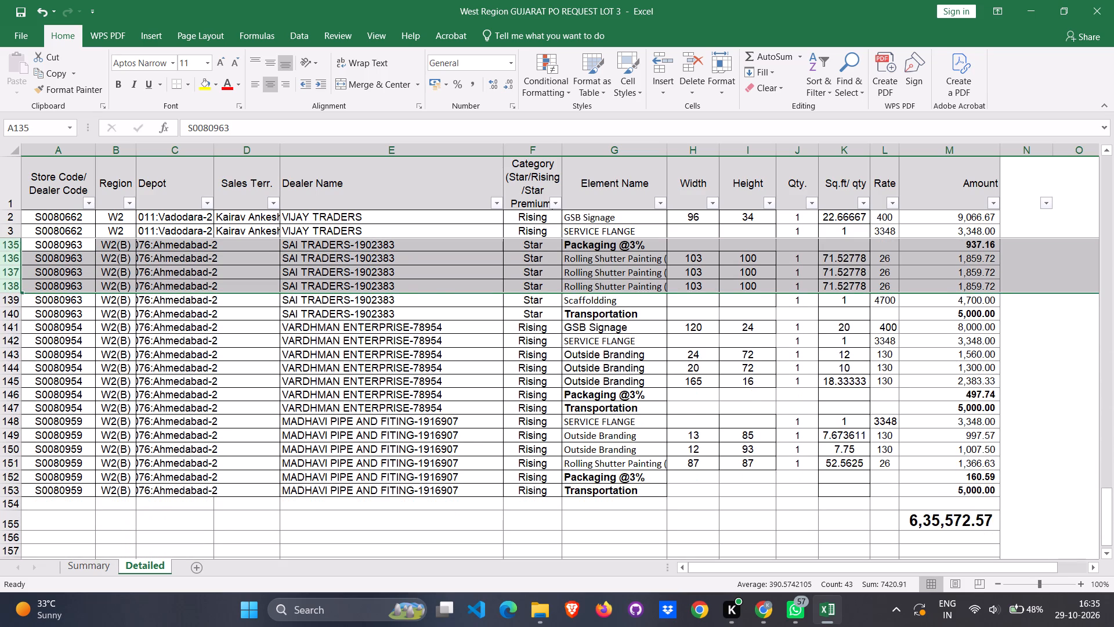
{"action": "left_click", "coordinate": [596, 494]}
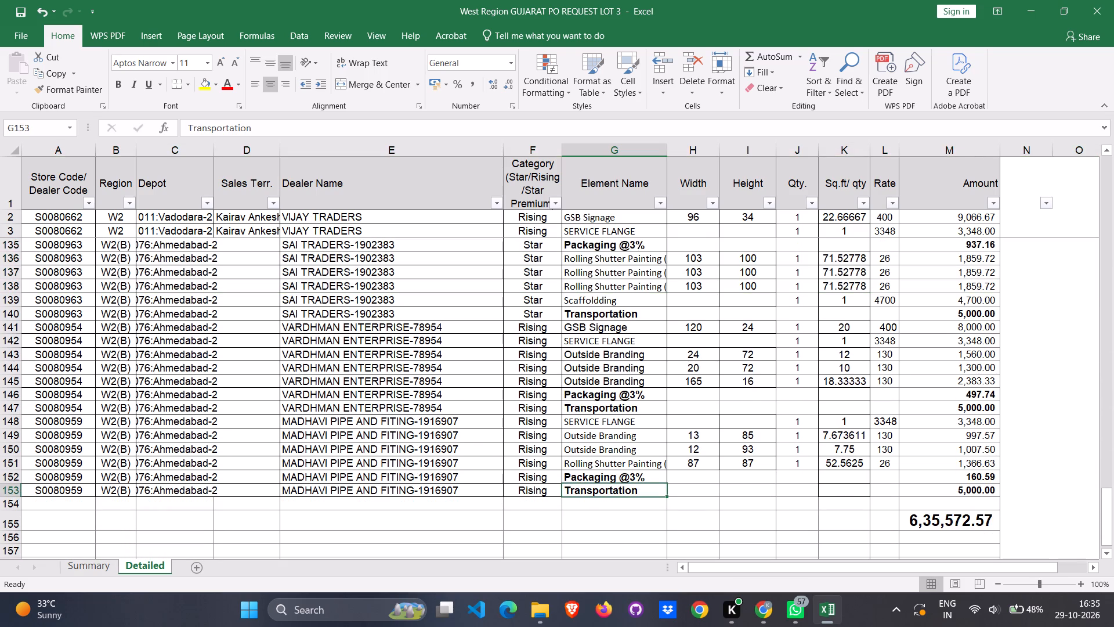
{"action": "right_click", "coordinate": [595, 492]}
{"action": "left_click", "coordinate": [662, 296]}
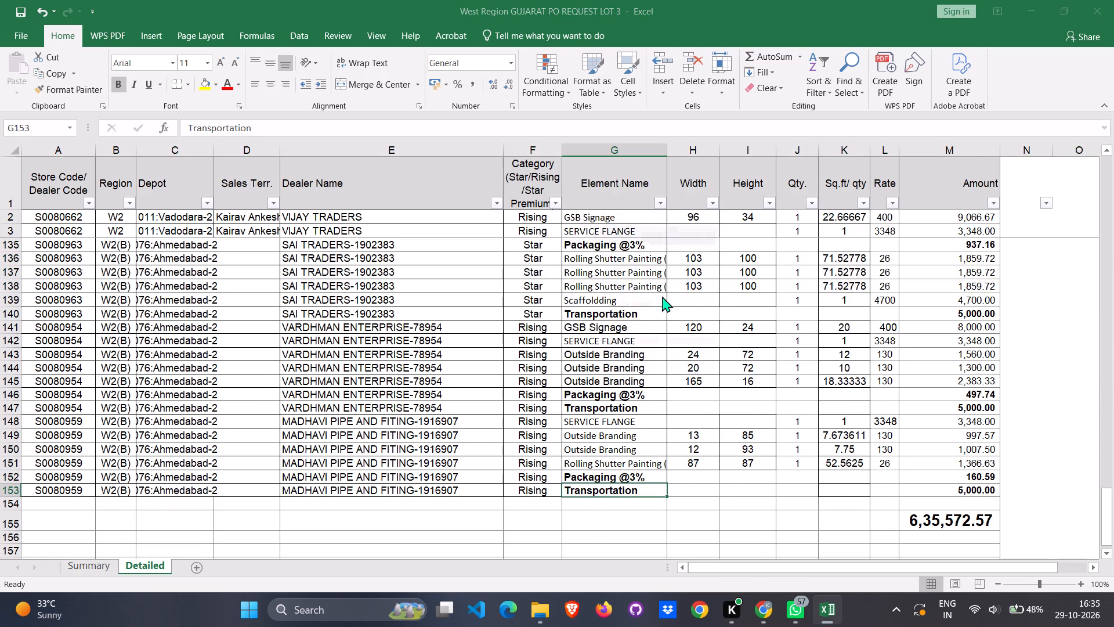
{"action": "left_click", "coordinate": [641, 291]}
{"action": "left_click", "coordinate": [645, 335]}
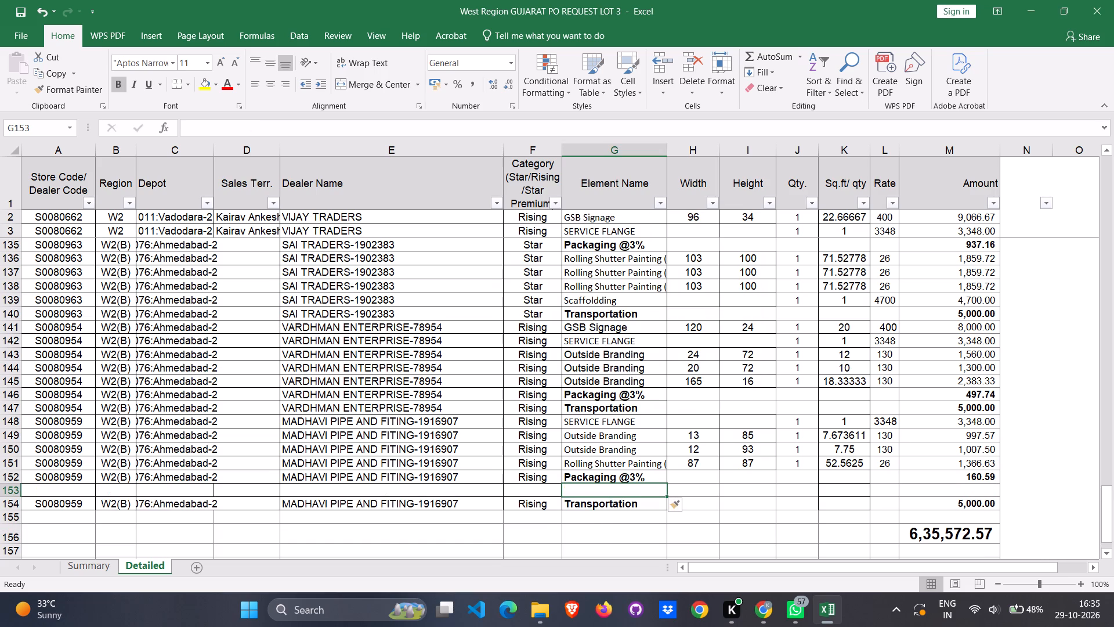
Move store S0080959's Rolling Shutter Painting row 151 into blank row 153.
{"action": "left_click", "coordinate": [589, 465]}
{"action": "left_click", "coordinate": [15, 464]}
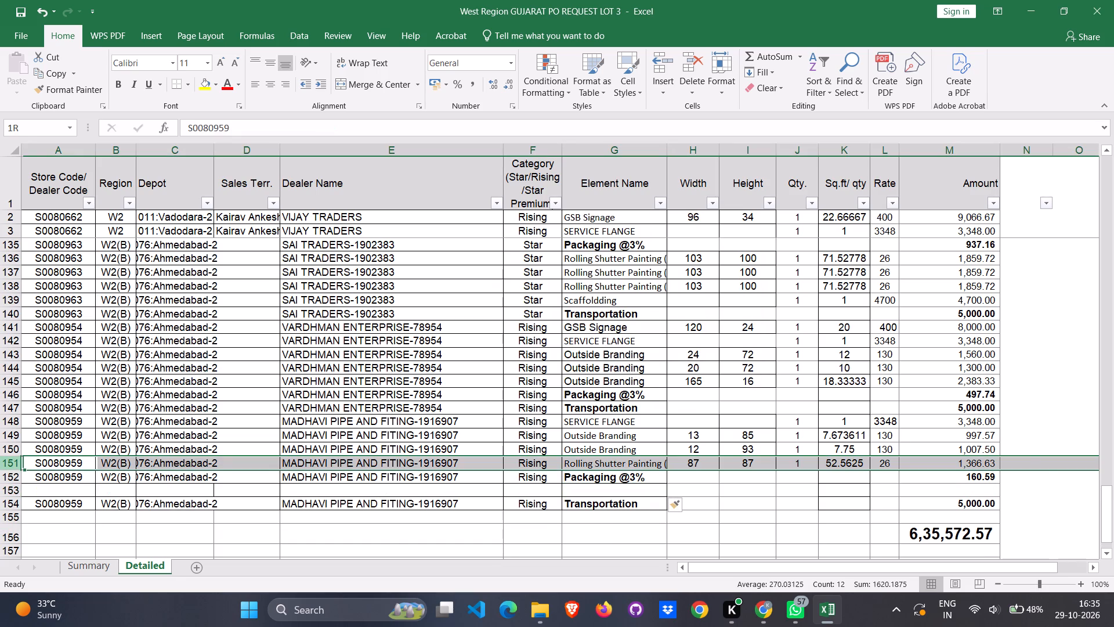
{"action": "key", "text": "ctrl+x"}
{"action": "left_click", "coordinate": [10, 490]}
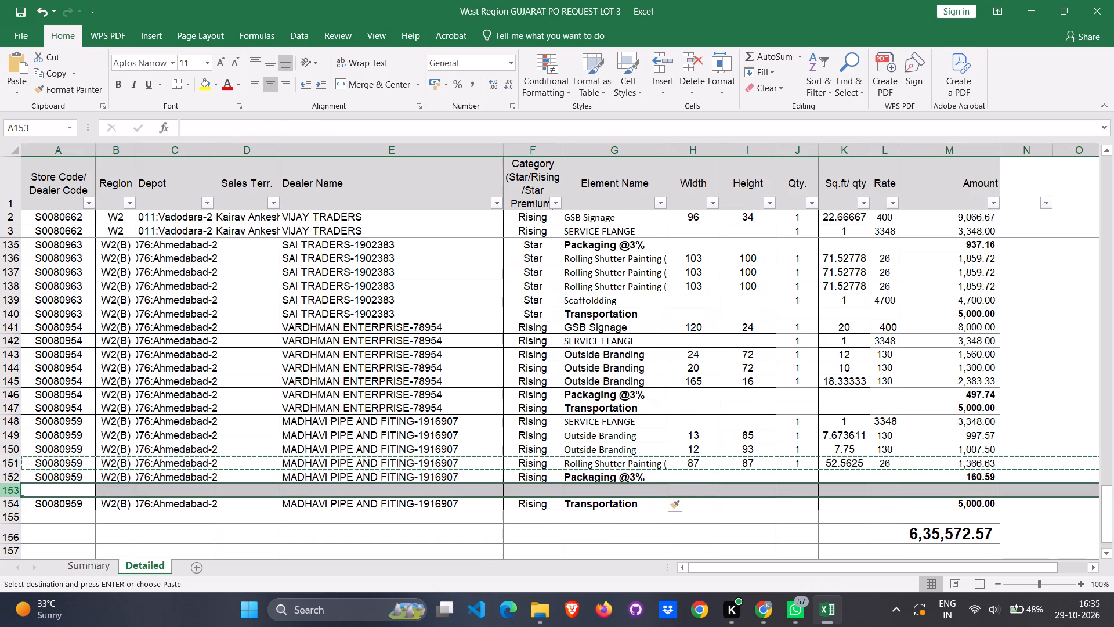
{"action": "key", "text": "ctrl+v"}
Delete the emptied row 151 above store S0080959's Packaging @3% row and save the workbook.
{"action": "left_click", "coordinate": [16, 462]}
{"action": "right_click", "coordinate": [16, 462]}
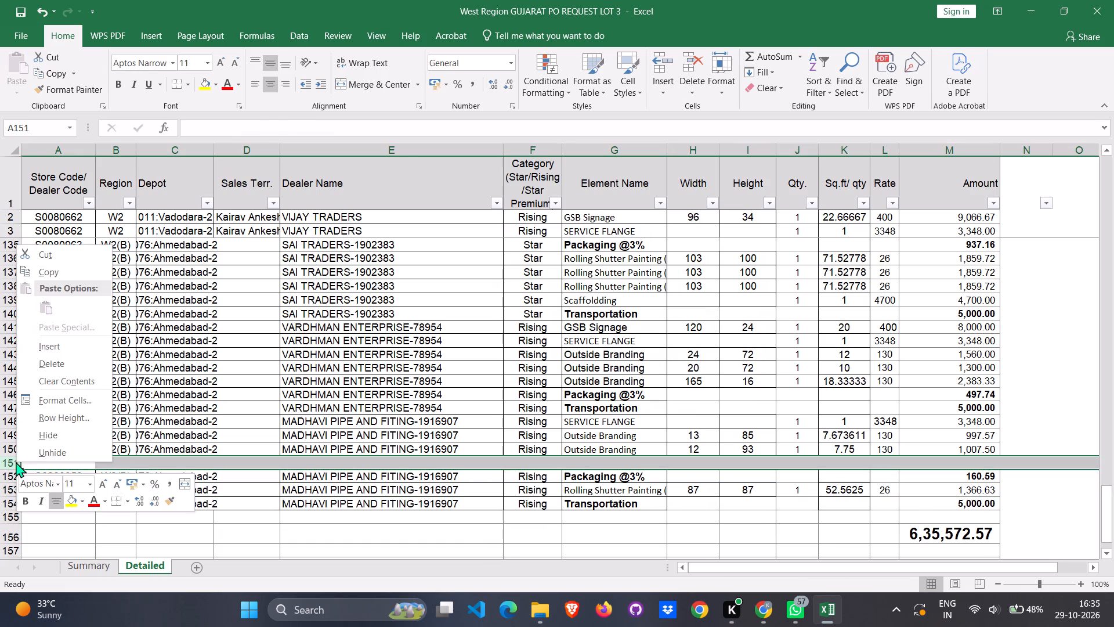
{"action": "left_click", "coordinate": [67, 363]}
{"action": "key", "text": "ctrl+s"}
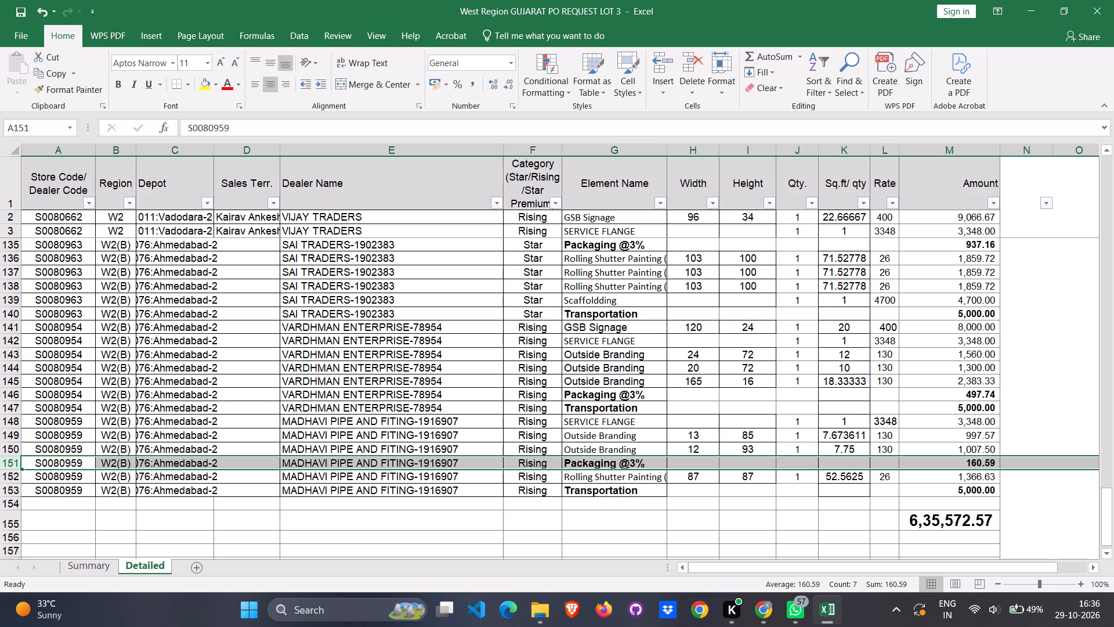
Enter =SUM(M148:M150)*3% as store S0080959's Packaging @3% amount in M151 and save the workbook.
{"action": "left_click", "coordinate": [970, 463]}
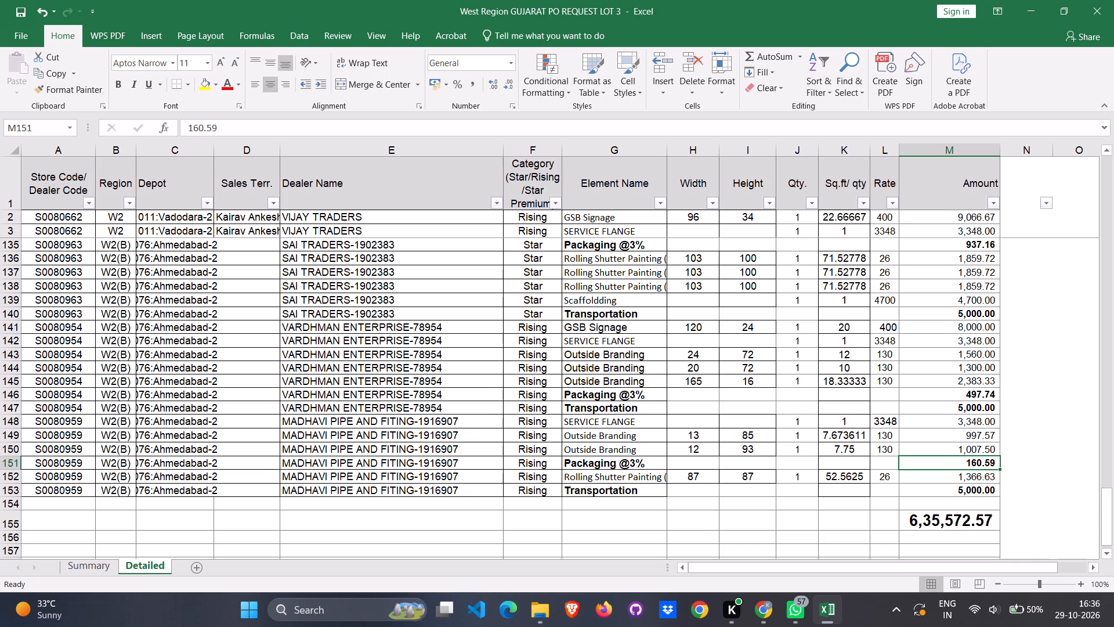
{"action": "key", "text": "equal"}
{"action": "type", "text": "SUM"}
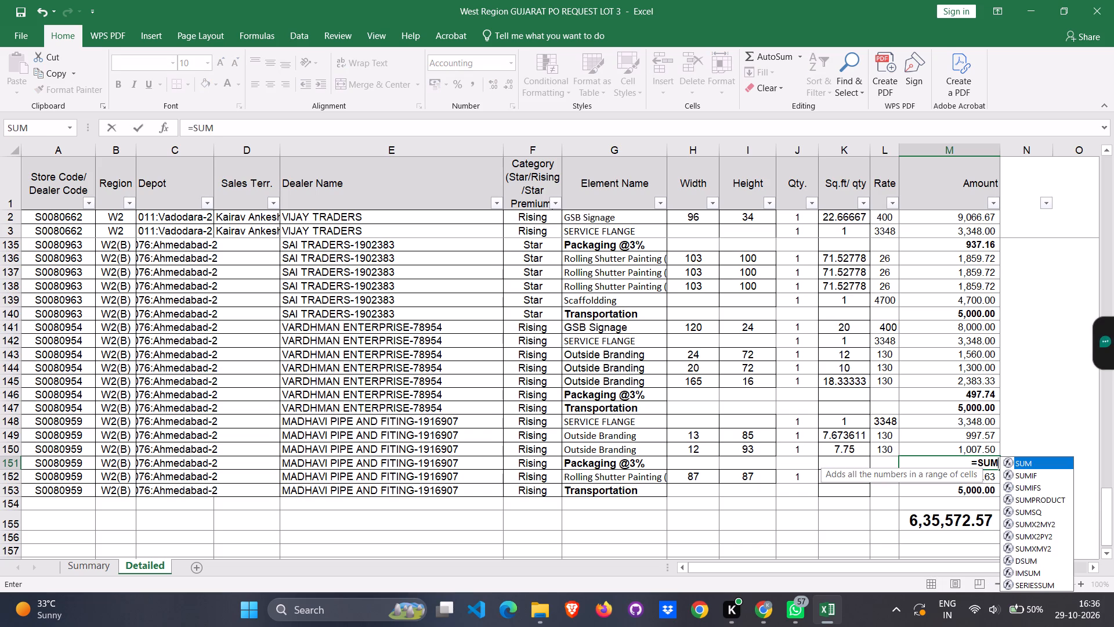
{"action": "key", "text": "shift+parenleft"}
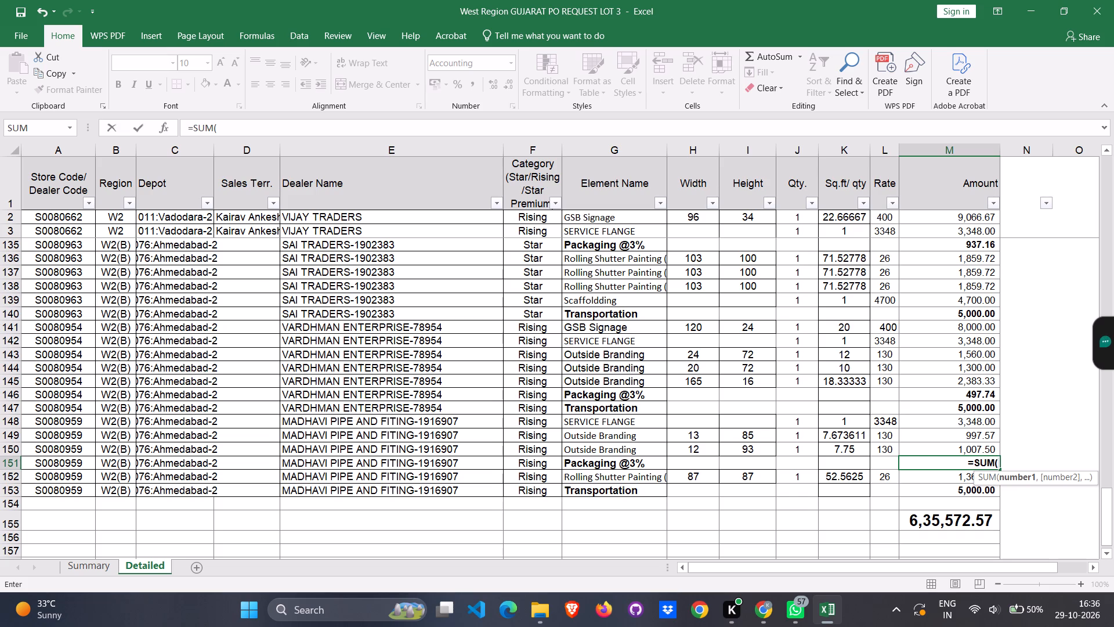
{"action": "left_click_drag", "start_coordinate": [973, 421], "coordinate": [979, 444]}
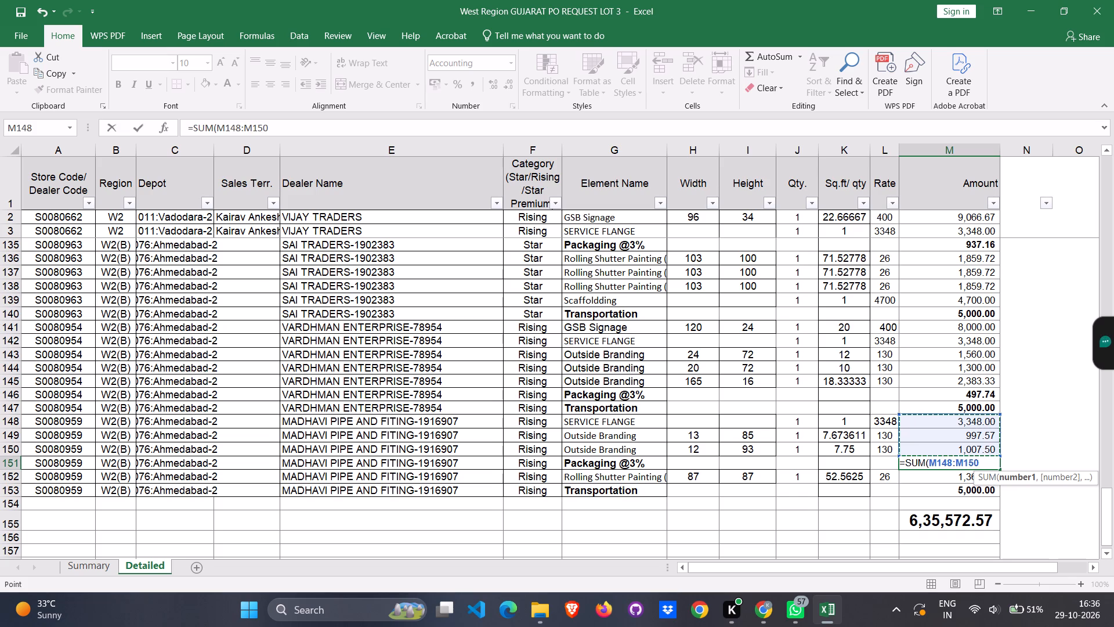
{"action": "key", "text": "shift+parenright"}
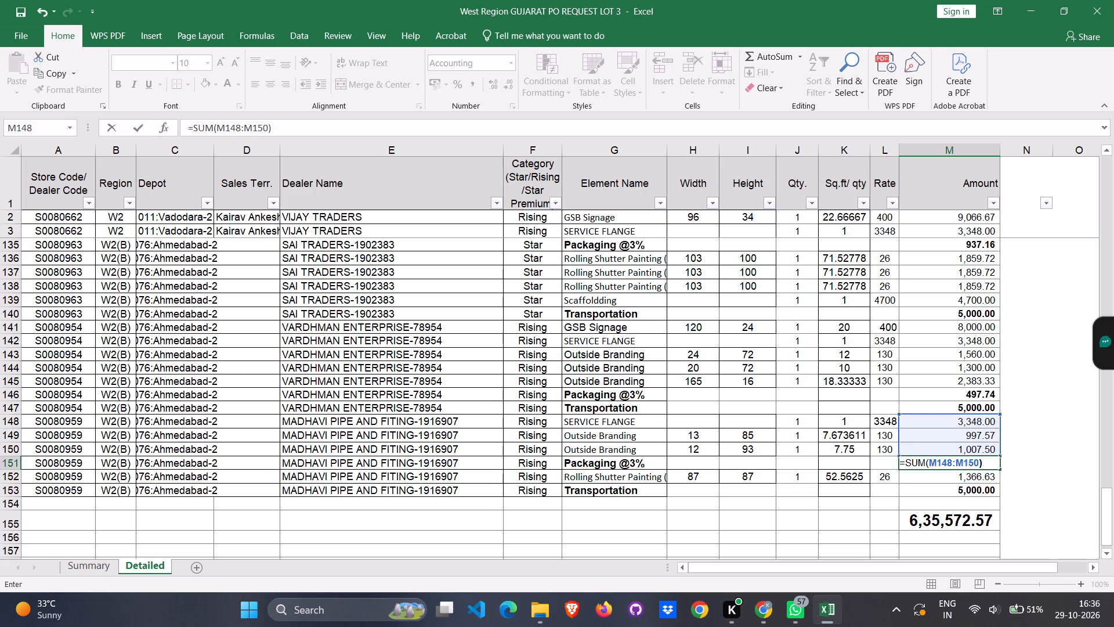
{"action": "key", "text": "shift+asterisk"}
{"action": "key", "text": "3"}
{"action": "key", "text": "shift+percent"}
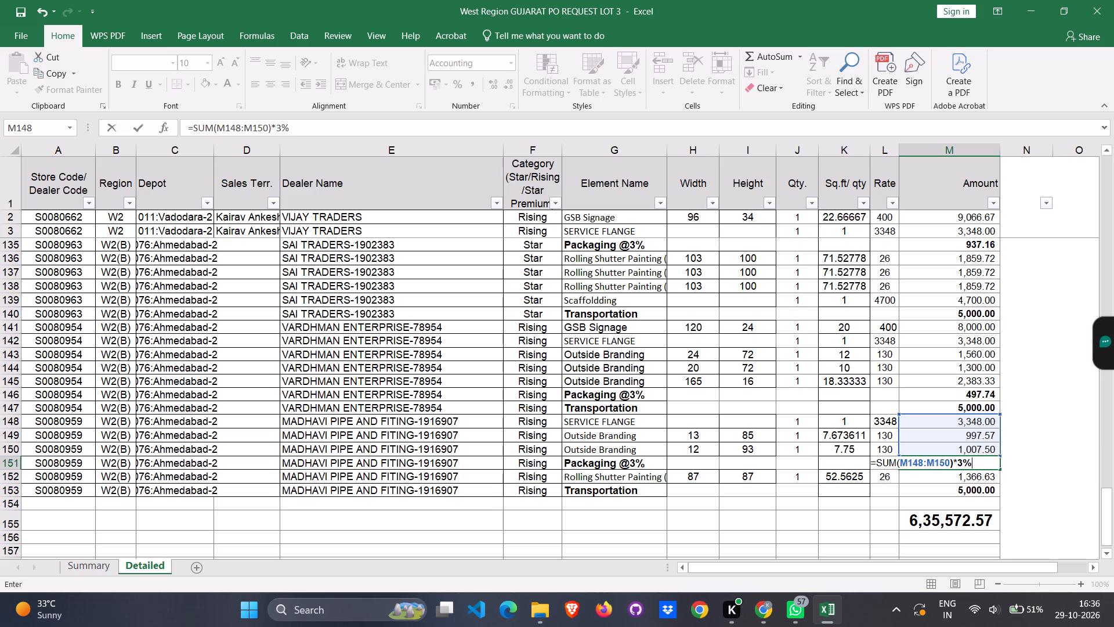
{"action": "key", "text": "Return"}
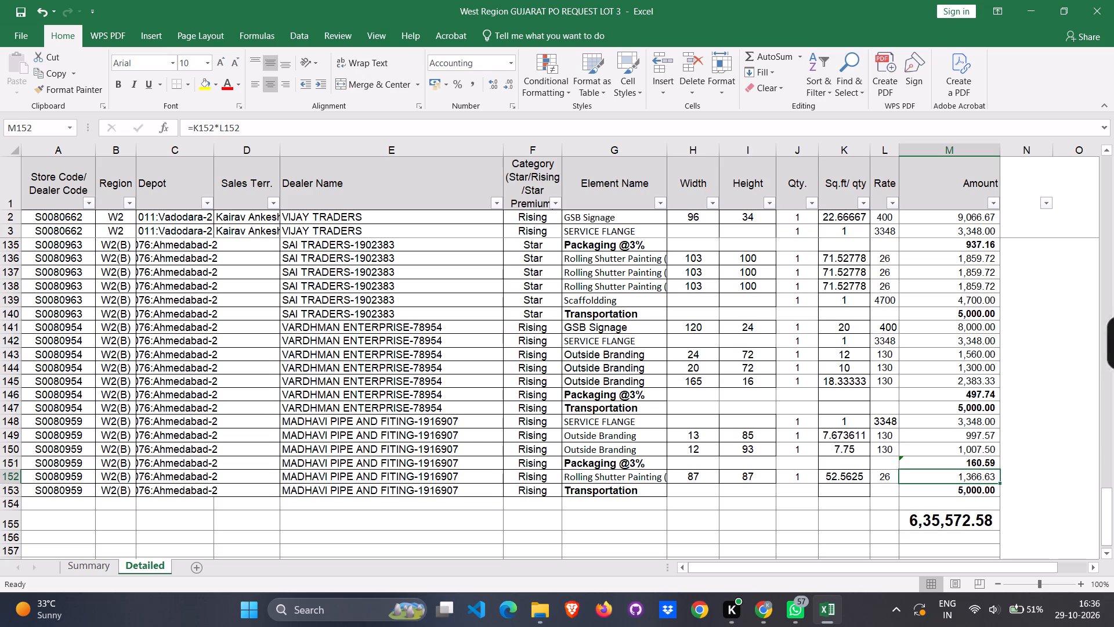
{"action": "key", "text": "ctrl+s"}
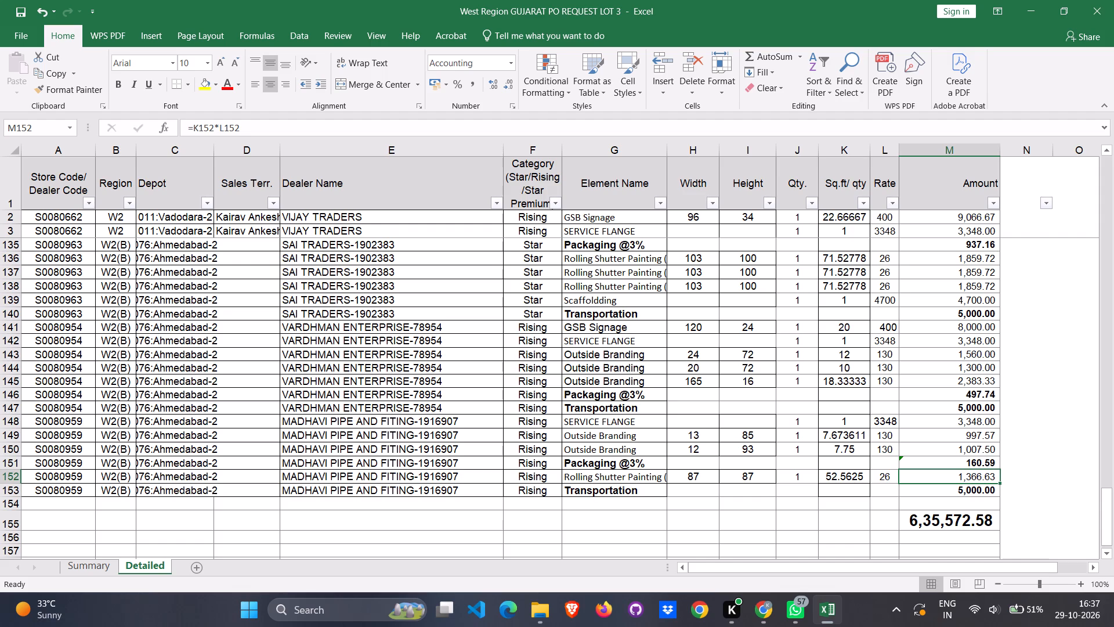
Enter =SUM(M141:M145)*3% as store S0080954's Packaging @3% amount in M146 and save the workbook.
{"action": "left_click", "coordinate": [982, 393]}
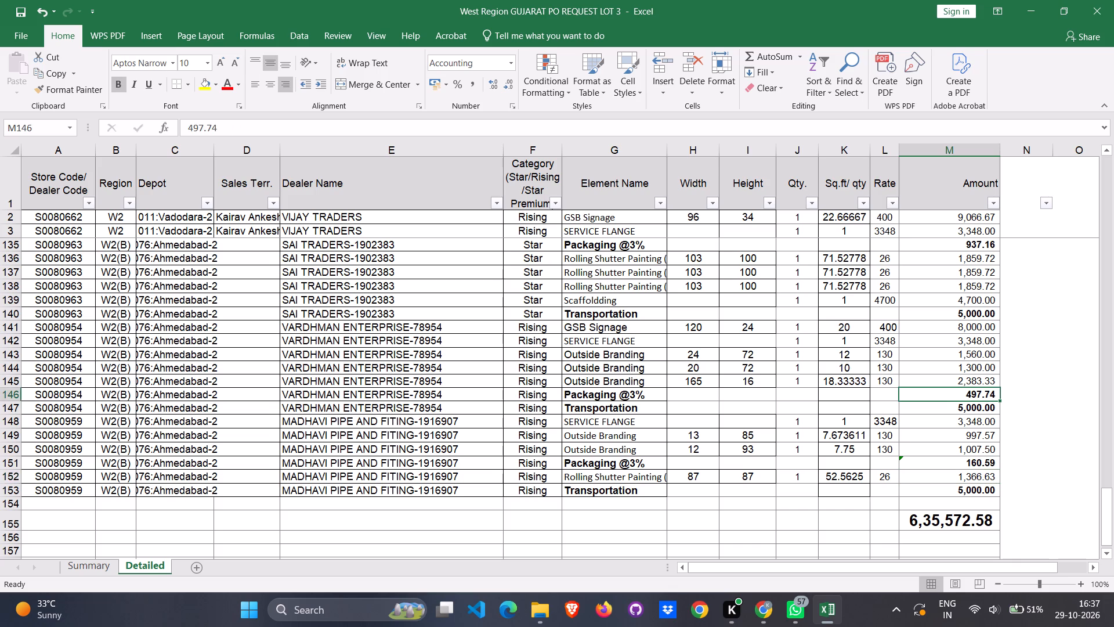
{"action": "key", "text": "equal"}
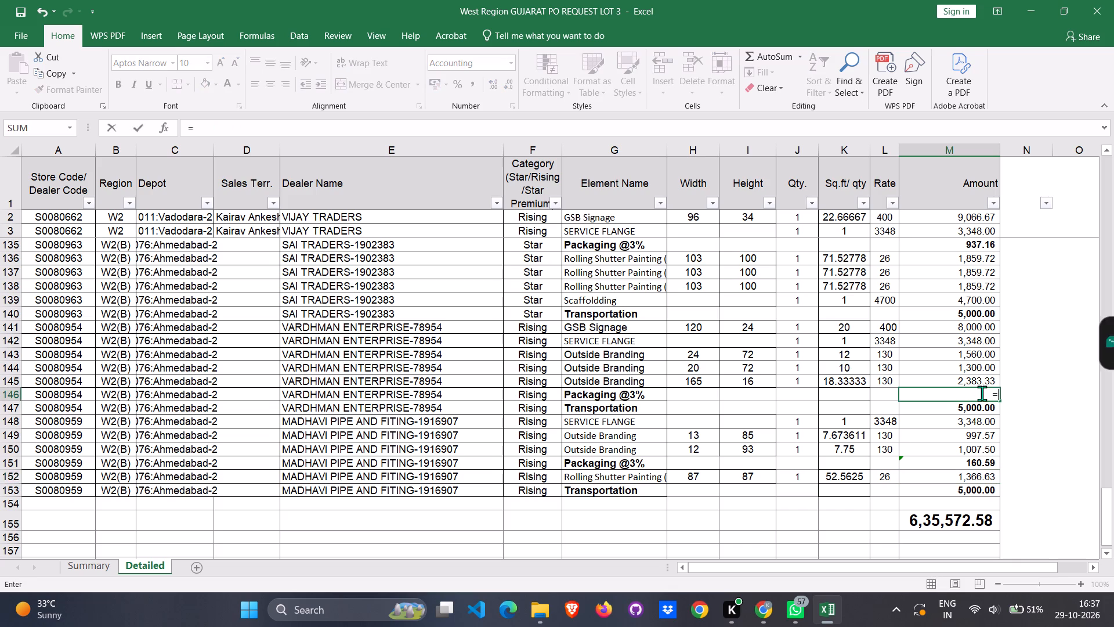
{"action": "type", "text": "sum"}
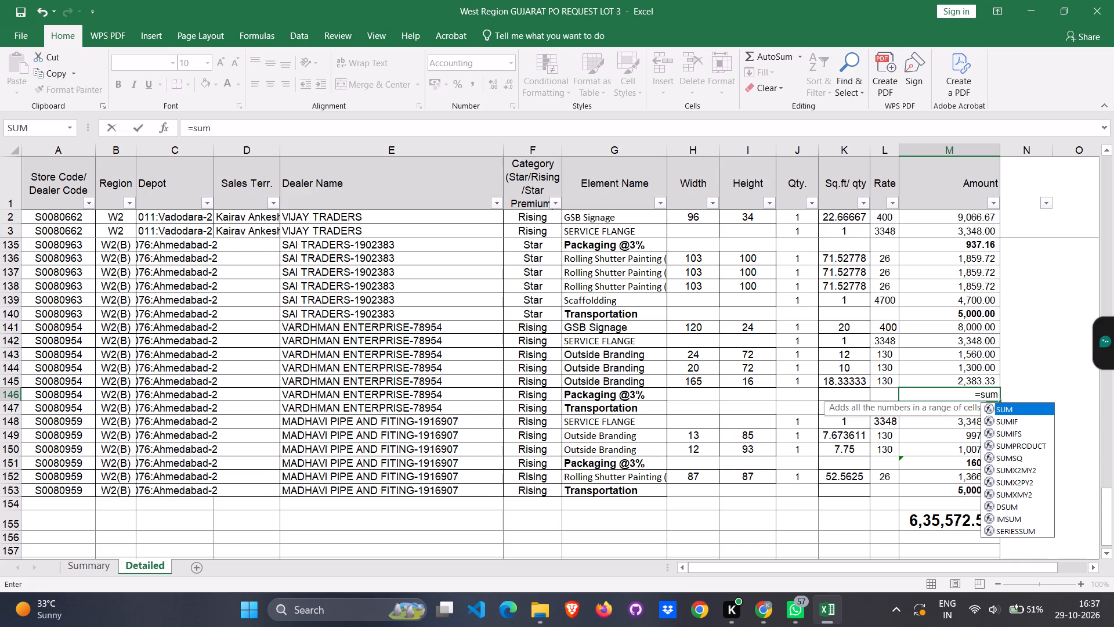
{"action": "key", "text": "shift+parenleft"}
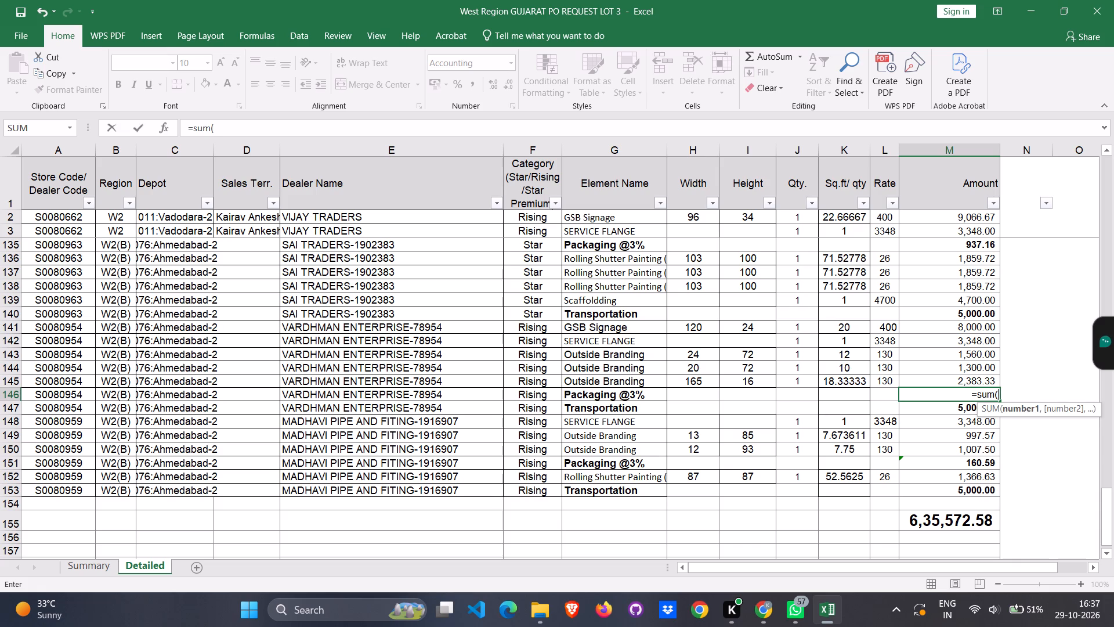
{"action": "left_click_drag", "start_coordinate": [979, 326], "coordinate": [981, 375]}
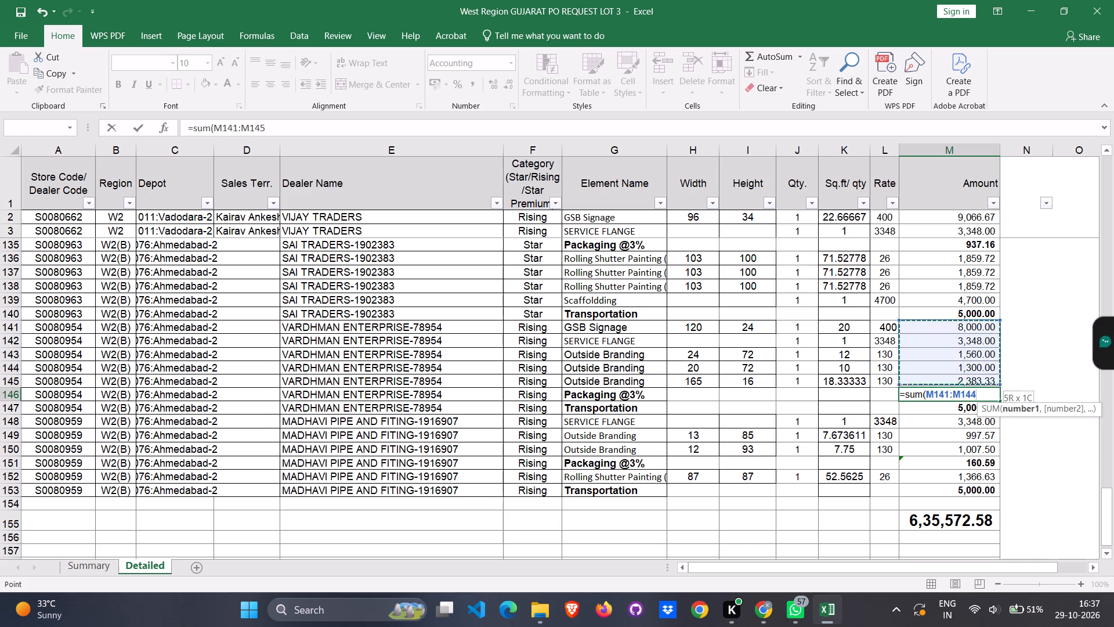
{"action": "left_click_drag", "start_coordinate": [981, 375], "coordinate": [981, 379]}
{"action": "key", "text": "shift+parenright"}
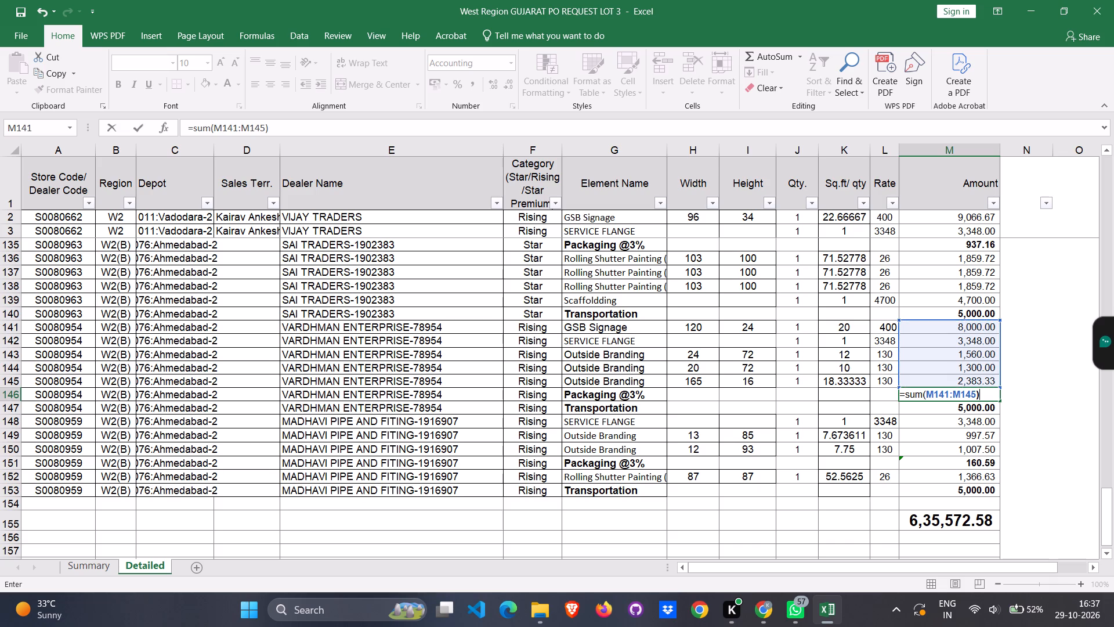
{"action": "key", "text": "shift+asterisk"}
{"action": "key", "text": "3"}
{"action": "key", "text": "shift+percent"}
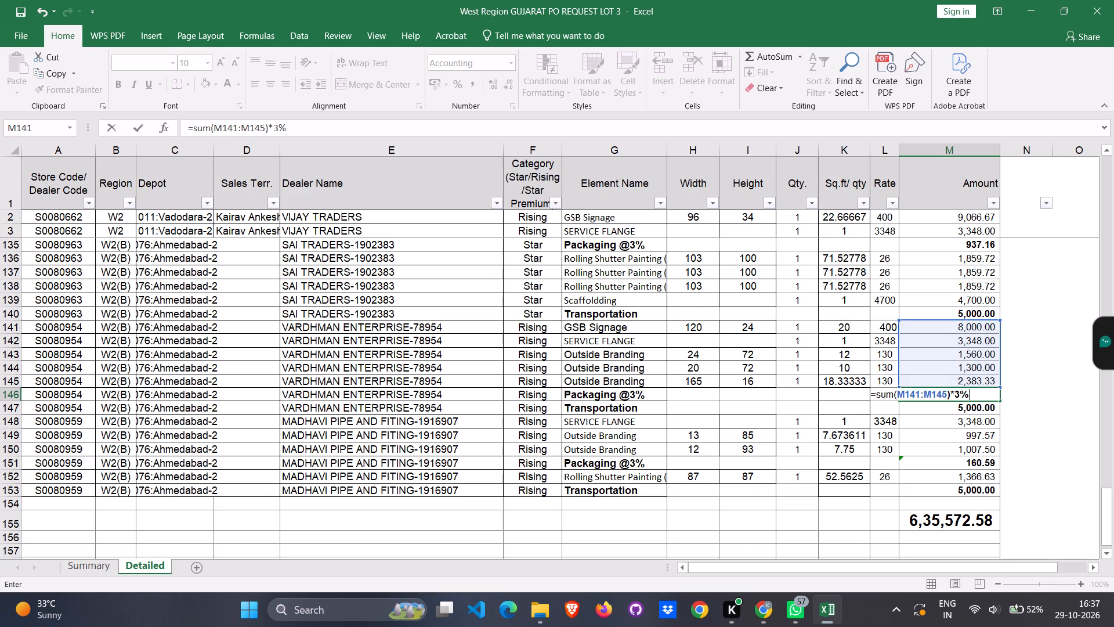
{"action": "key", "text": "Return"}
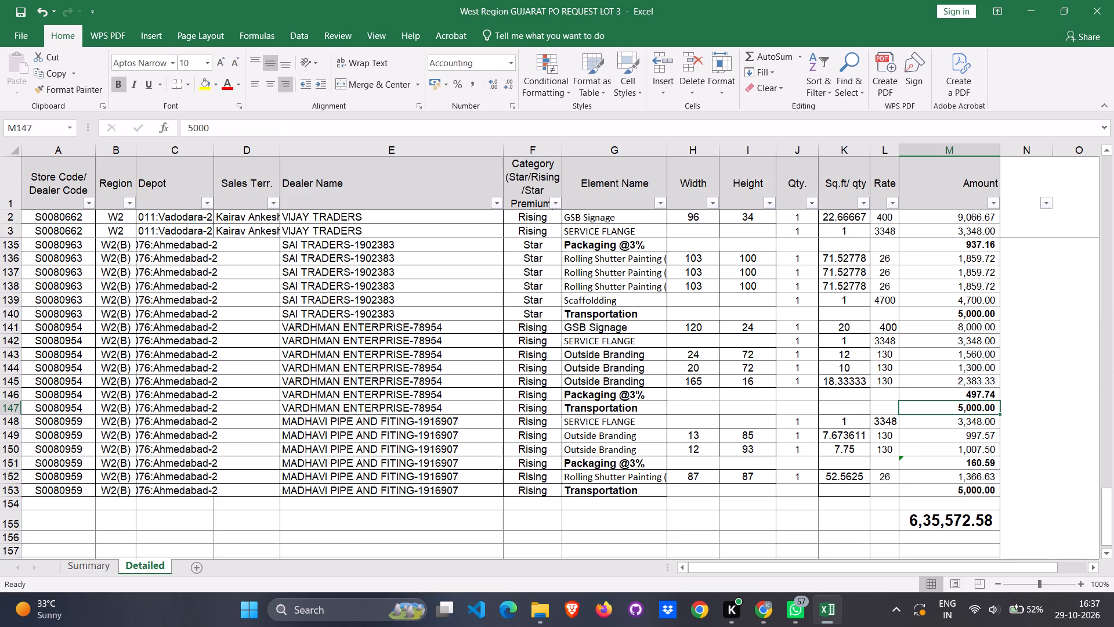
{"action": "key", "text": "ctrl+s"}
Enter =SUM(M129:M134)*3% as store S0080963's Packaging @3% amount in M135 and save the workbook.
{"action": "scroll", "coordinate": [981, 379], "scroll_direction": "up", "scroll_amount": 3}
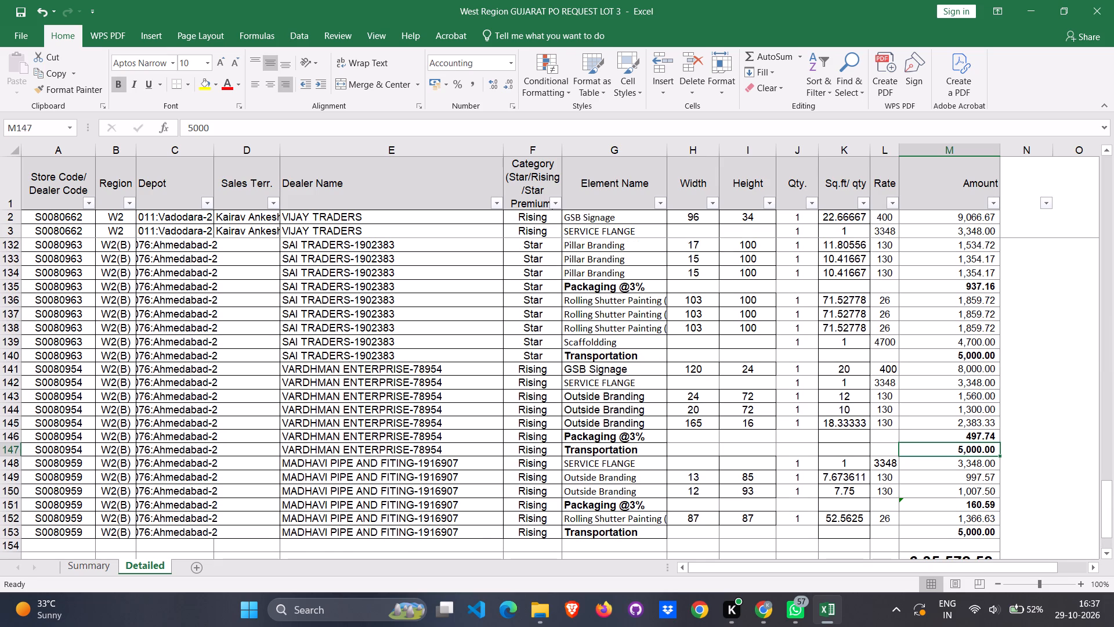
{"action": "left_click", "coordinate": [976, 290]}
{"action": "scroll", "coordinate": [981, 342], "scroll_direction": "up", "scroll_amount": 1}
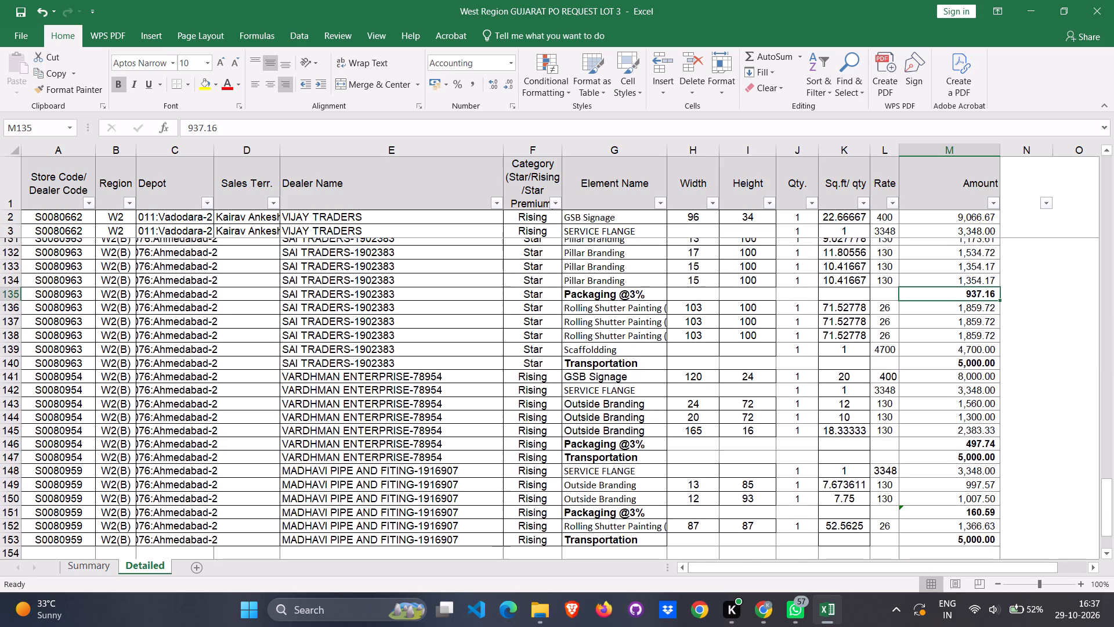
{"action": "scroll", "coordinate": [981, 342], "scroll_direction": "up", "scroll_amount": 2}
{"action": "scroll", "coordinate": [976, 401], "scroll_direction": "up", "scroll_amount": 7}
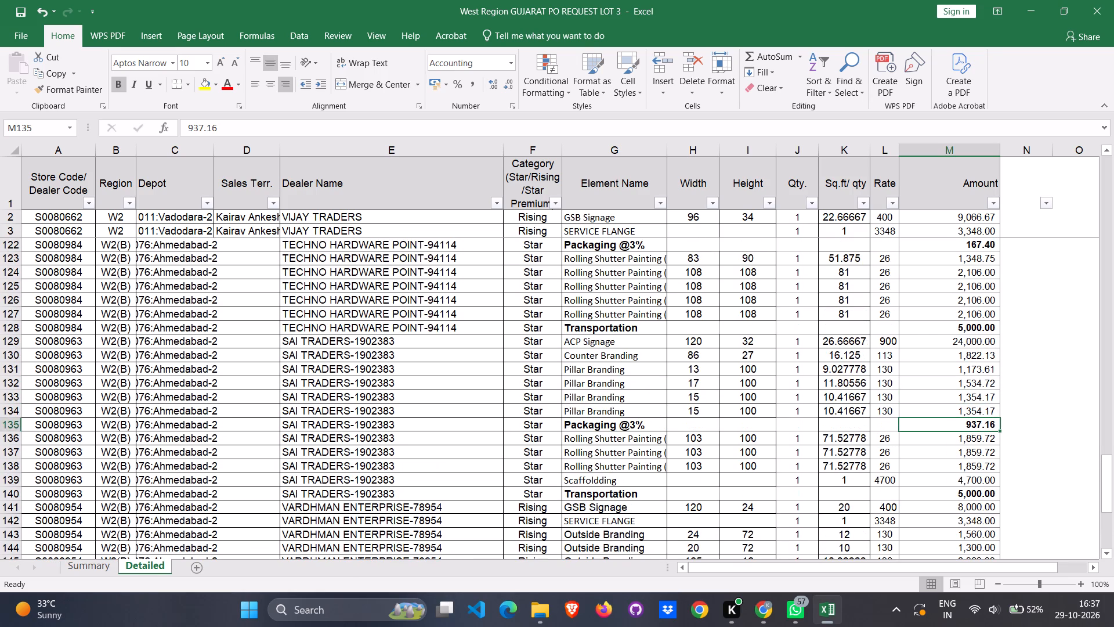
{"action": "key", "text": "equal"}
{"action": "type", "text": "sum"}
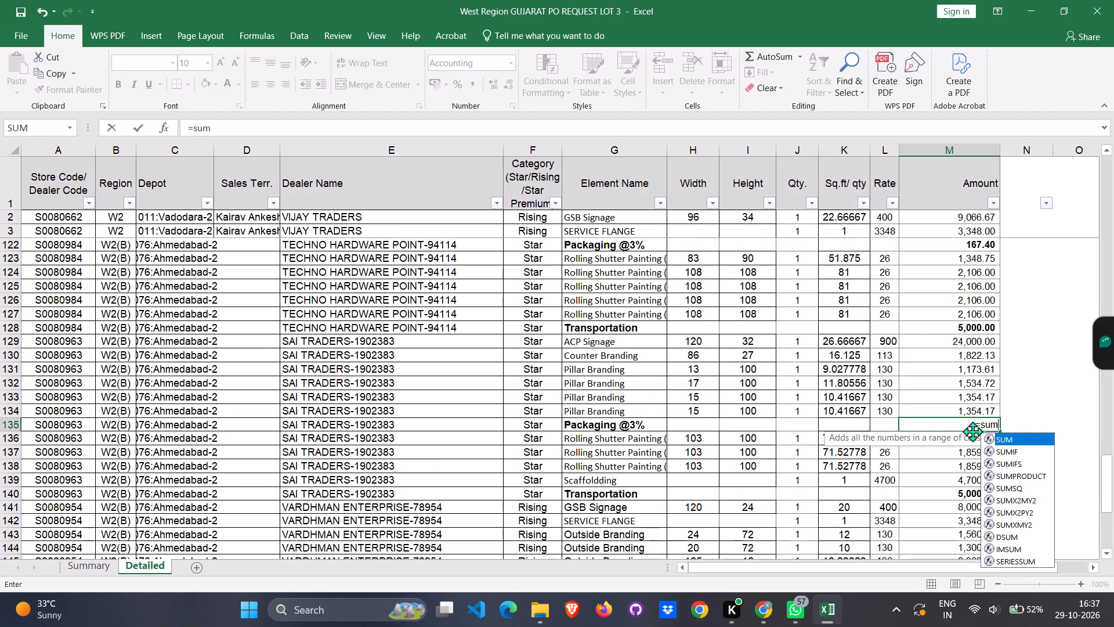
{"action": "key", "text": "shift+parenleft"}
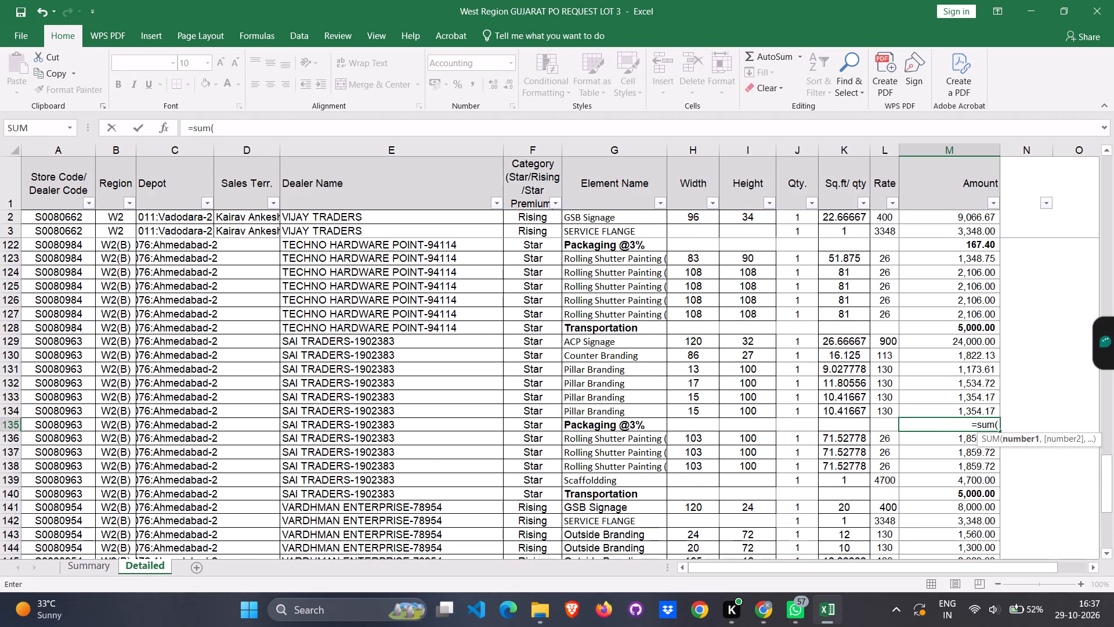
{"action": "left_click_drag", "start_coordinate": [970, 340], "coordinate": [980, 404]}
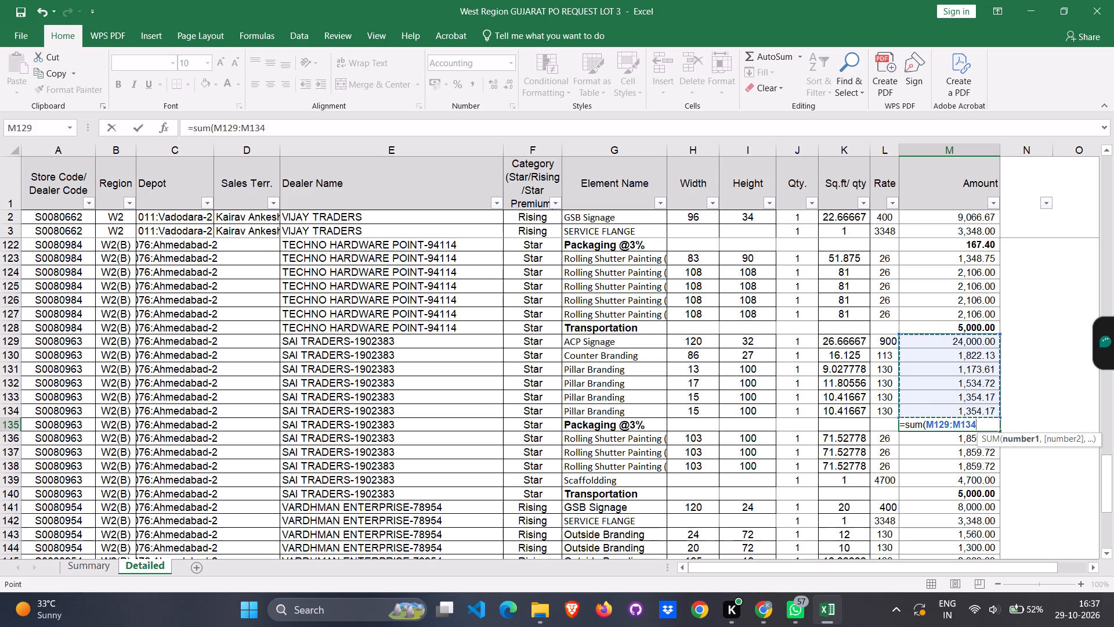
{"action": "key", "text": "shift+parenright"}
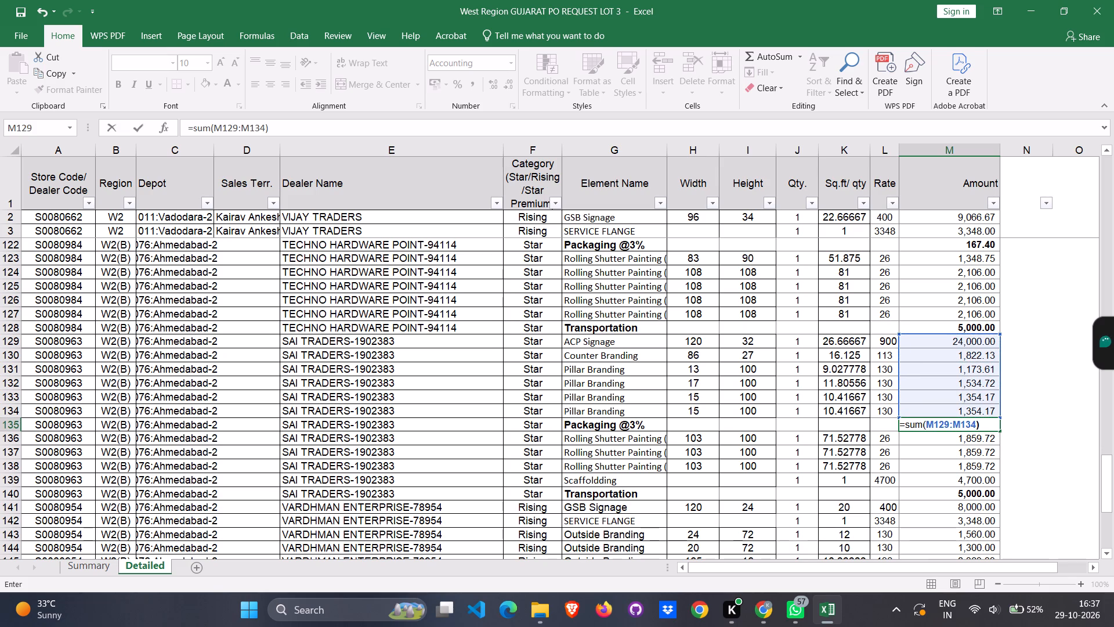
{"action": "key", "text": "shift+asterisk"}
{"action": "key", "text": "3"}
{"action": "key", "text": "shift+percent"}
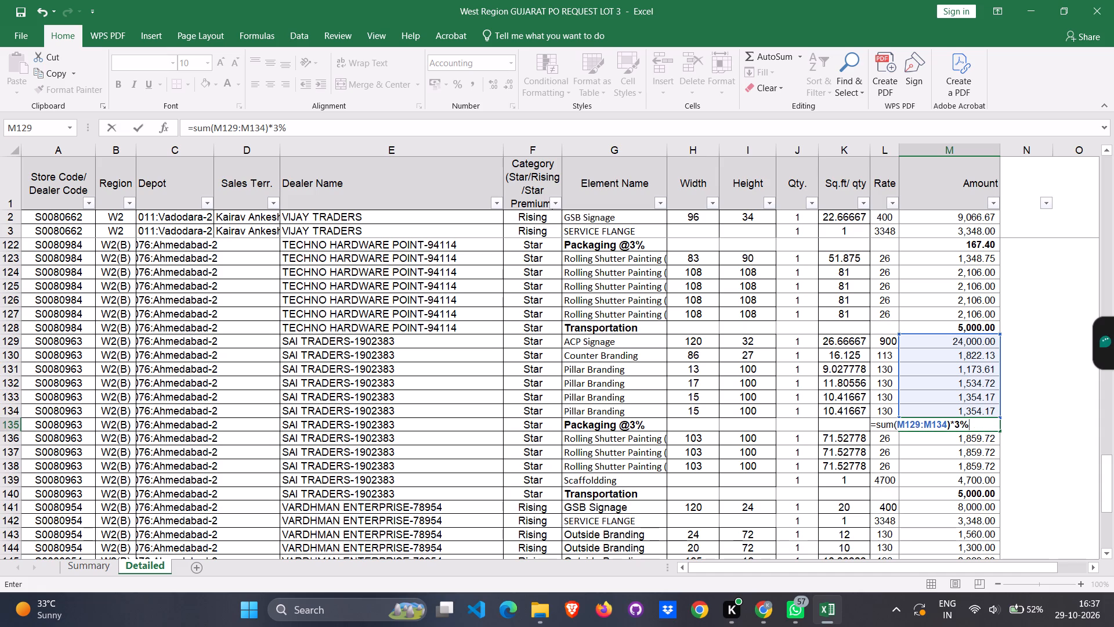
{"action": "key", "text": "Return"}
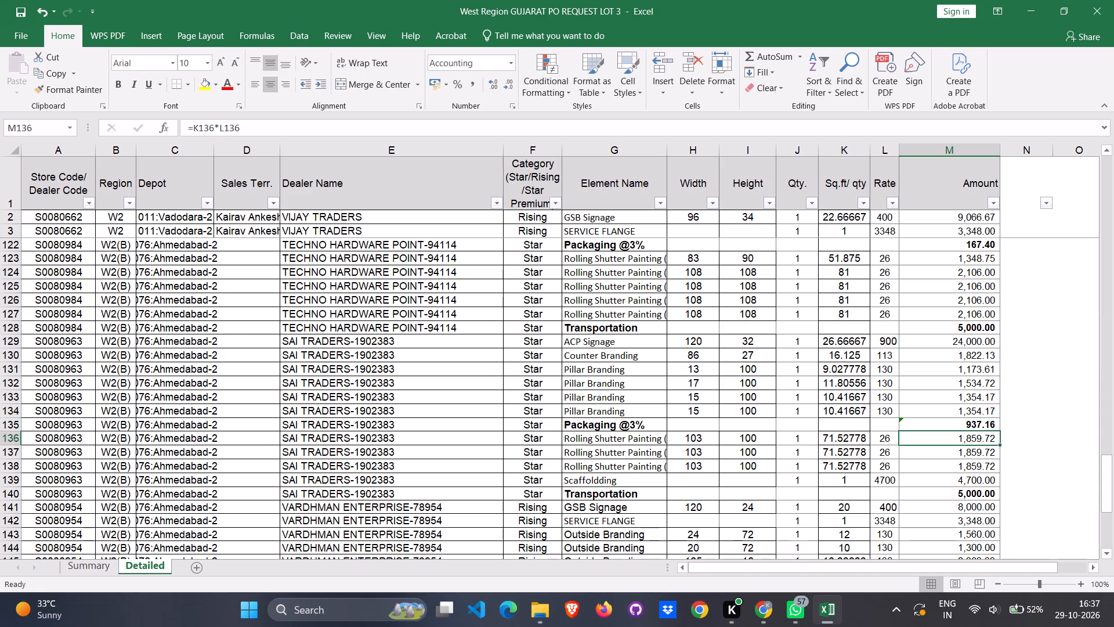
{"action": "key", "text": "ctrl+s"}
Enter =SUM(M118:M121)*3% as store S0080984's Packaging @3% amount in M122.
{"action": "scroll", "coordinate": [968, 412], "scroll_direction": "up", "scroll_amount": 2}
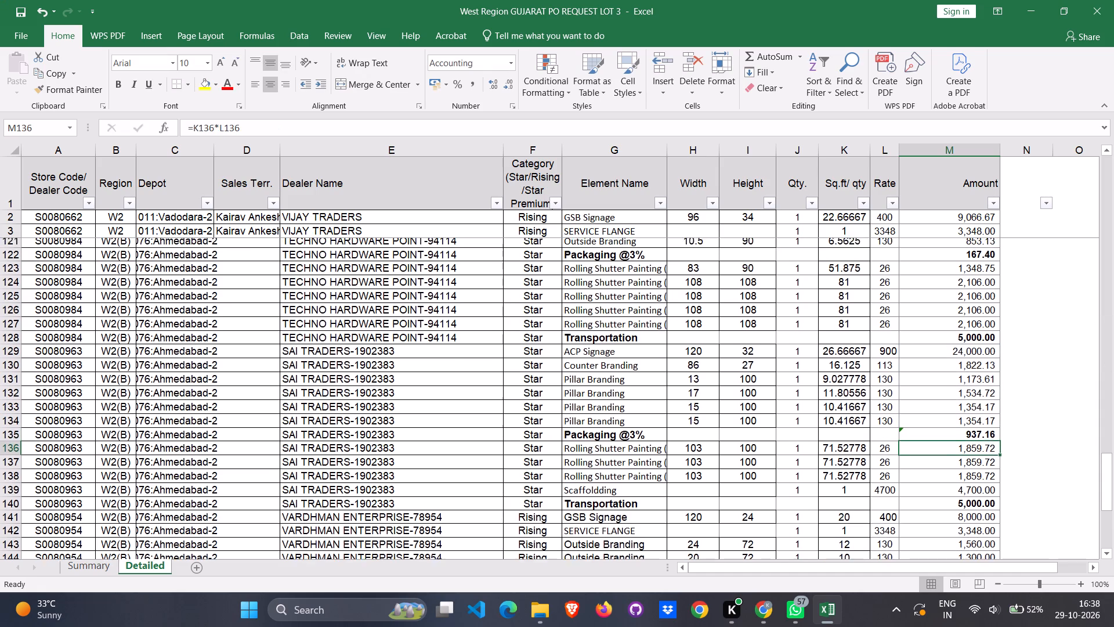
{"action": "scroll", "coordinate": [967, 416], "scroll_direction": "up", "scroll_amount": 8}
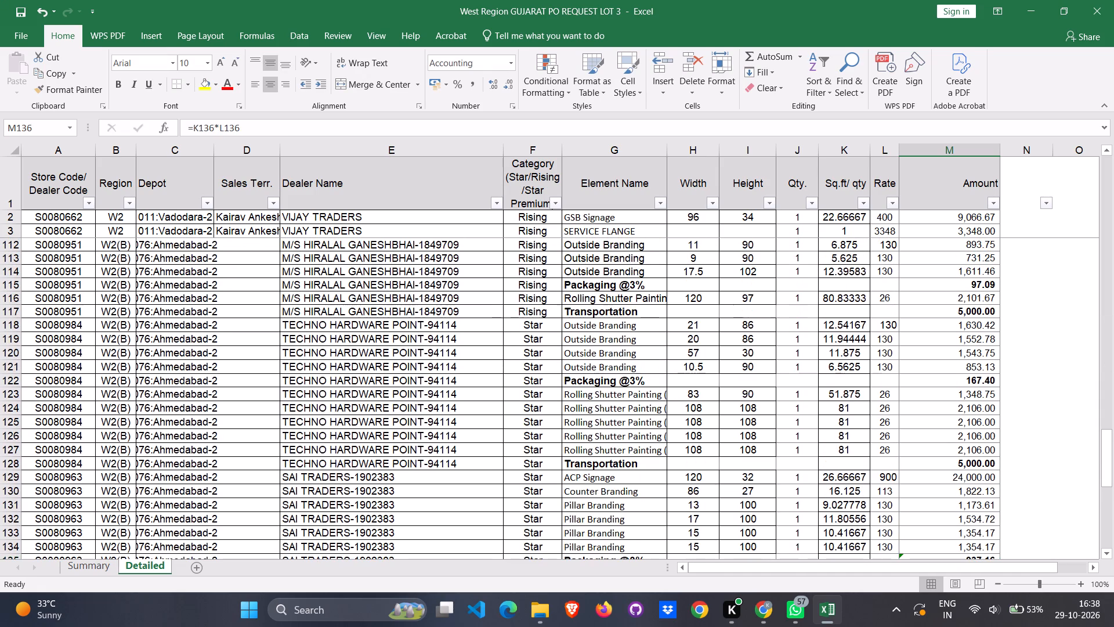
{"action": "scroll", "coordinate": [970, 426], "scroll_direction": "down", "scroll_amount": 3}
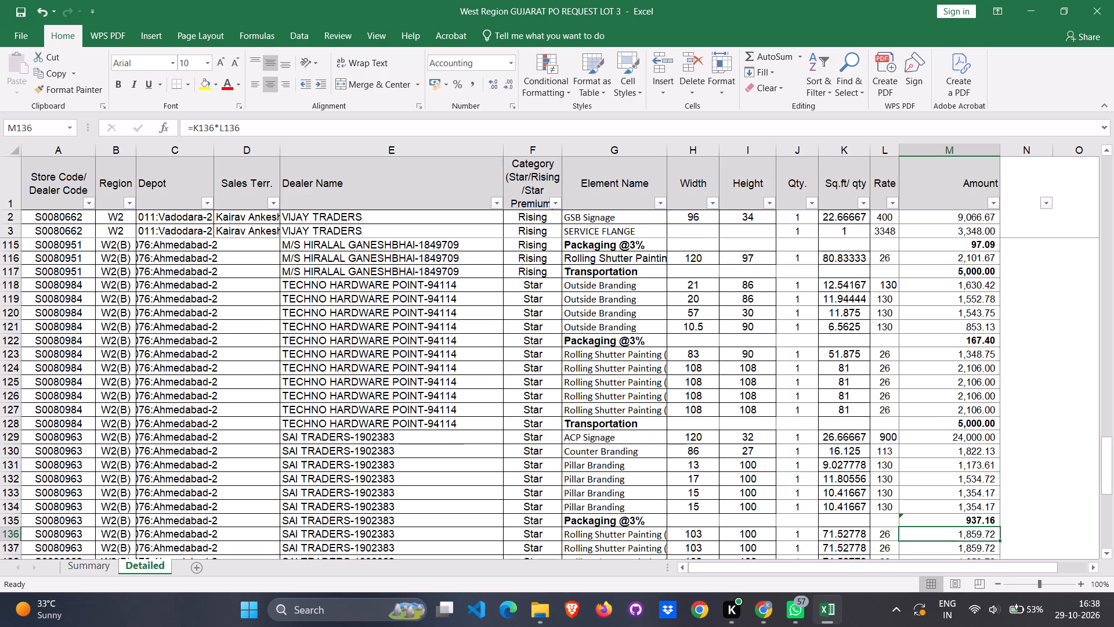
{"action": "left_click", "coordinate": [982, 338]}
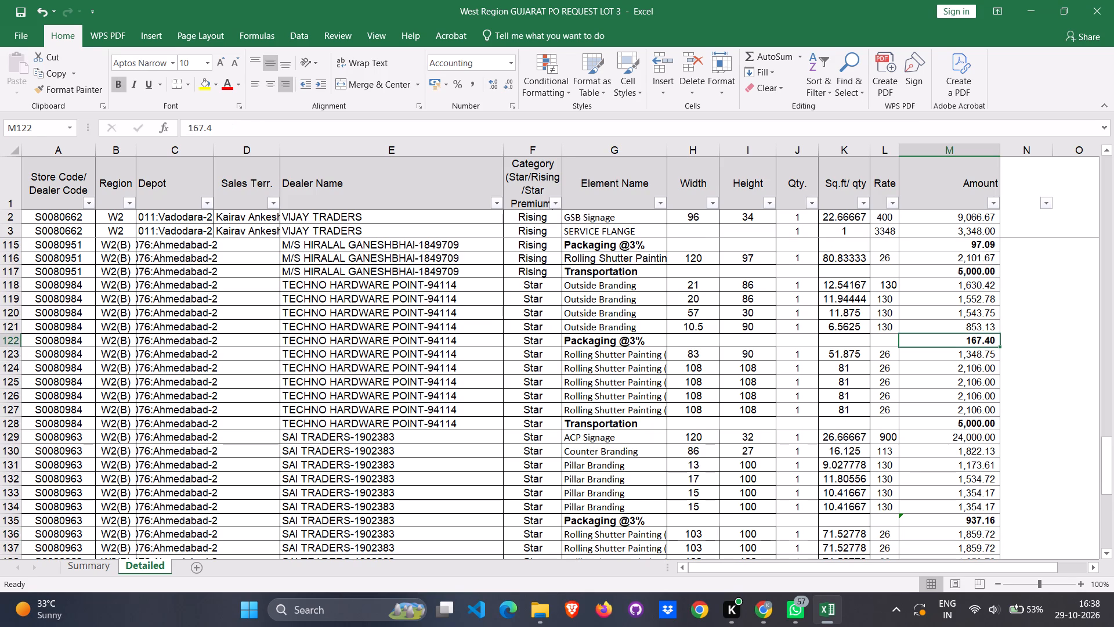
{"action": "type", "text": "=sum"}
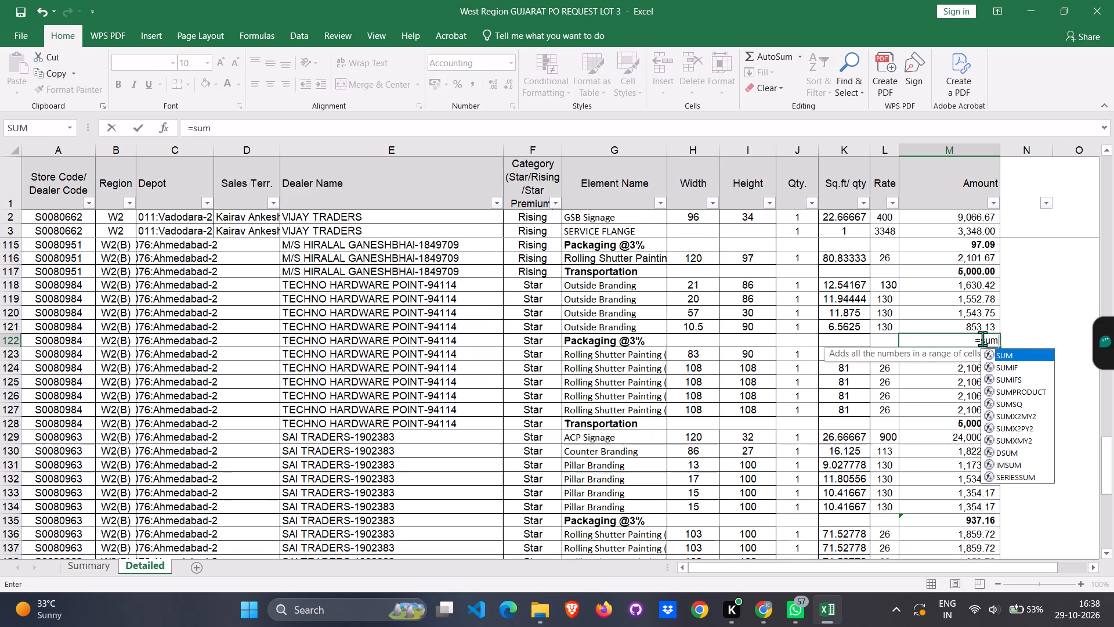
{"action": "key", "text": "shift+parenleft"}
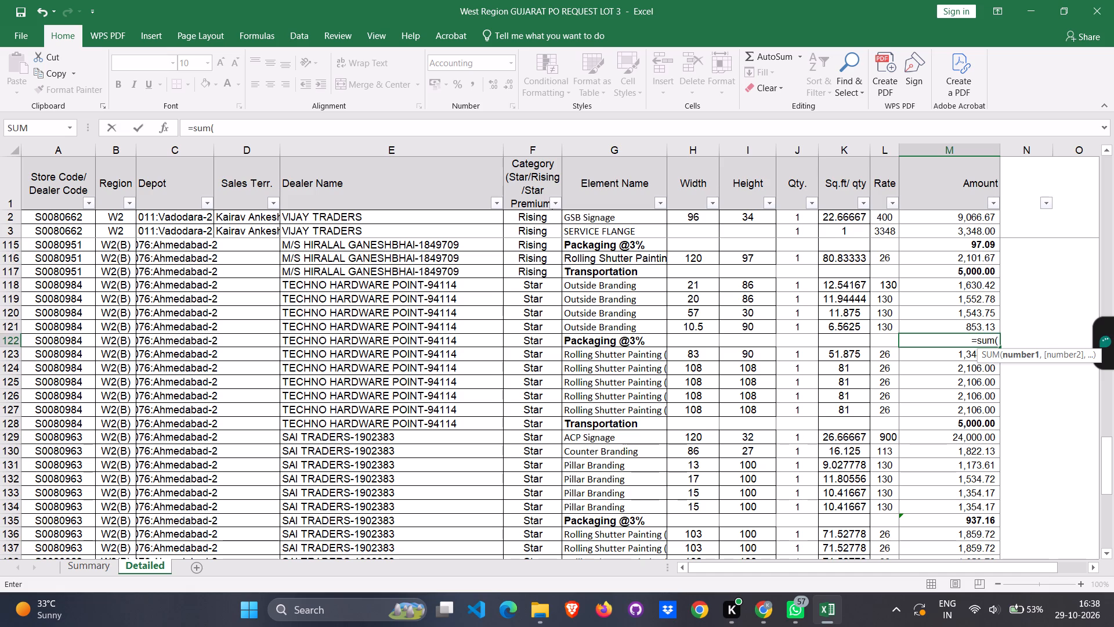
{"action": "left_click_drag", "start_coordinate": [958, 286], "coordinate": [963, 329]}
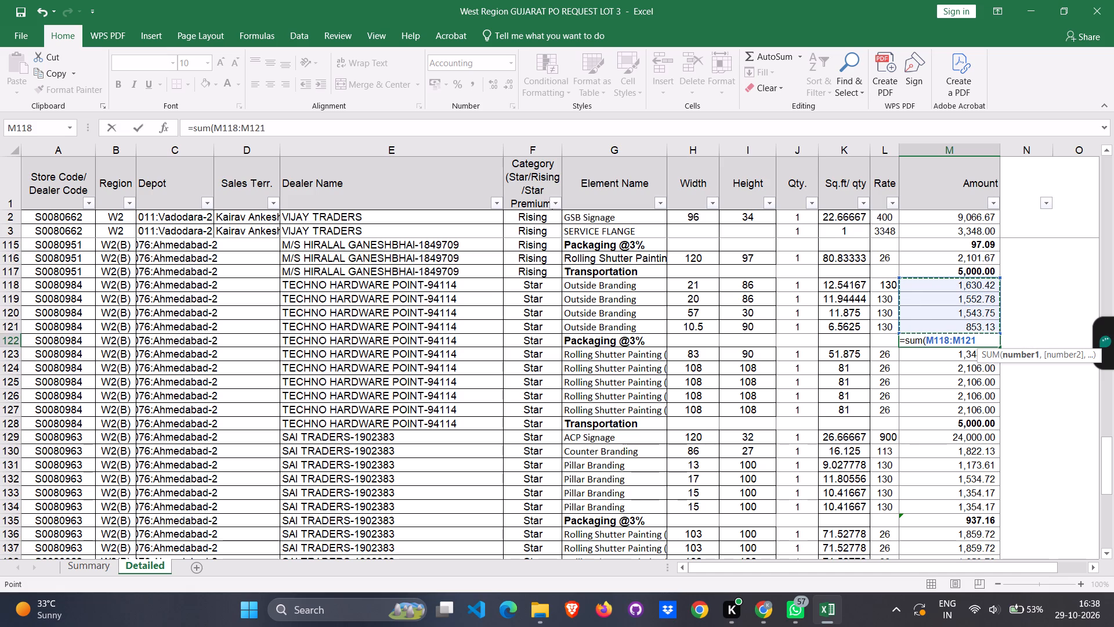
{"action": "key", "text": "shift+parenright"}
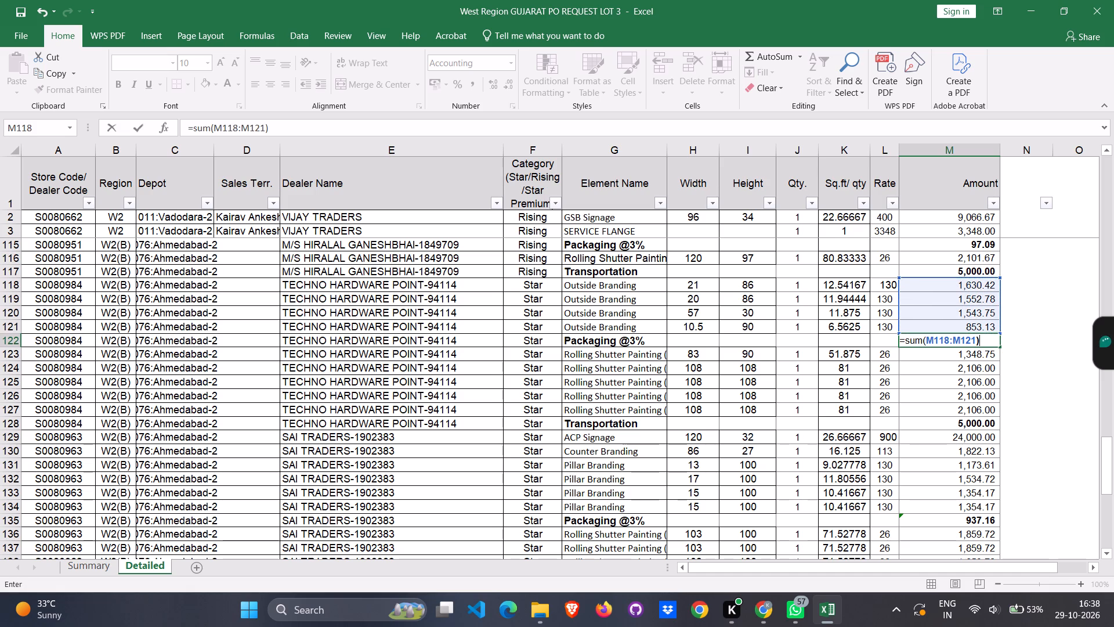
{"action": "key", "text": "shift+asterisk"}
{"action": "key", "text": "3"}
{"action": "key", "text": "shift+percent"}
{"action": "key", "text": "Return"}
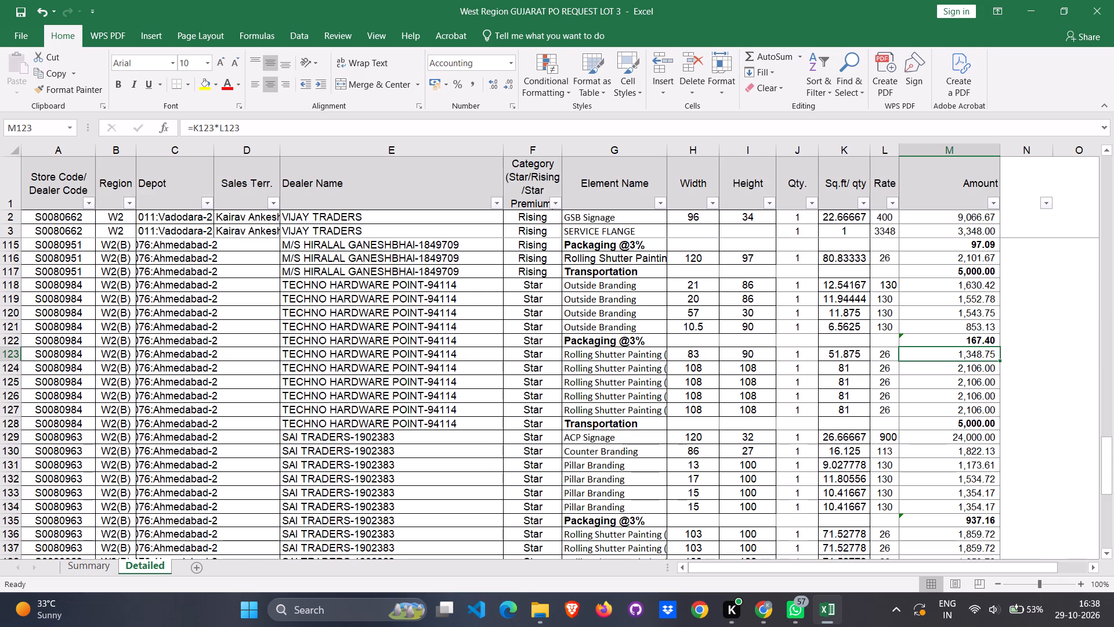
Enter =SUM(M112:M114)*3% as store S0080951's Packaging @3% amount in M115 and save the workbook.
{"action": "scroll", "coordinate": [960, 351], "scroll_direction": "up", "scroll_amount": 8}
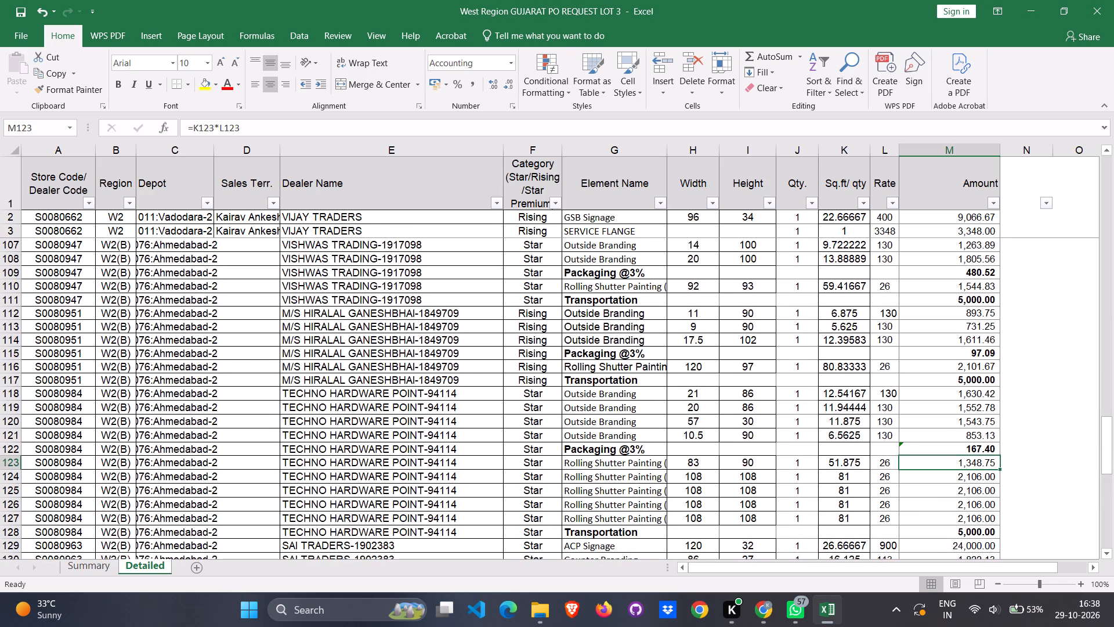
{"action": "left_click", "coordinate": [966, 354]}
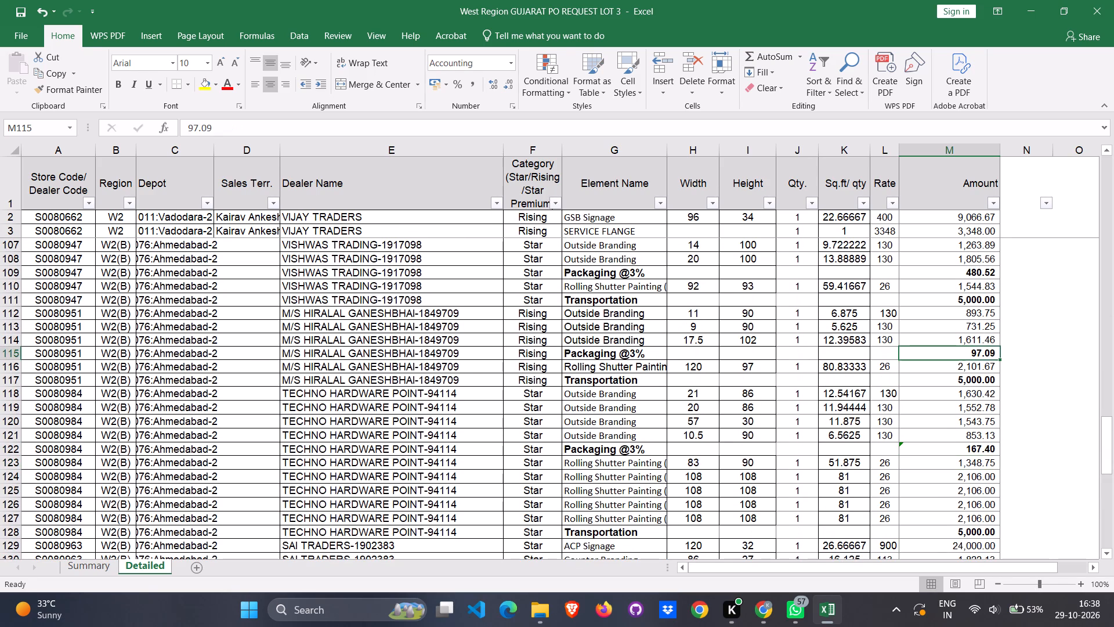
{"action": "type", "text": "=sum"}
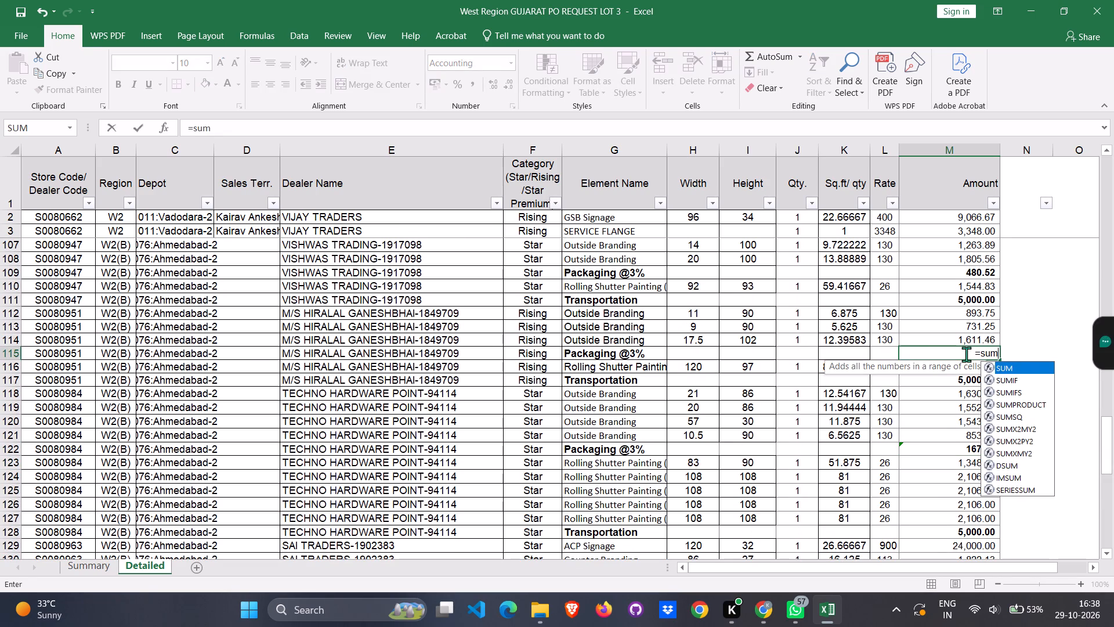
{"action": "key", "text": "shift+parenleft"}
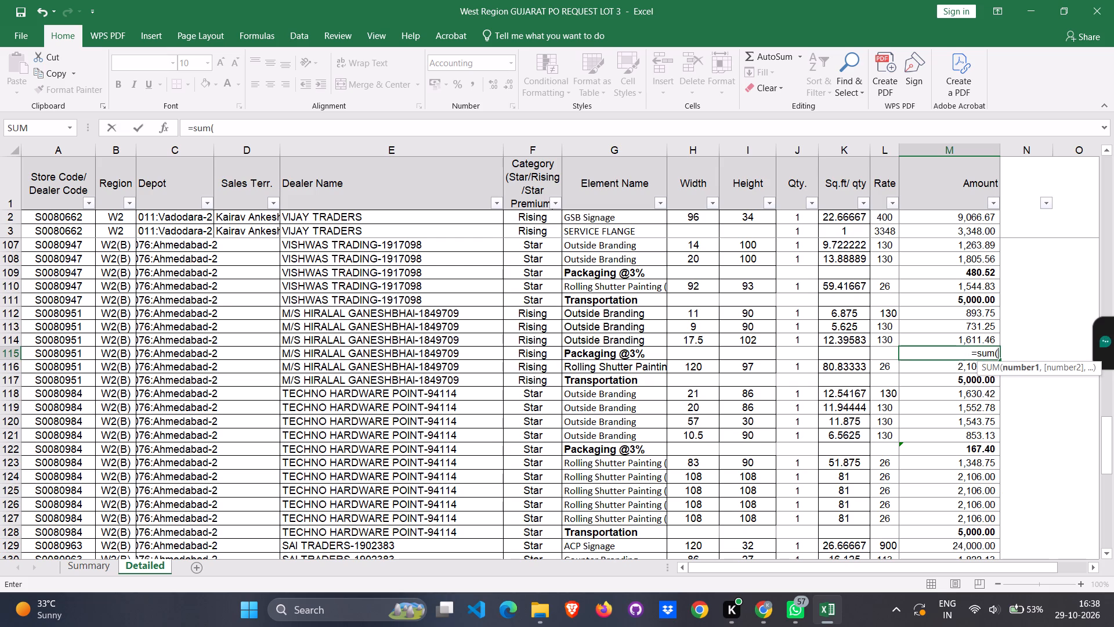
{"action": "left_click_drag", "start_coordinate": [972, 314], "coordinate": [972, 337]}
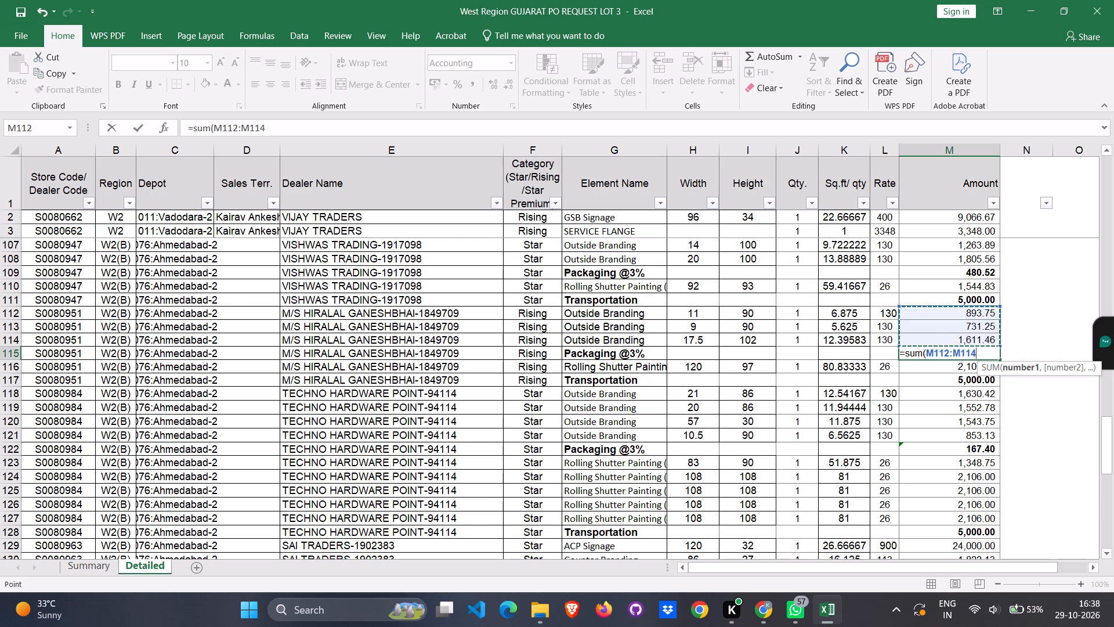
{"action": "key", "text": "shift+parenright"}
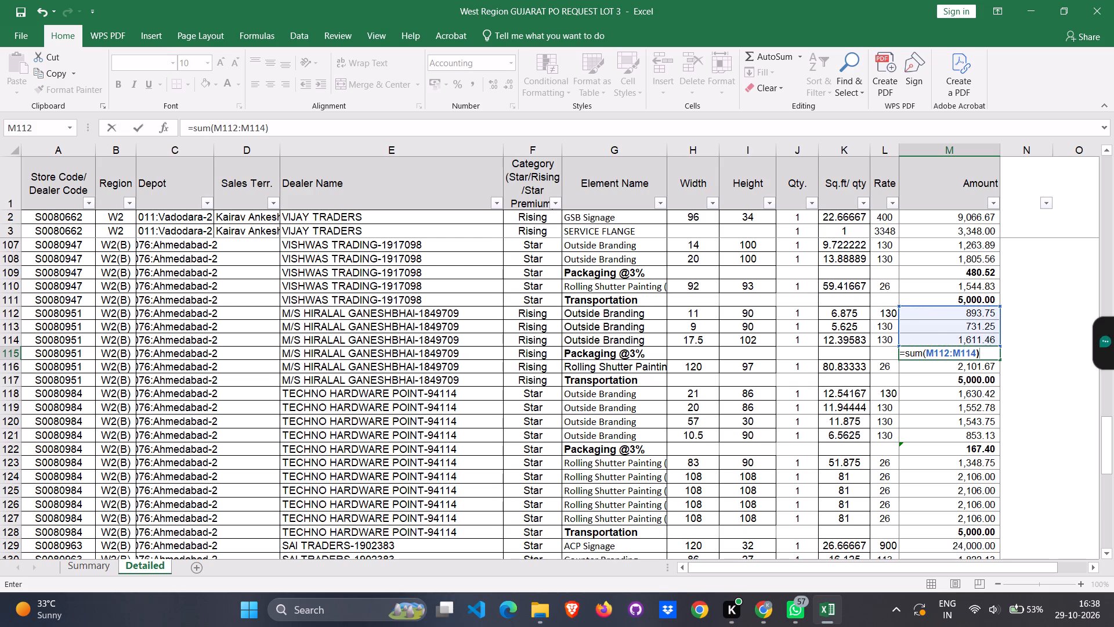
{"action": "key", "text": "shift+asterisk"}
{"action": "type", "text": "3%"}
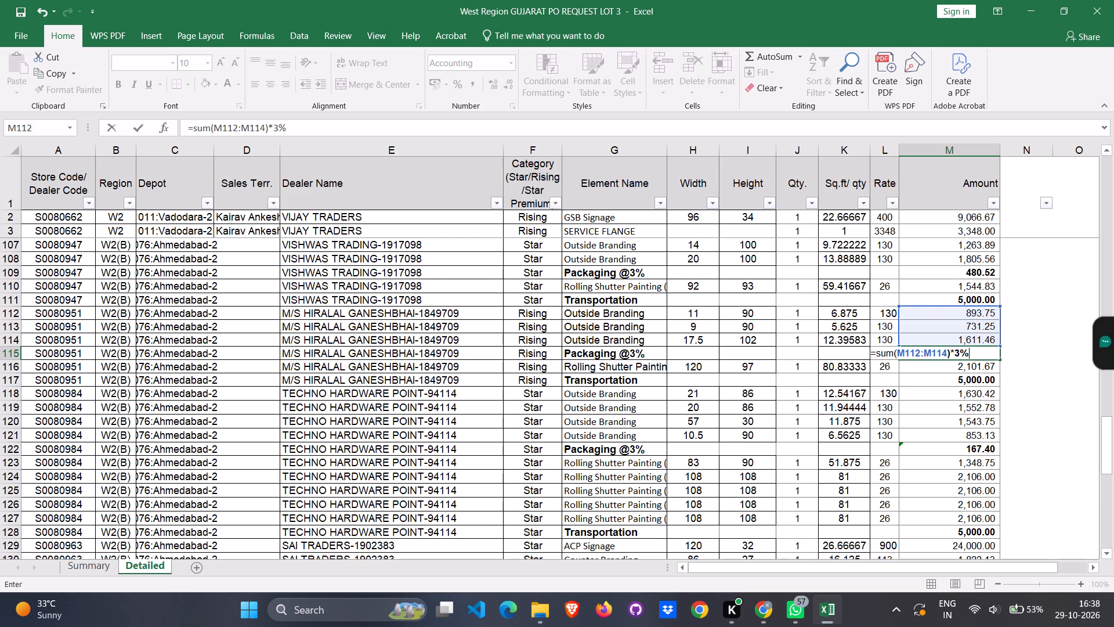
{"action": "key", "text": "Return"}
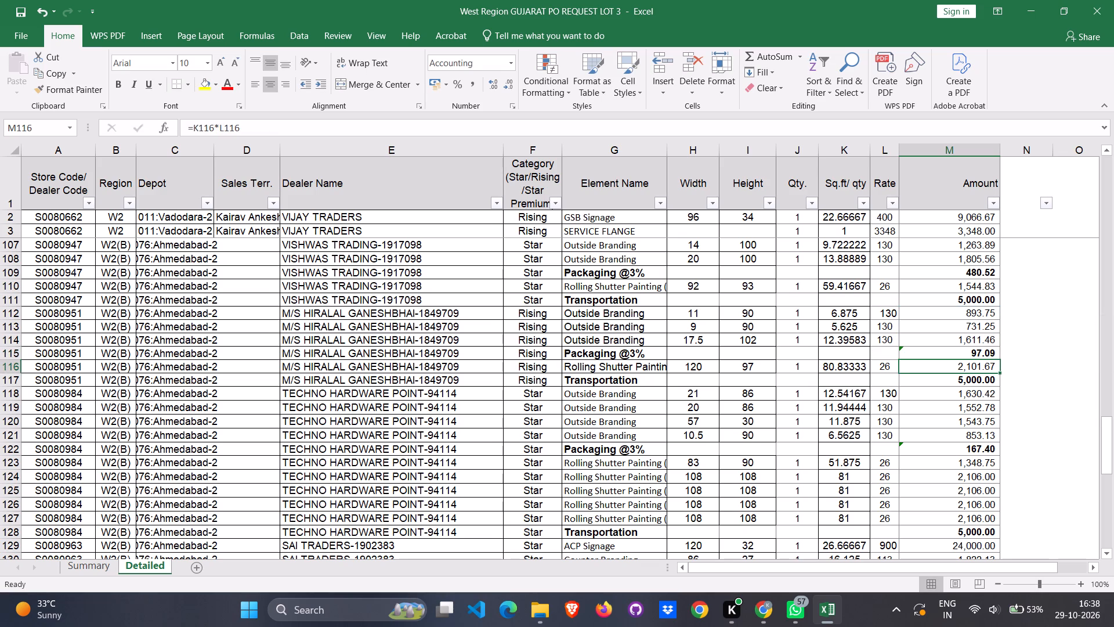
{"action": "scroll", "coordinate": [972, 348], "scroll_direction": "up", "scroll_amount": 5}
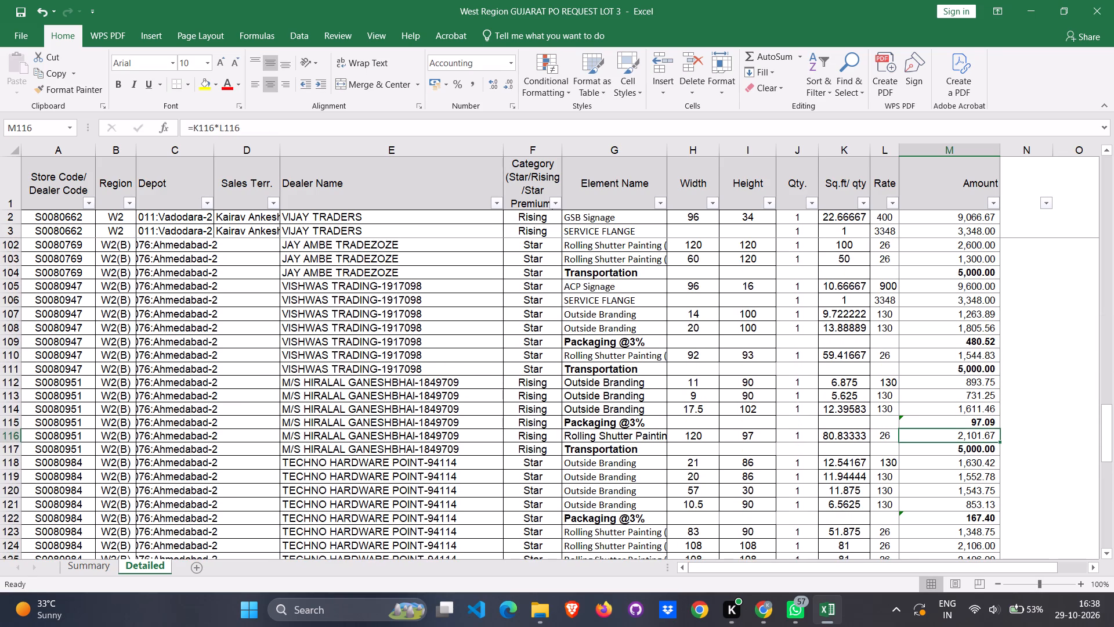
{"action": "key", "text": "ctrl+s"}
Enter =SUM(M105:M108)*3% as store S0080947's Packaging @3% amount in M109 and save the workbook.
{"action": "scroll", "coordinate": [973, 358], "scroll_direction": "up", "scroll_amount": 2}
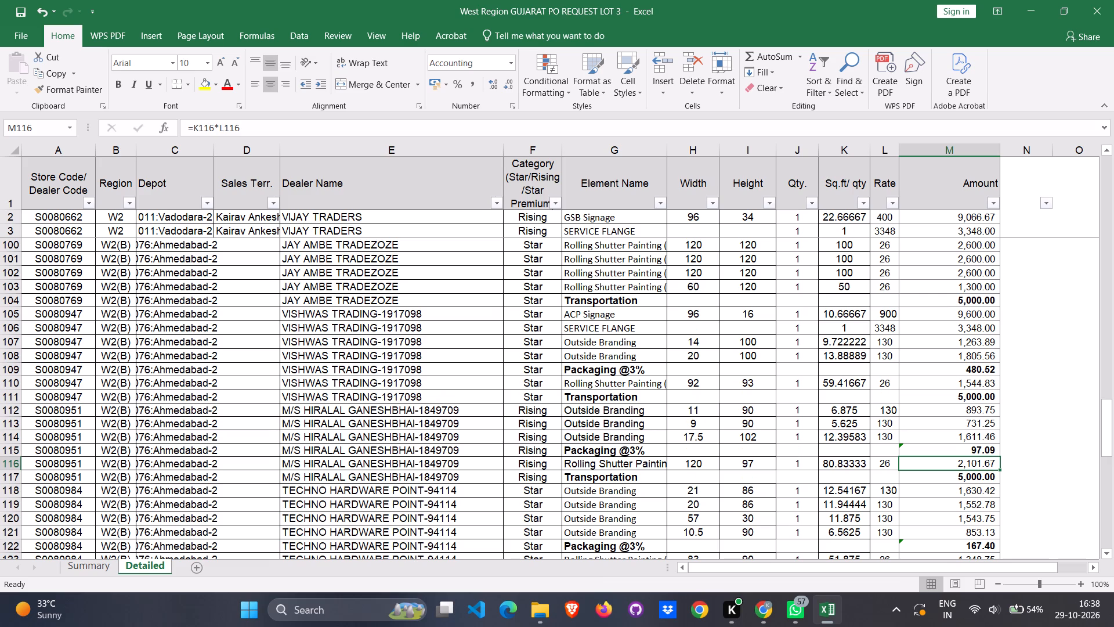
{"action": "left_click", "coordinate": [959, 369]}
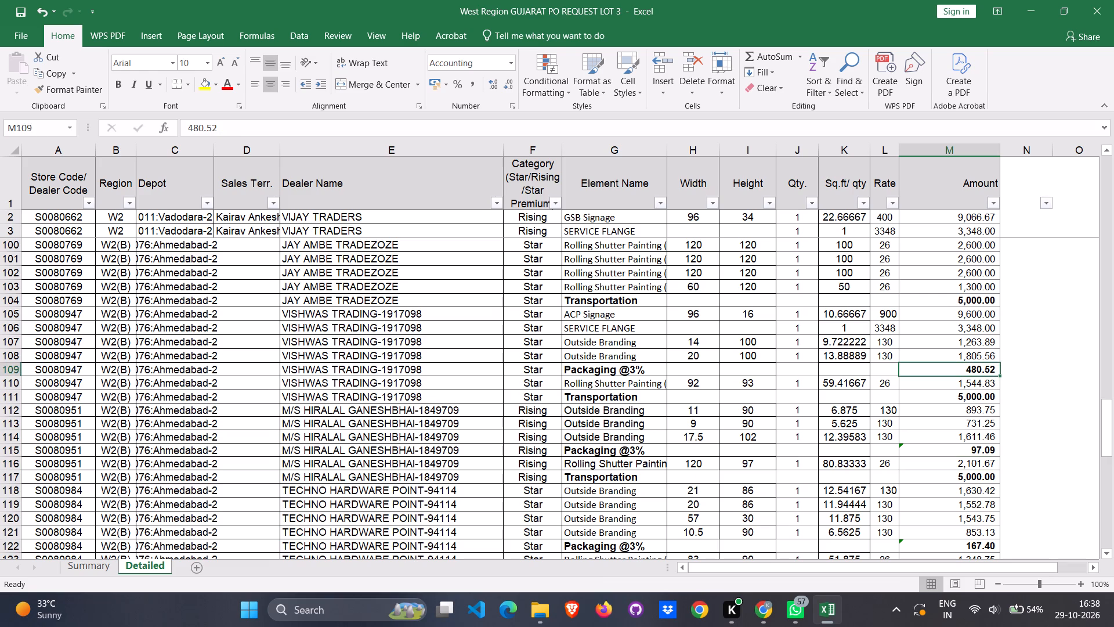
{"action": "type", "text": "=sum"}
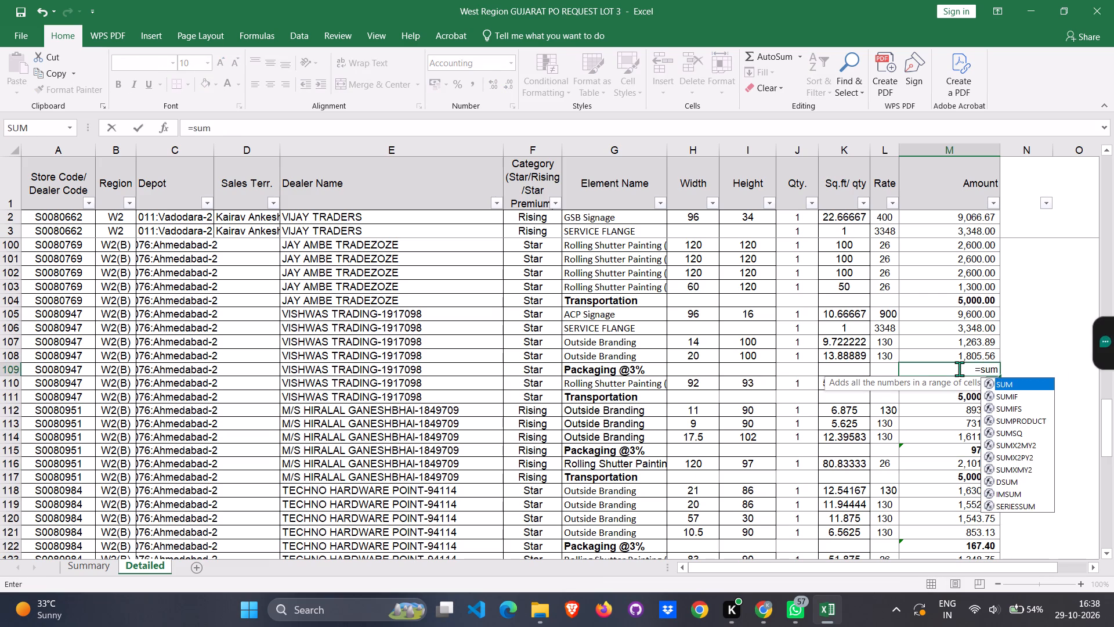
{"action": "key", "text": "shift+parenleft"}
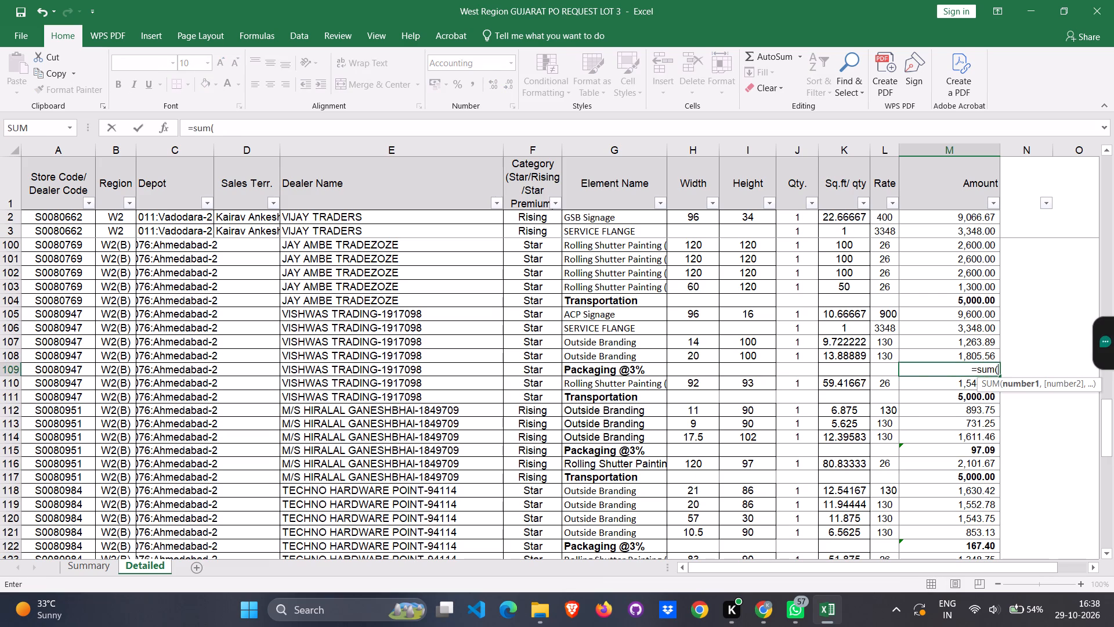
{"action": "left_click_drag", "start_coordinate": [971, 318], "coordinate": [982, 351]}
{"action": "key", "text": "shift+parenright"}
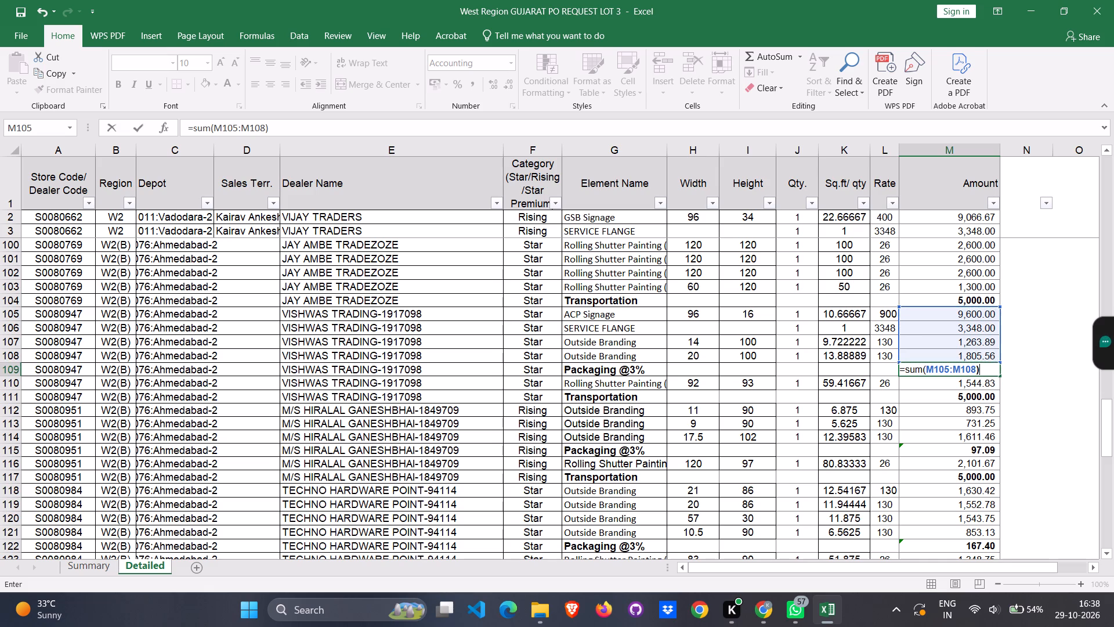
{"action": "key", "text": "shift+asterisk"}
{"action": "key", "text": "3"}
{"action": "key", "text": "shift+percent"}
{"action": "key", "text": "Return"}
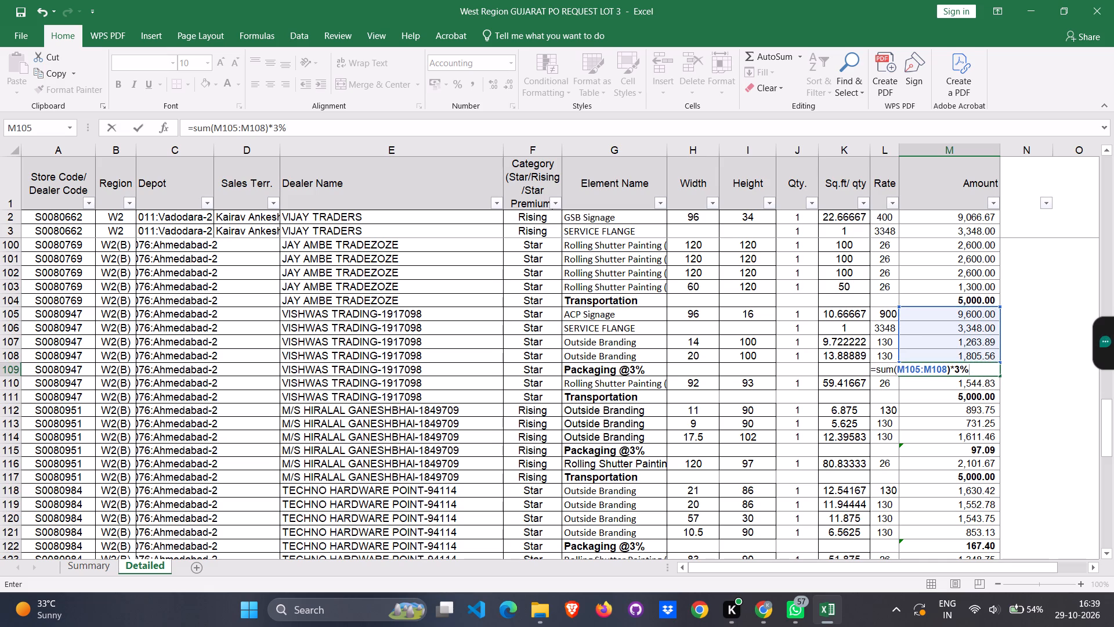
{"action": "key", "text": "ctrl+s"}
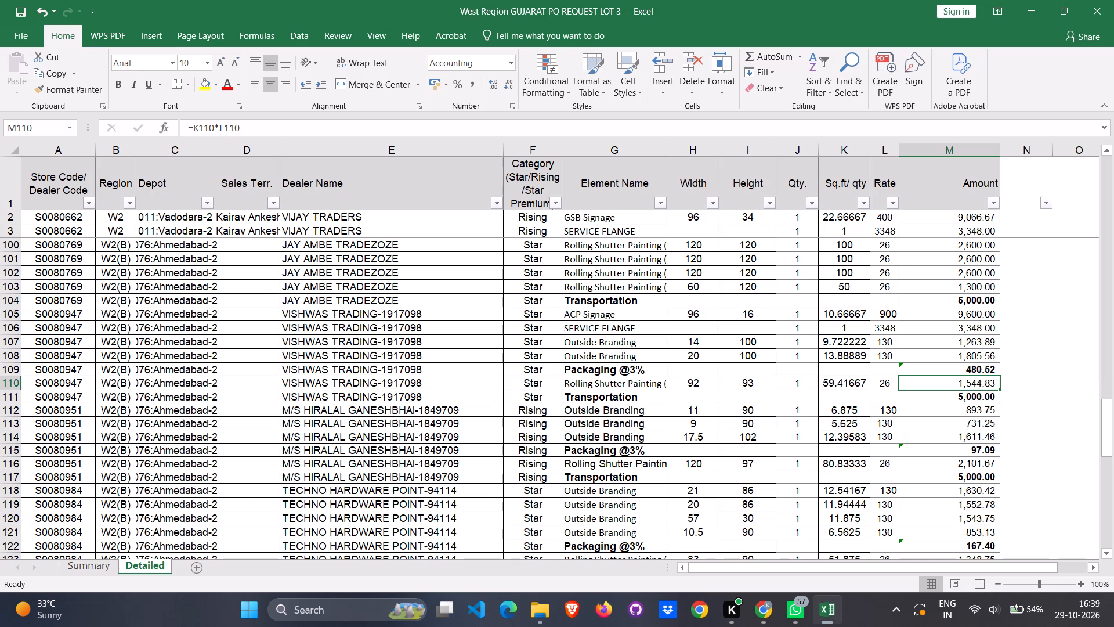
Enter =SUM(M96:M98)*3% as store S0080769's Packaging @3% amount in M99.
{"action": "scroll", "coordinate": [940, 367], "scroll_direction": "up", "scroll_amount": 3}
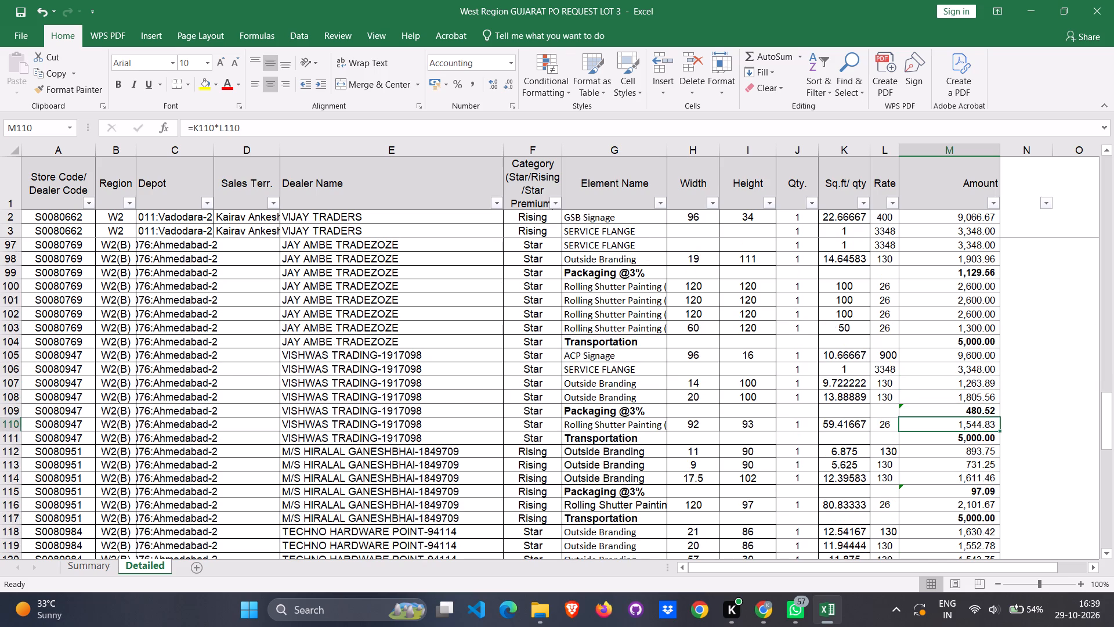
{"action": "scroll", "coordinate": [943, 370], "scroll_direction": "up", "scroll_amount": 7}
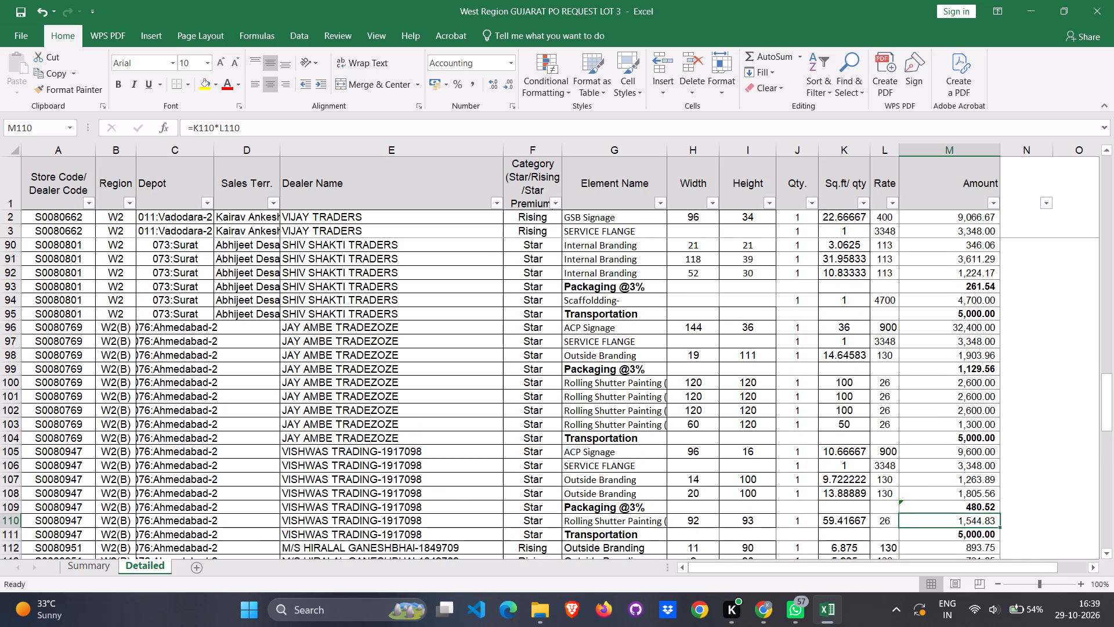
{"action": "left_click", "coordinate": [958, 368]}
{"action": "type", "text": "=sum"}
{"action": "key", "text": "shift+parenleft"}
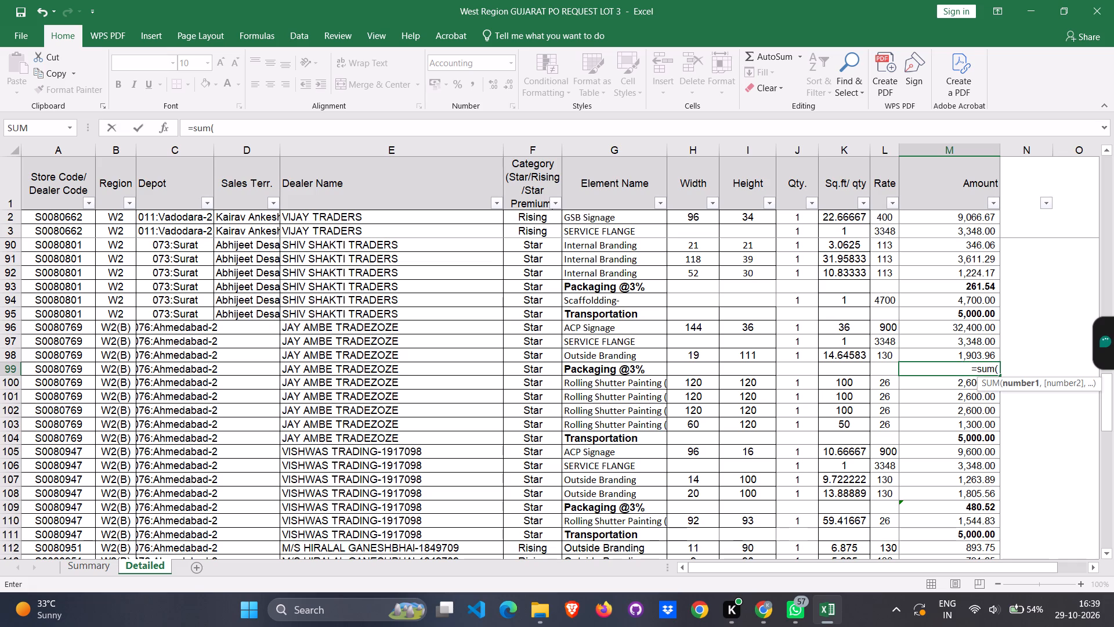
{"action": "left_click_drag", "start_coordinate": [964, 327], "coordinate": [967, 349]}
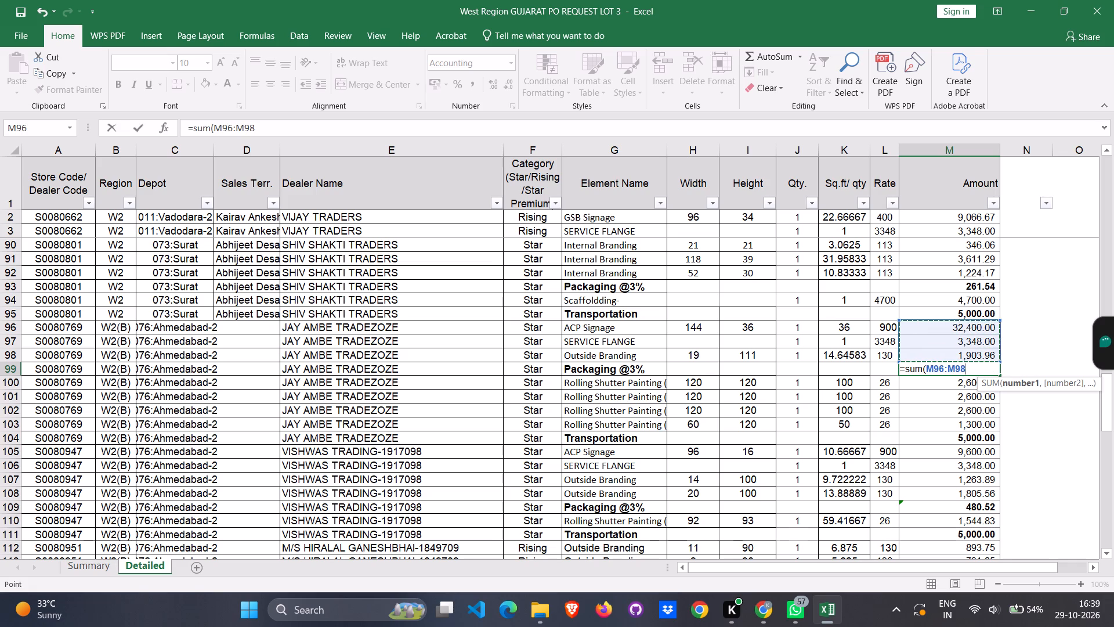
{"action": "key", "text": "shift+parenright"}
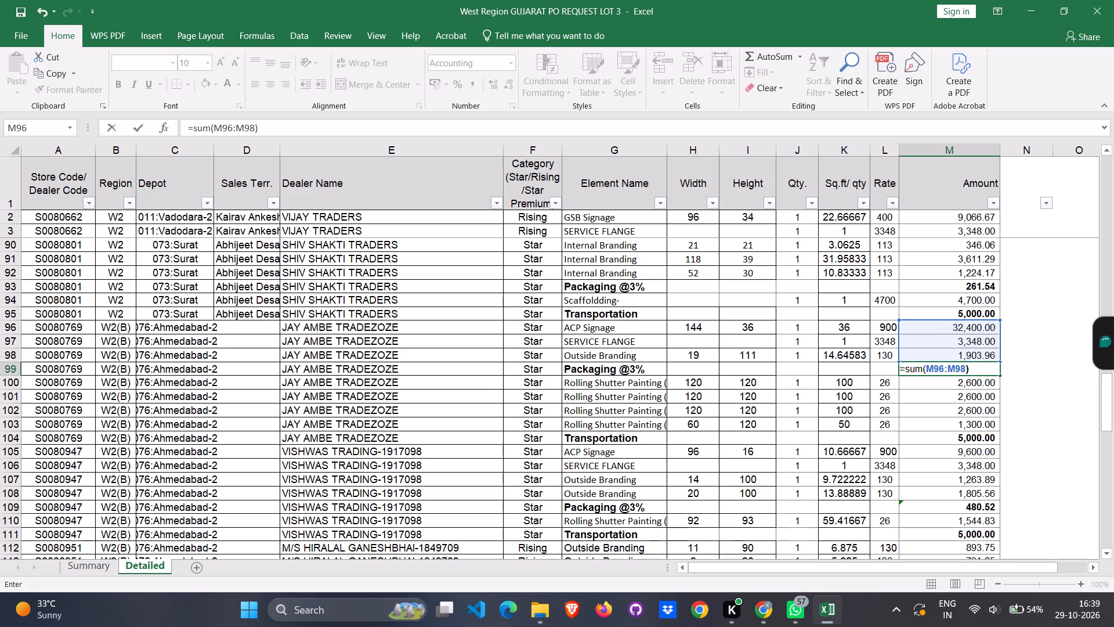
{"action": "key", "text": "shift+asterisk"}
{"action": "key", "text": "3"}
{"action": "key", "text": "shift+percent"}
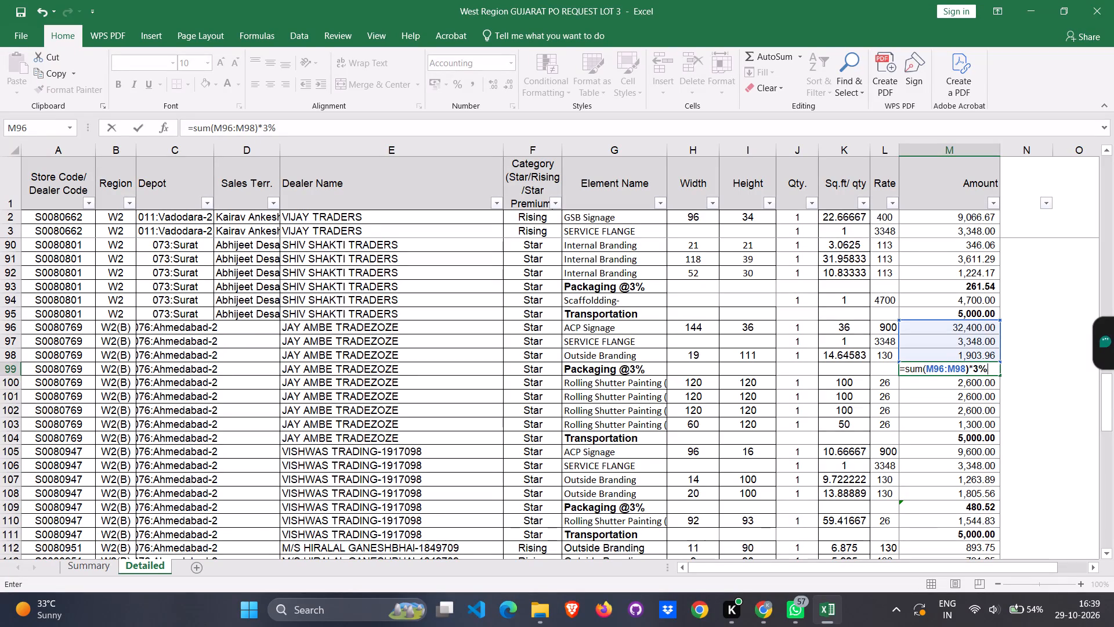
{"action": "key", "text": "Return"}
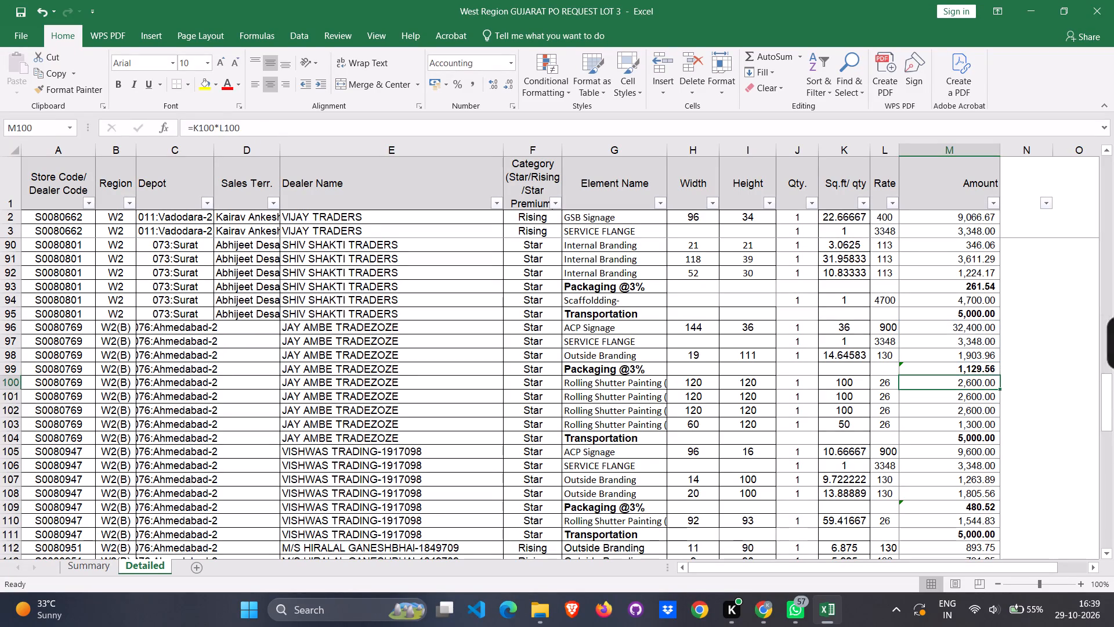
Enter =SUM(M87:M92)*3% as store S0080801's Packaging @3% amount in M93.
{"action": "scroll", "coordinate": [967, 354], "scroll_direction": "up", "scroll_amount": 5}
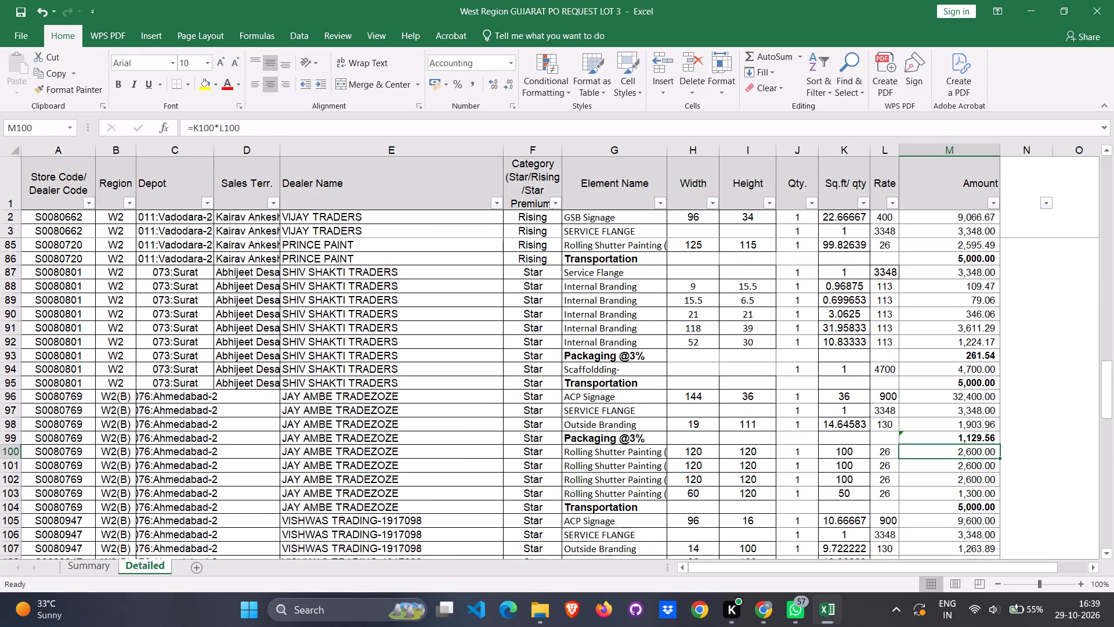
{"action": "left_click", "coordinate": [966, 358]}
{"action": "type", "text": "=sum"}
{"action": "key", "text": "shift+parenleft"}
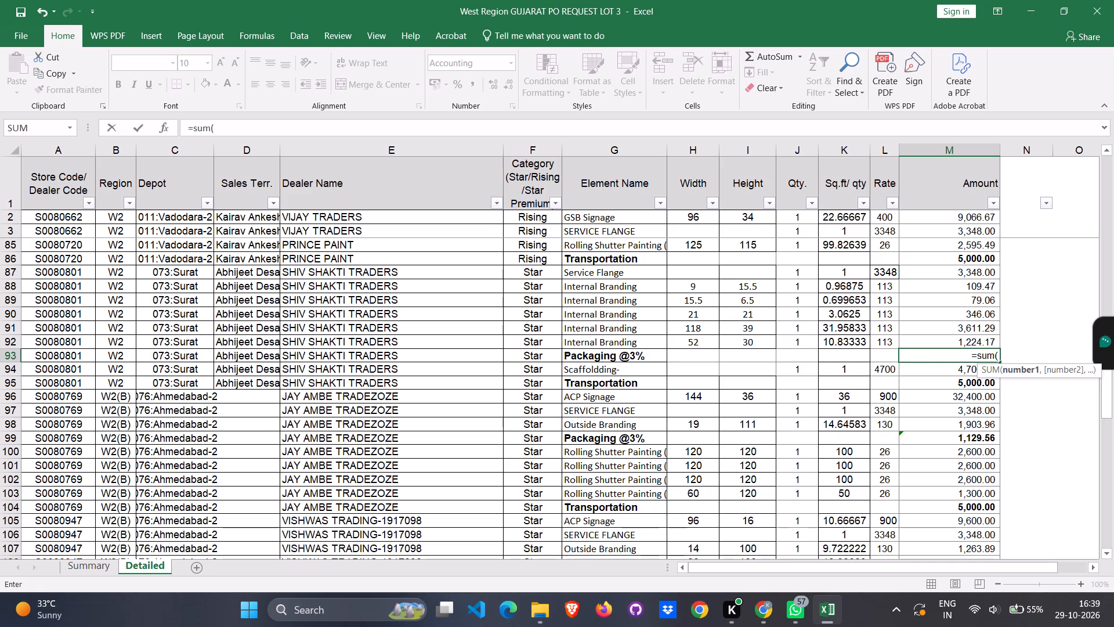
{"action": "left_click_drag", "start_coordinate": [970, 273], "coordinate": [976, 336]}
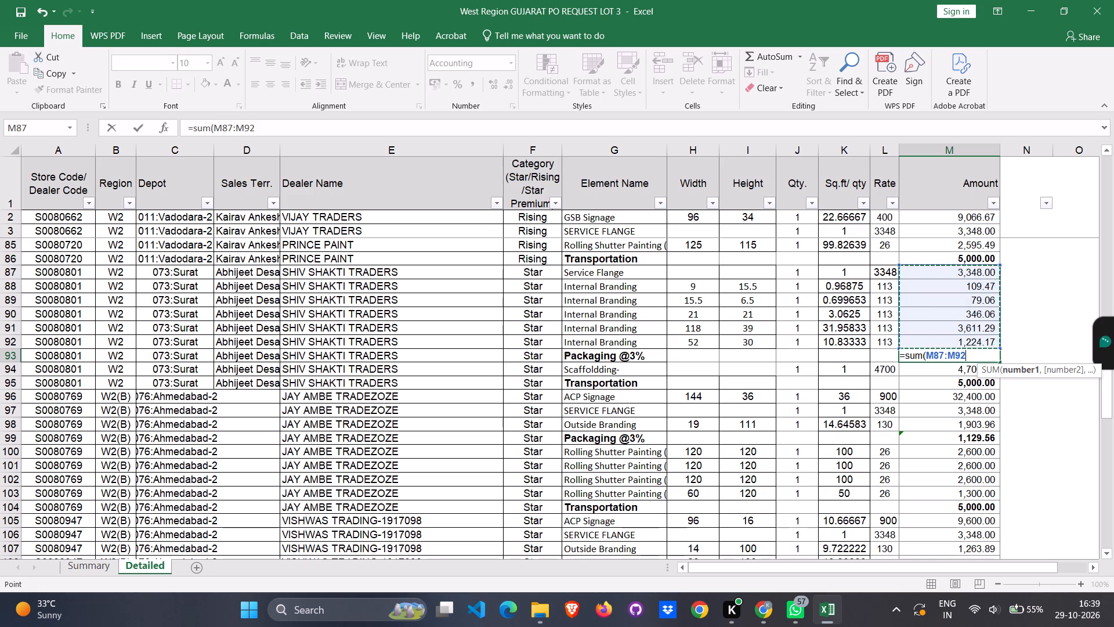
{"action": "key", "text": "shift+parenright"}
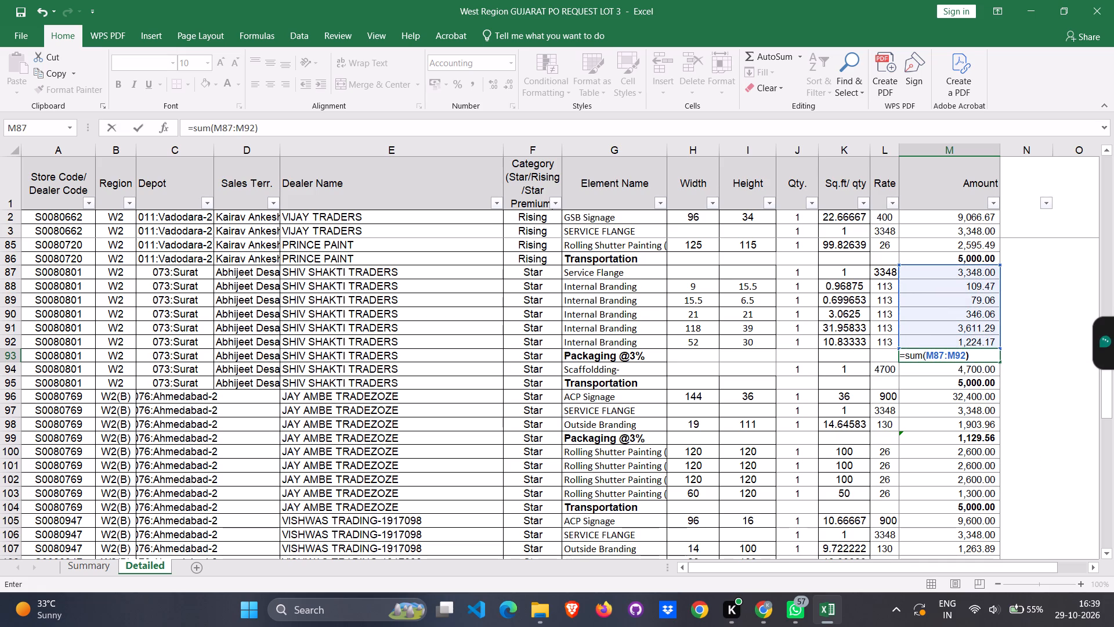
{"action": "key", "text": "shift+asterisk"}
{"action": "type", "text": "3%"}
{"action": "key", "text": "Return"}
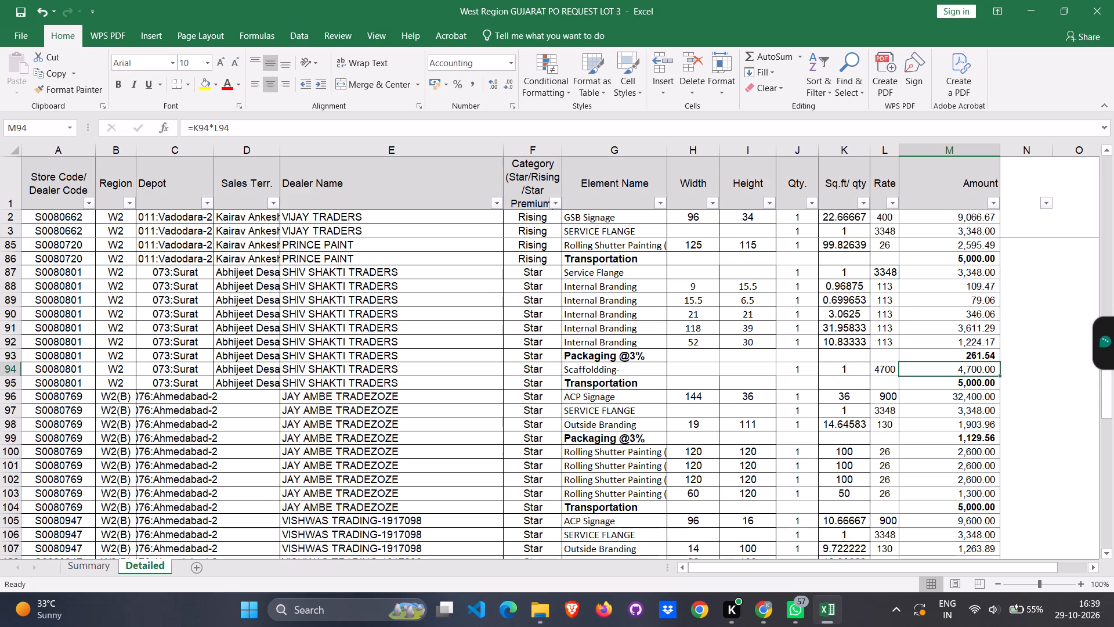
Enter =SUM(M79:M83)*3% as store S0080720's Packaging @3% amount in M84 and save the workbook.
{"action": "scroll", "coordinate": [976, 338], "scroll_direction": "up", "scroll_amount": 4}
{"action": "scroll", "coordinate": [953, 406], "scroll_direction": "up", "scroll_amount": 6}
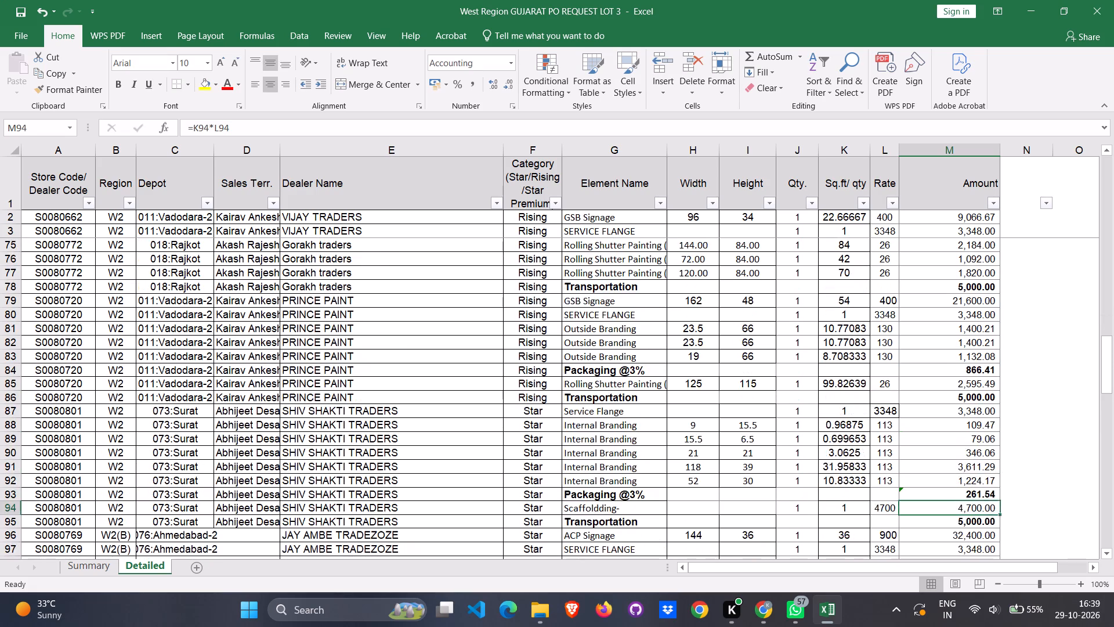
{"action": "scroll", "coordinate": [950, 413], "scroll_direction": "up", "scroll_amount": 4}
{"action": "left_click", "coordinate": [946, 426]}
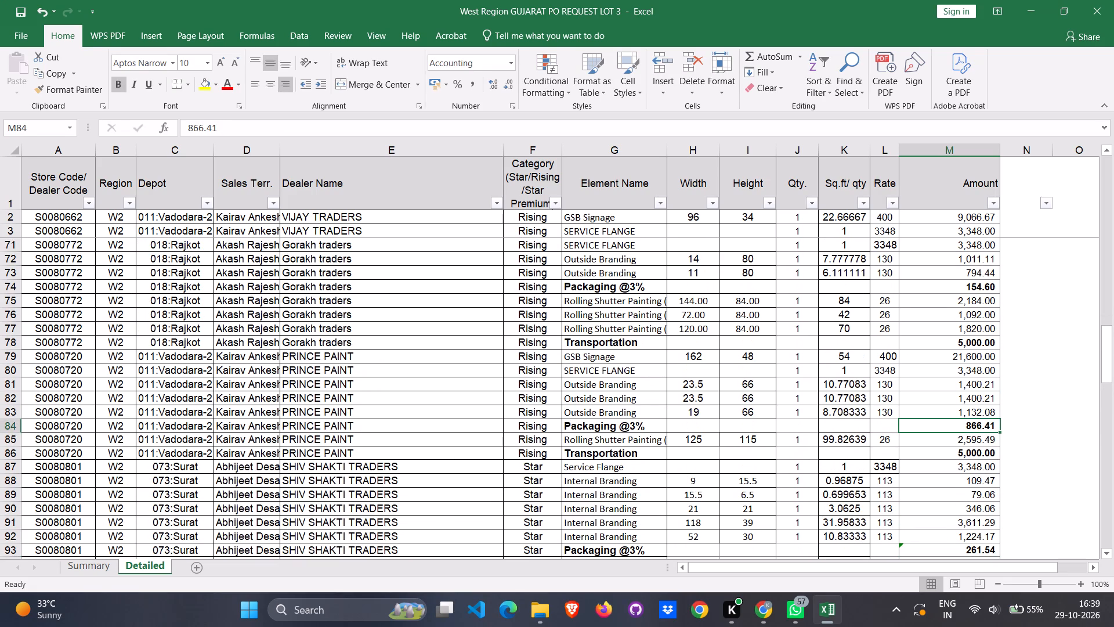
{"action": "key", "text": "equal"}
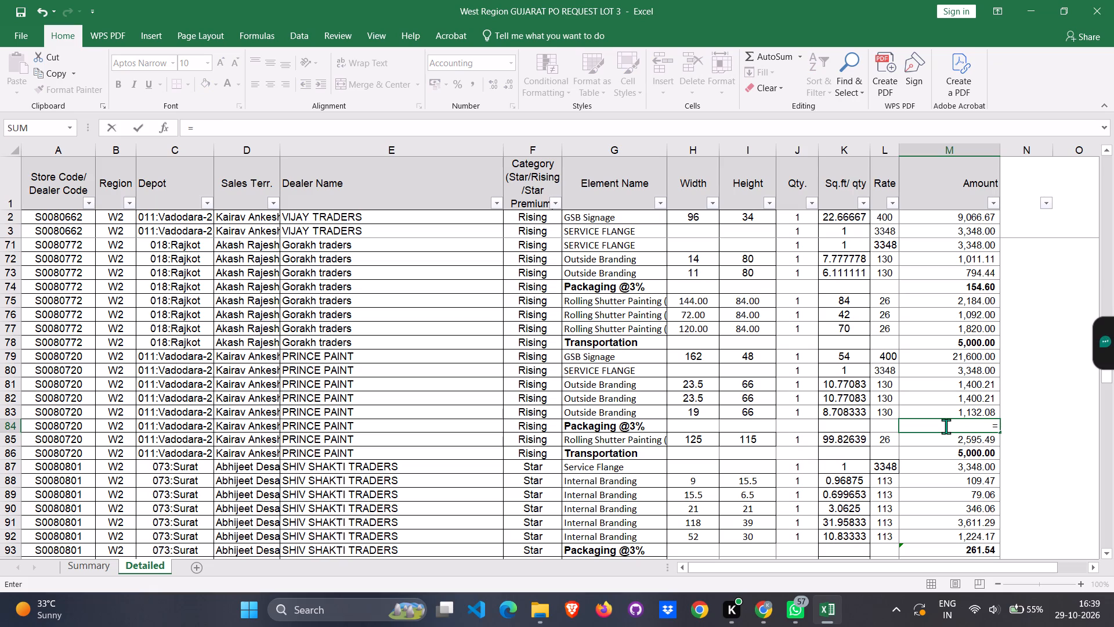
{"action": "type", "text": "sum"}
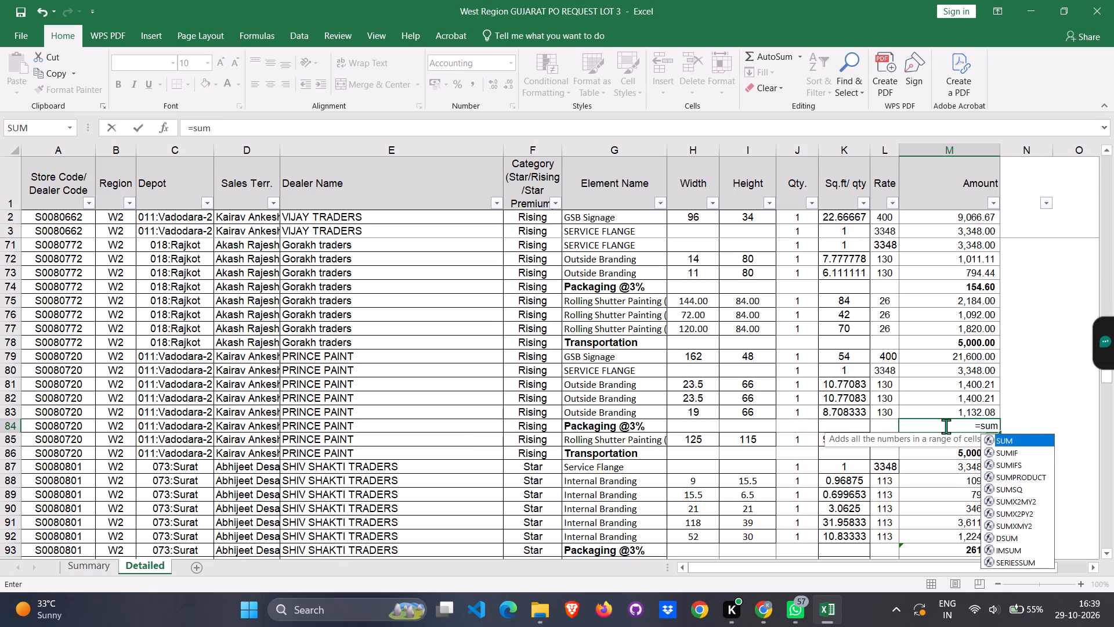
{"action": "key", "text": "shift+parenleft"}
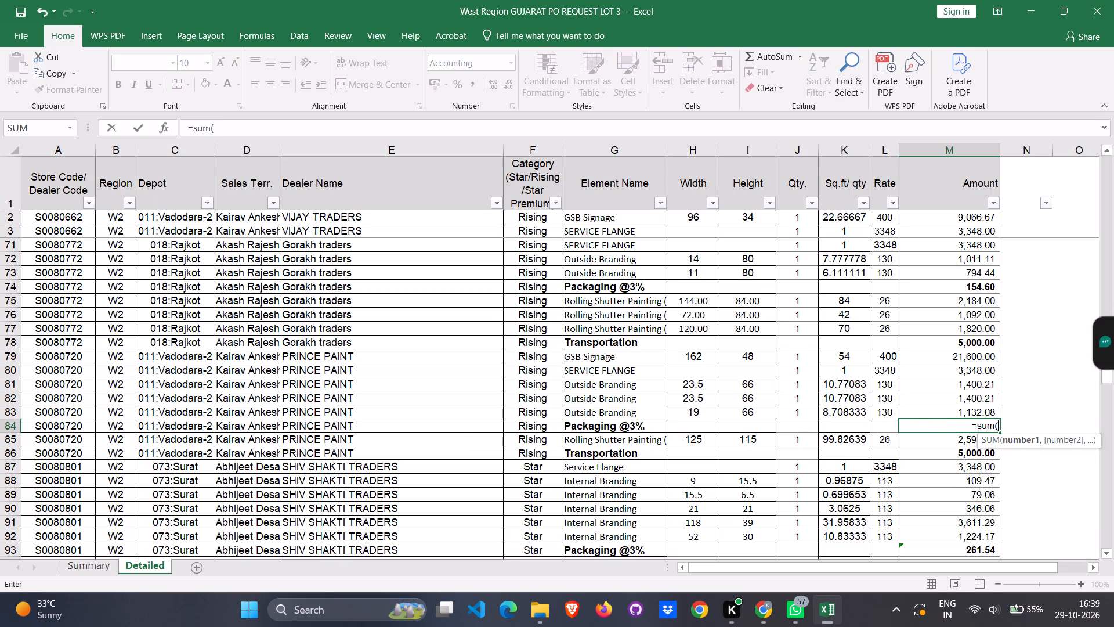
{"action": "left_click_drag", "start_coordinate": [971, 356], "coordinate": [974, 408]}
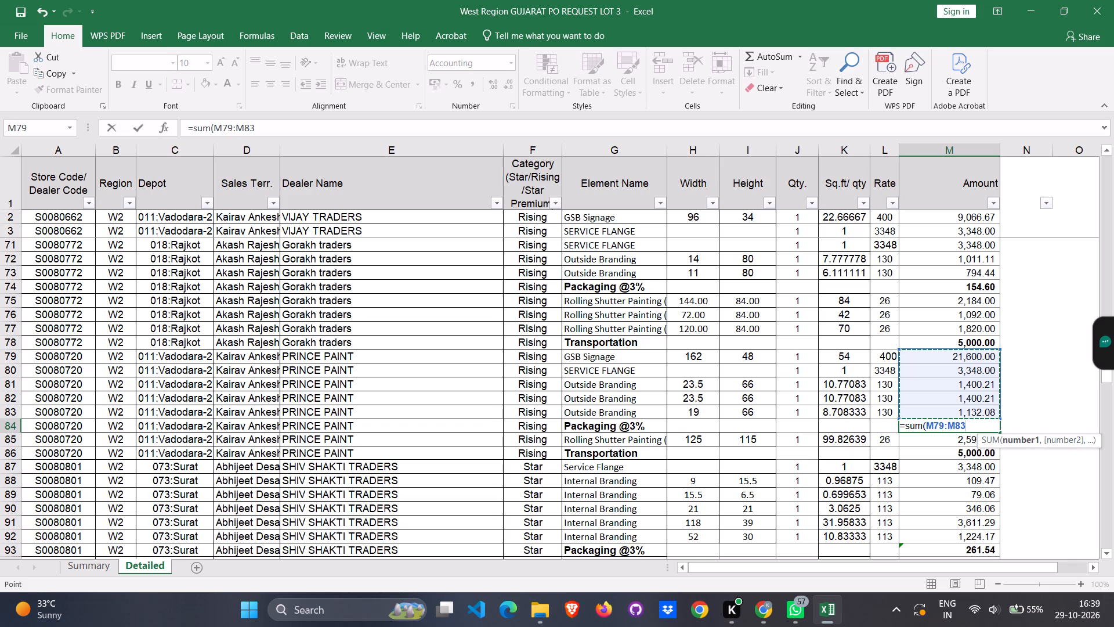
{"action": "key", "text": "shift+parenright"}
{"action": "key", "text": "shift+asterisk"}
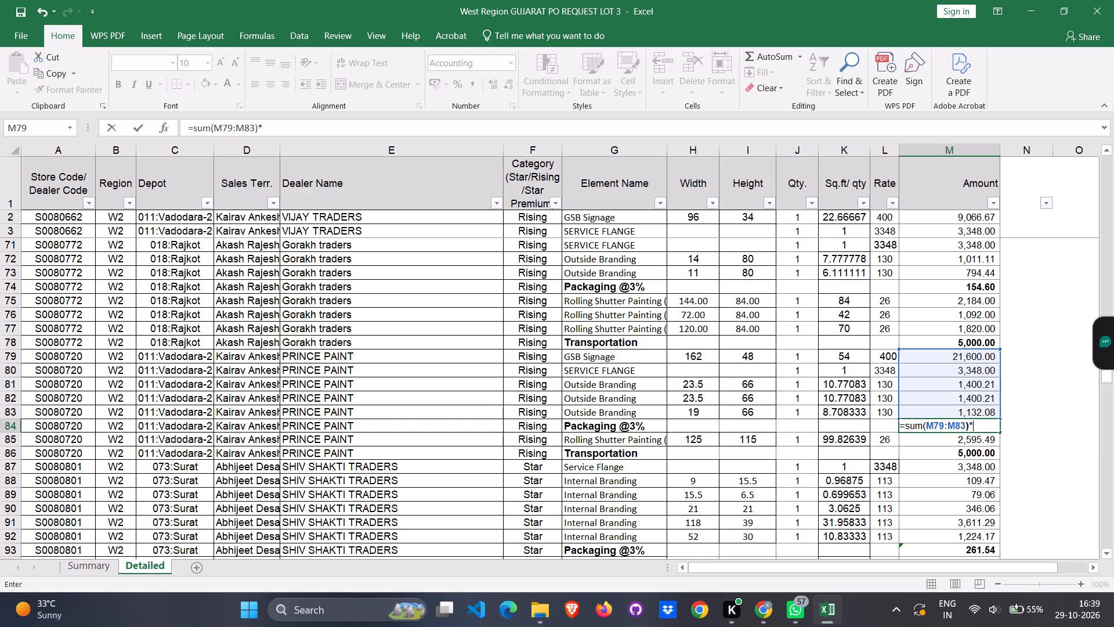
{"action": "type", "text": "3%"}
{"action": "key", "text": "Return"}
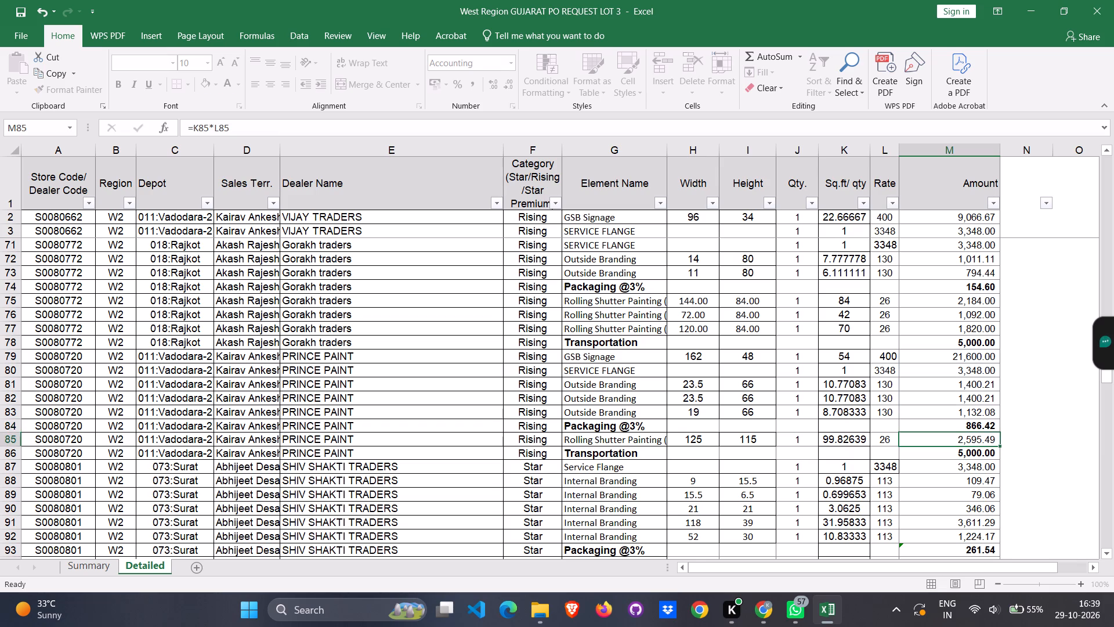
{"action": "key", "text": "ctrl+s"}
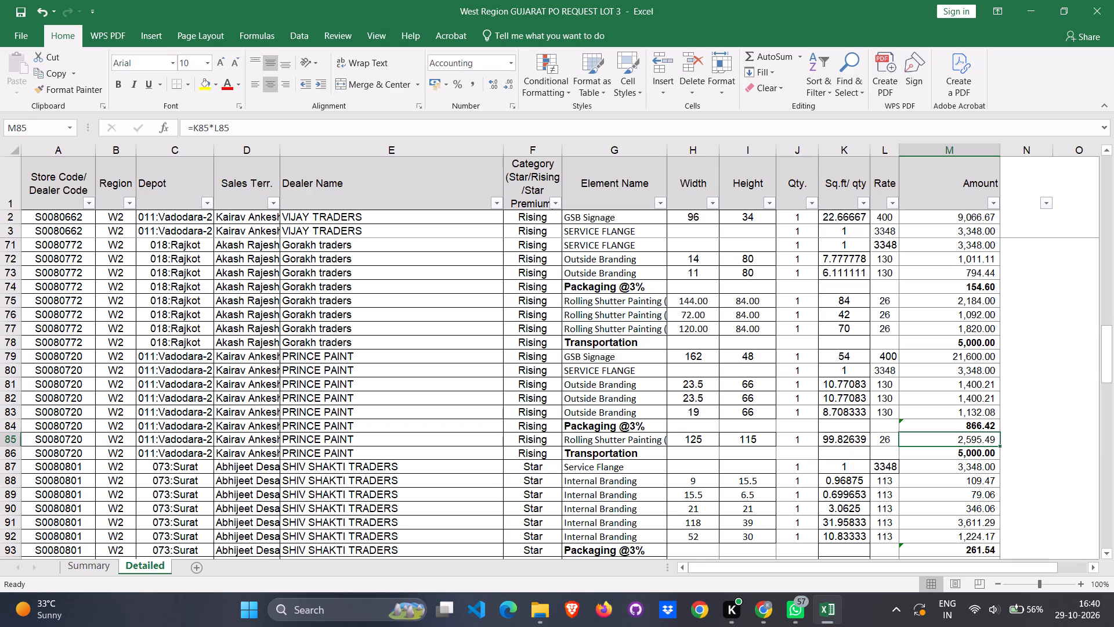
Enter =SUM(M71:M73)*3% as store S0080772's Packaging @3% amount in M74 and save the workbook.
{"action": "left_click", "coordinate": [946, 286]}
{"action": "type", "text": "=sum"}
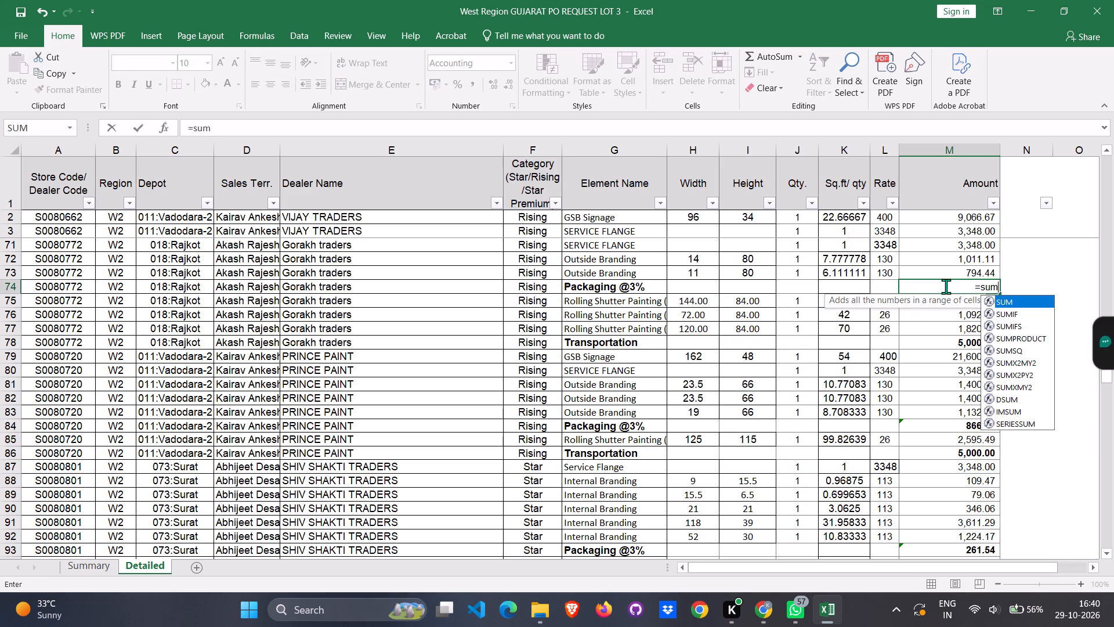
{"action": "key", "text": "shift+parenleft"}
{"action": "scroll", "coordinate": [914, 351], "scroll_direction": "up", "scroll_amount": 2}
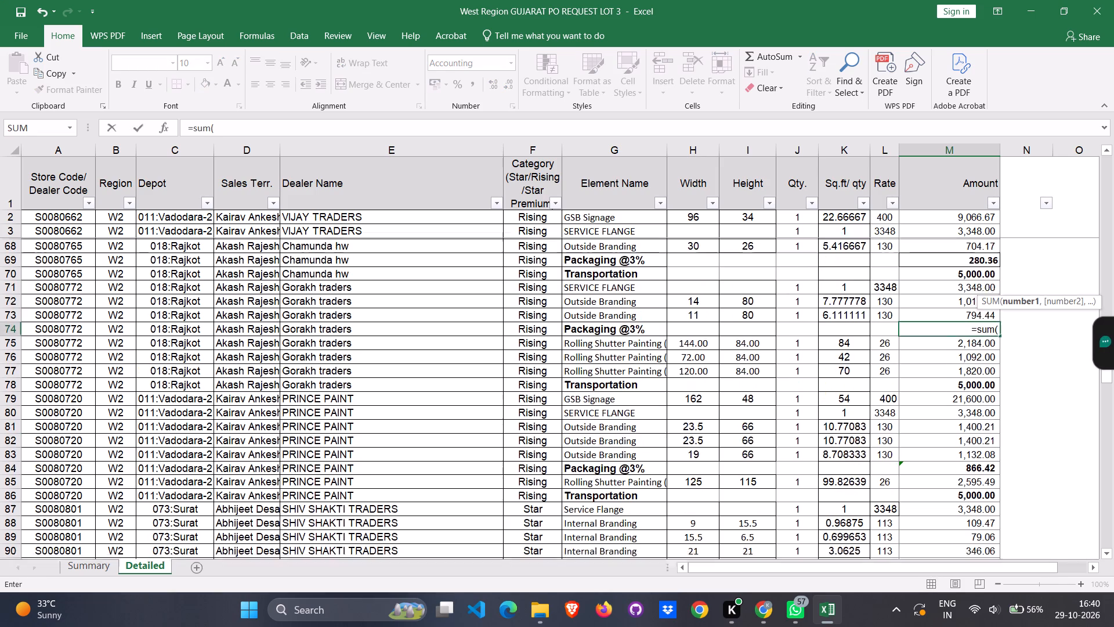
{"action": "scroll", "coordinate": [914, 351], "scroll_direction": "up", "scroll_amount": 2}
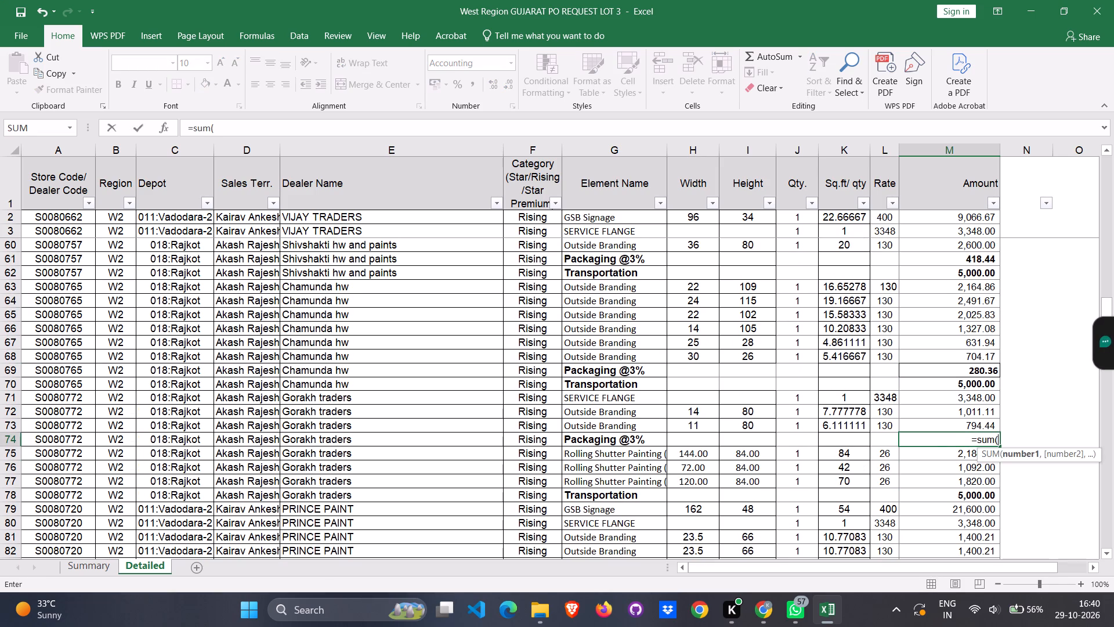
{"action": "left_click_drag", "start_coordinate": [967, 399], "coordinate": [969, 419]}
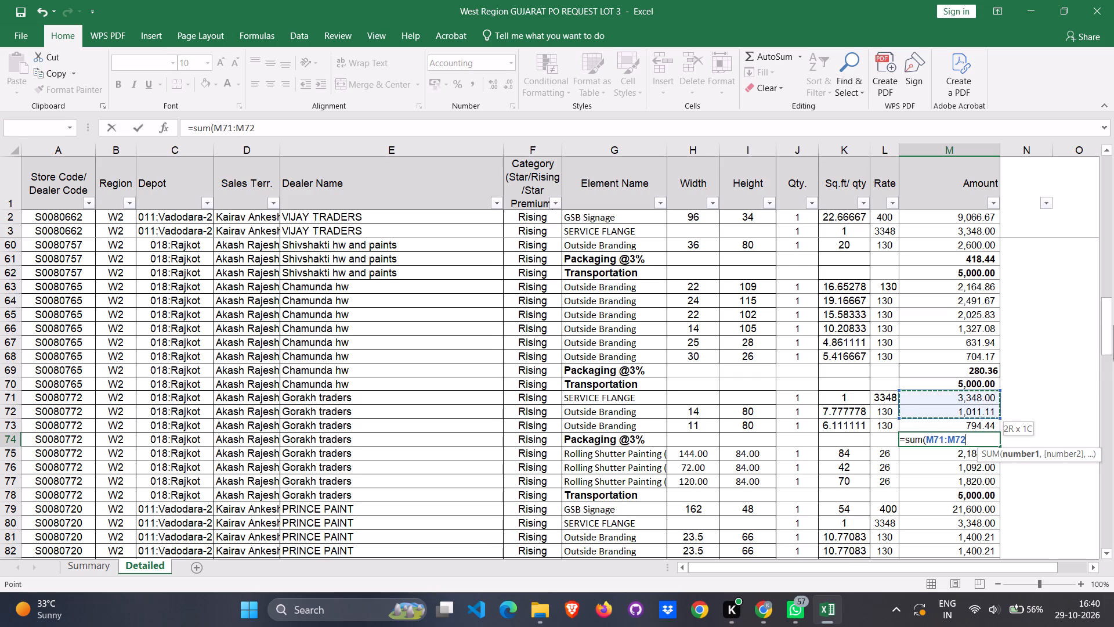
{"action": "left_click_drag", "start_coordinate": [969, 419], "coordinate": [971, 422]}
{"action": "key", "text": "shift+parenright"}
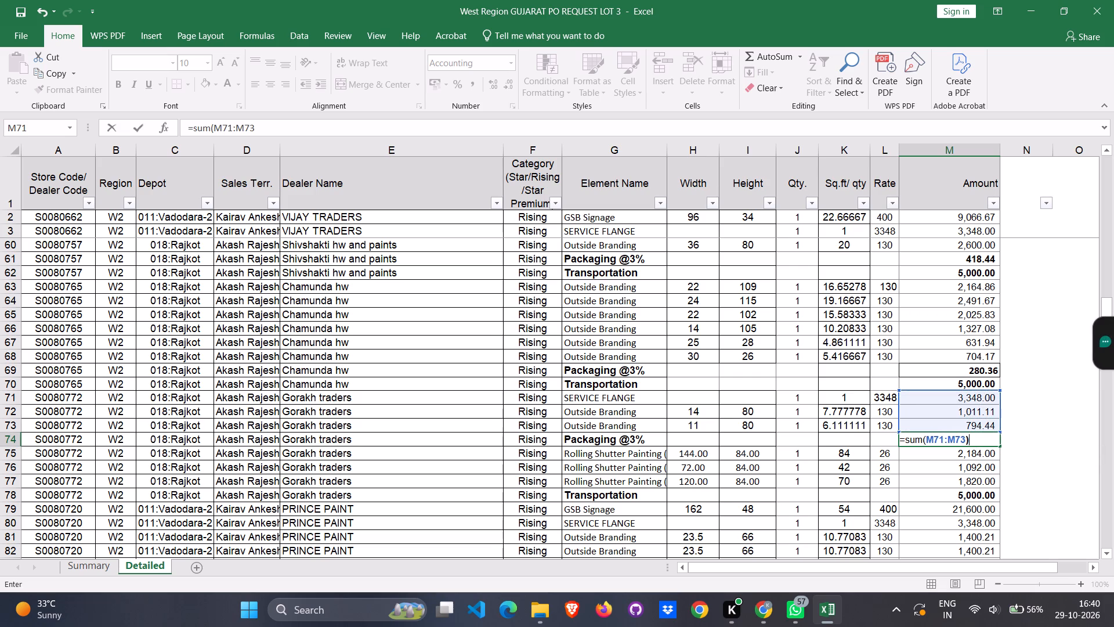
{"action": "key", "text": "shift+asterisk"}
{"action": "key", "text": "3"}
{"action": "key", "text": "shift+percent"}
{"action": "key", "text": "Return"}
{"action": "key", "text": "ctrl+s"}
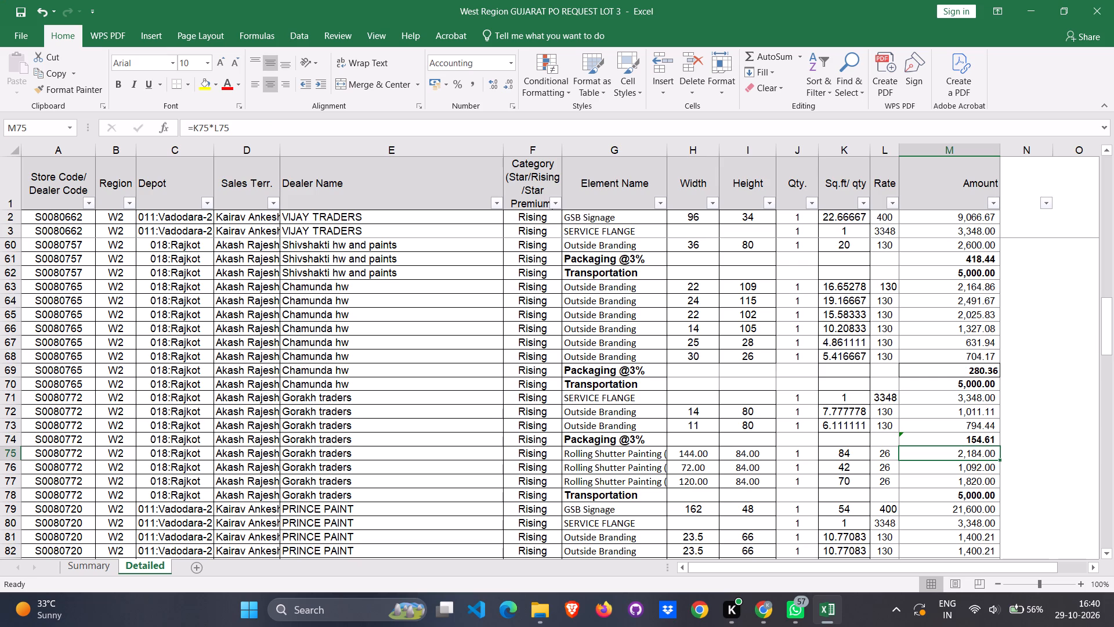
Enter =SUM(M63:M68)*3% as store S0080765's Packaging @3% amount in M69.
{"action": "scroll", "coordinate": [971, 422], "scroll_direction": "up", "scroll_amount": 2}
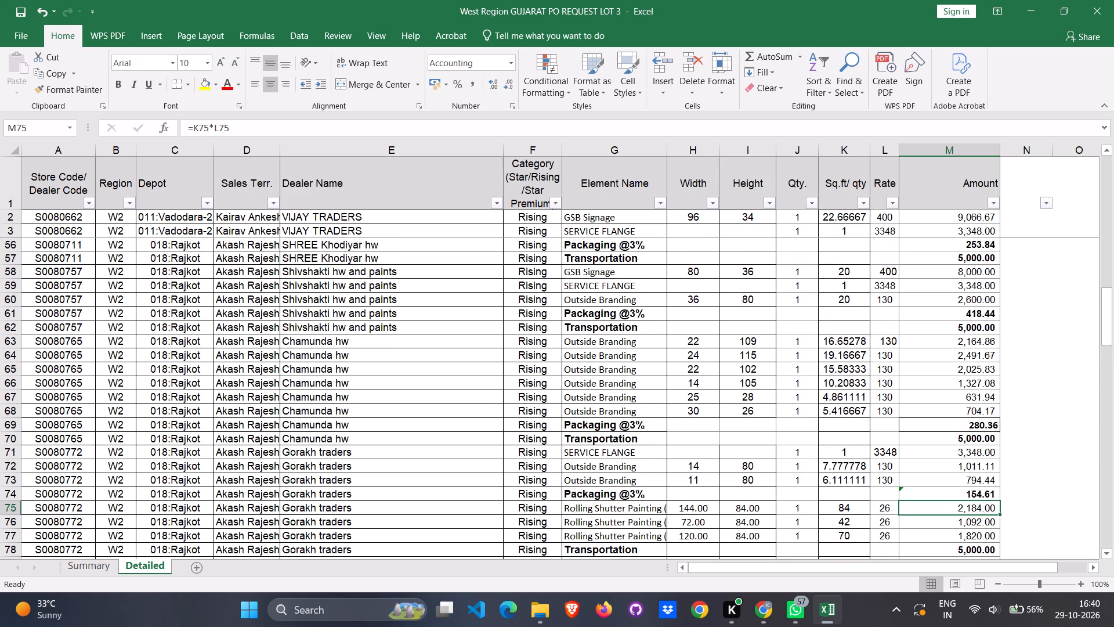
{"action": "left_click", "coordinate": [949, 424]}
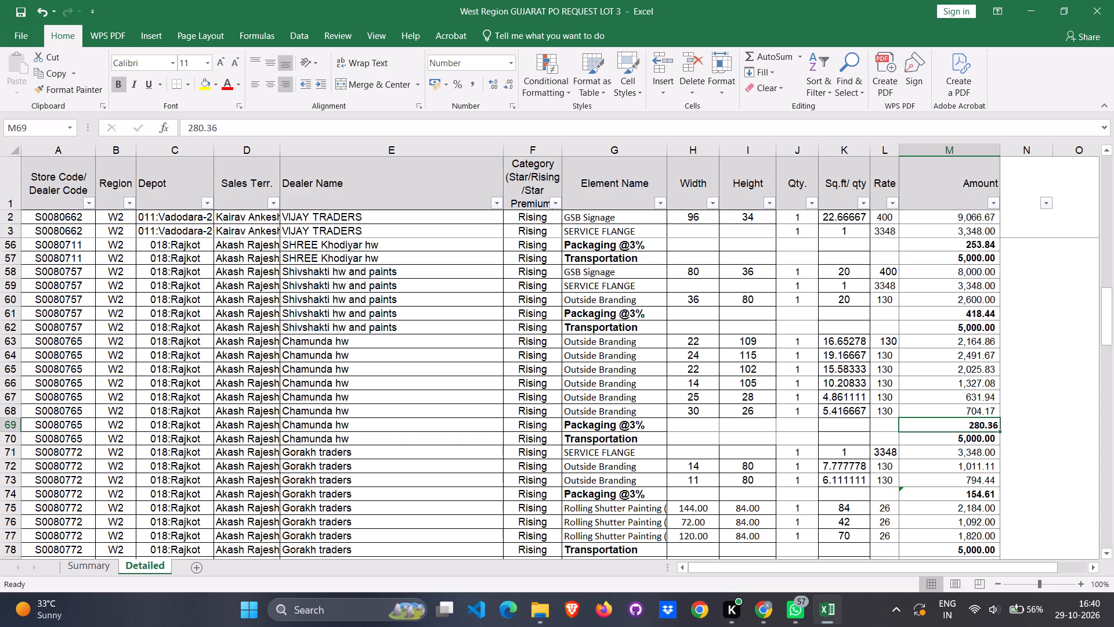
{"action": "key", "text": "equal"}
{"action": "type", "text": "sum"}
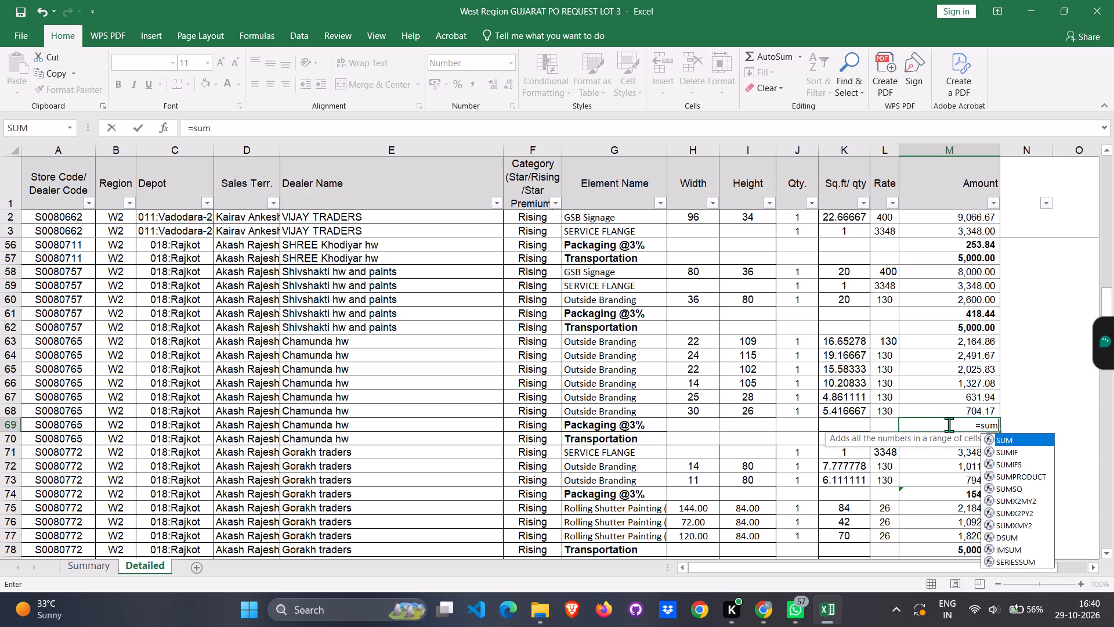
{"action": "key", "text": "shift+parenleft"}
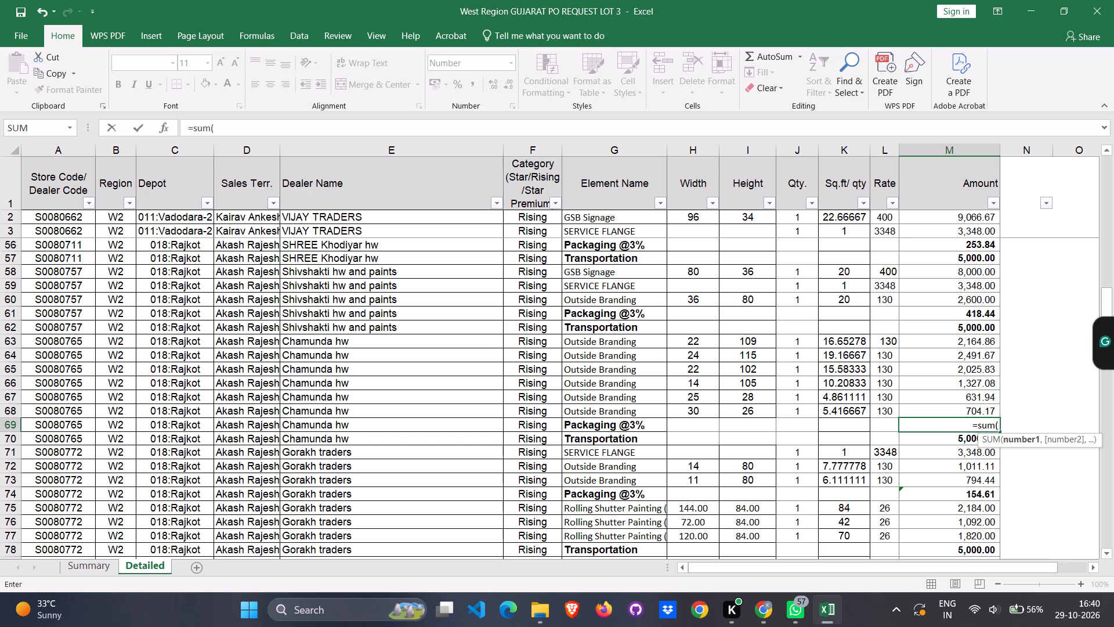
{"action": "left_click_drag", "start_coordinate": [968, 341], "coordinate": [979, 406]}
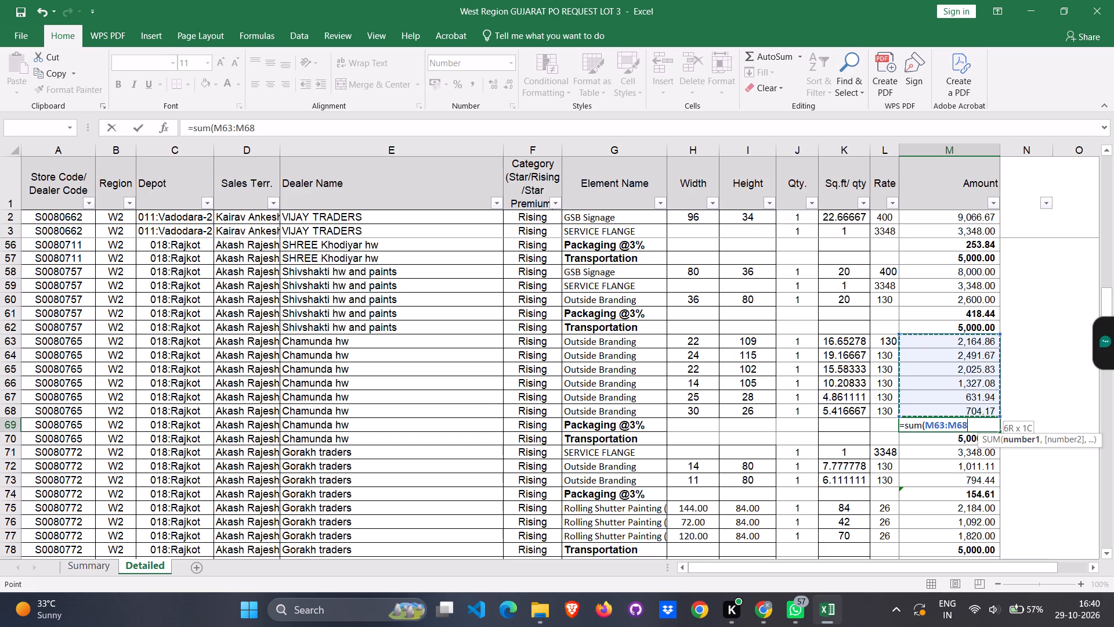
{"action": "left_click_drag", "start_coordinate": [979, 406], "coordinate": [979, 410]}
{"action": "key", "text": "shift+parenright"}
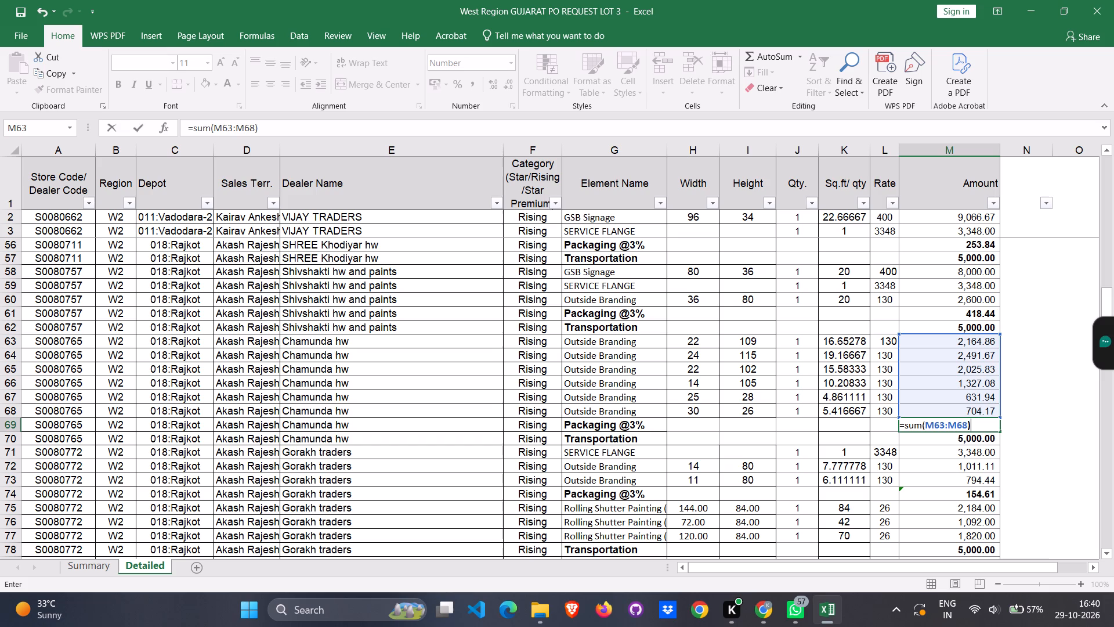
{"action": "key", "text": "shift+asterisk"}
{"action": "key", "text": "3"}
{"action": "key", "text": "shift+percent"}
{"action": "key", "text": "Return"}
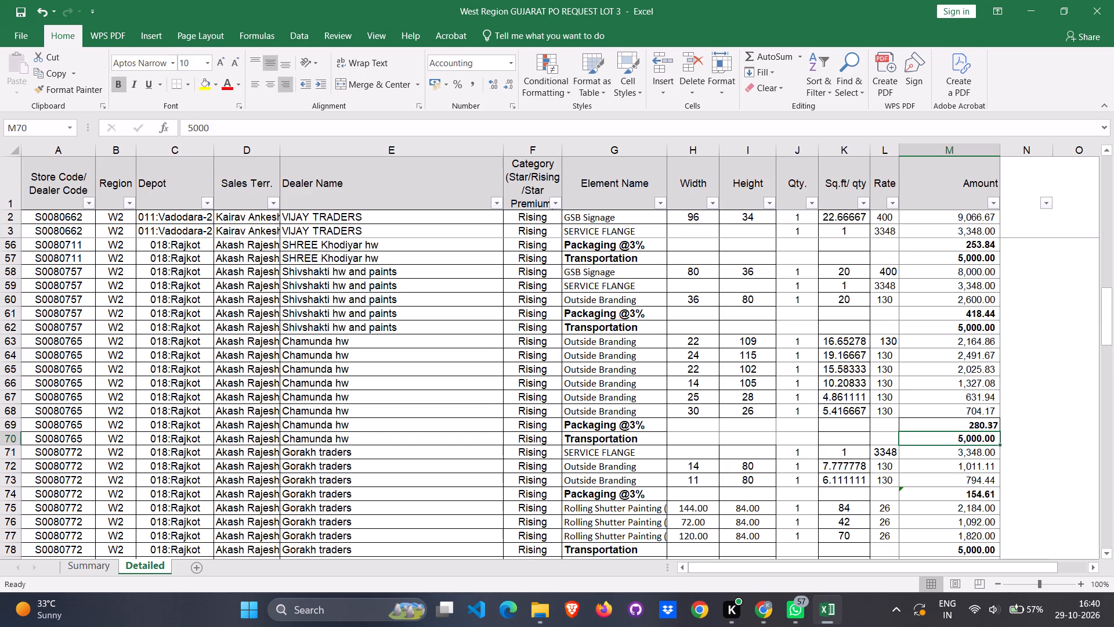
Enter =SUM(M58:M60)*3% as store S0080757's Packaging @3% amount in M61 and save the workbook.
{"action": "scroll", "coordinate": [976, 408], "scroll_direction": "up", "scroll_amount": 2}
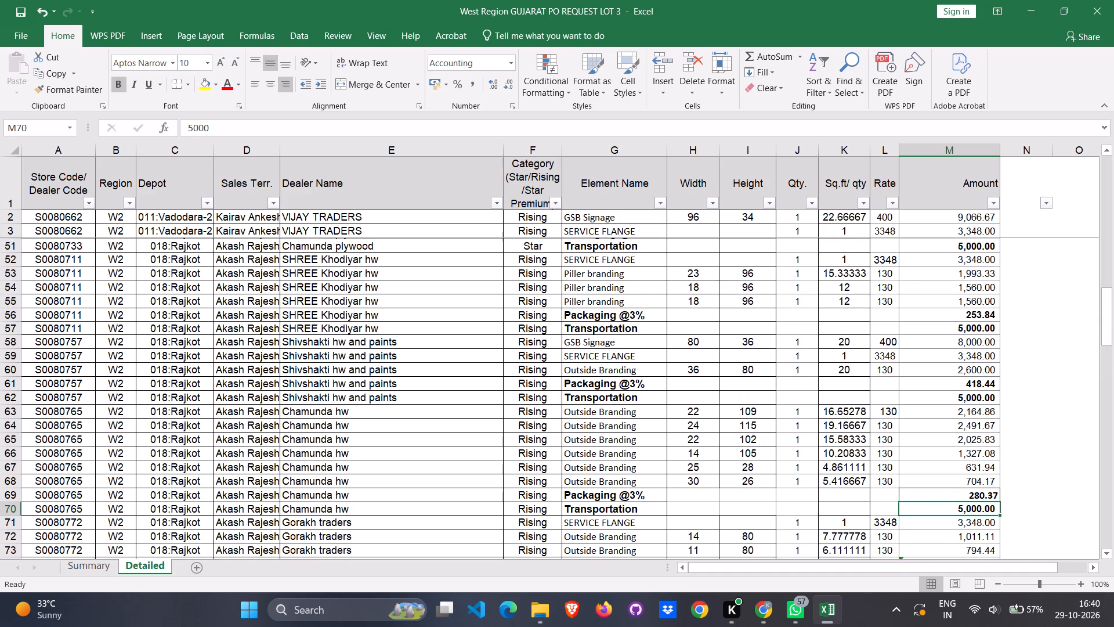
{"action": "scroll", "coordinate": [976, 408], "scroll_direction": "up", "scroll_amount": 2}
{"action": "left_click", "coordinate": [944, 396]}
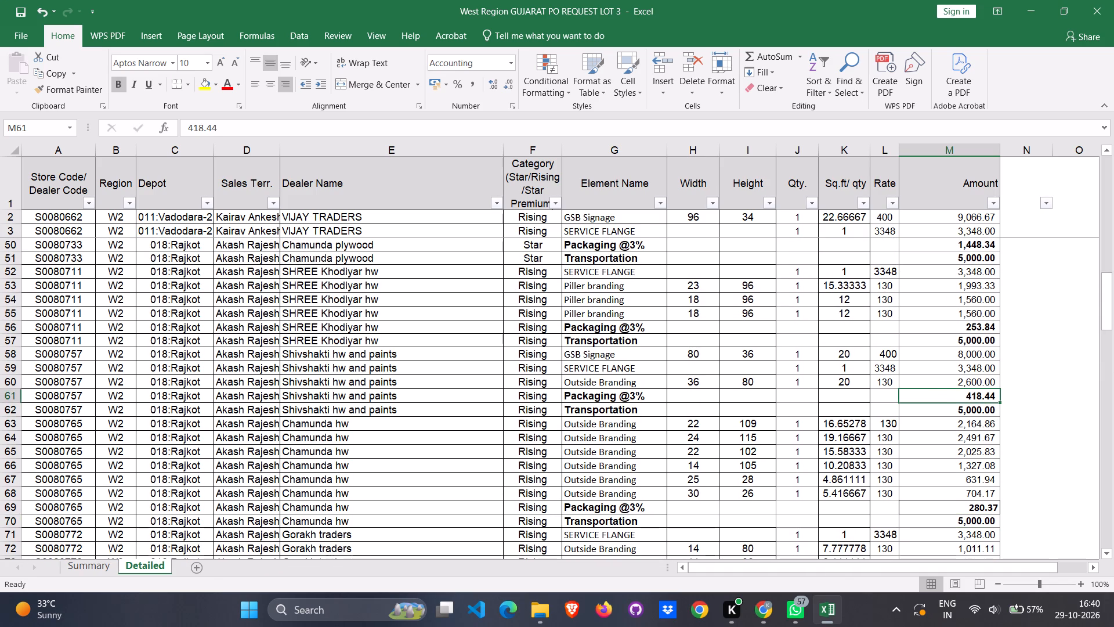
{"action": "type", "text": "=sum"}
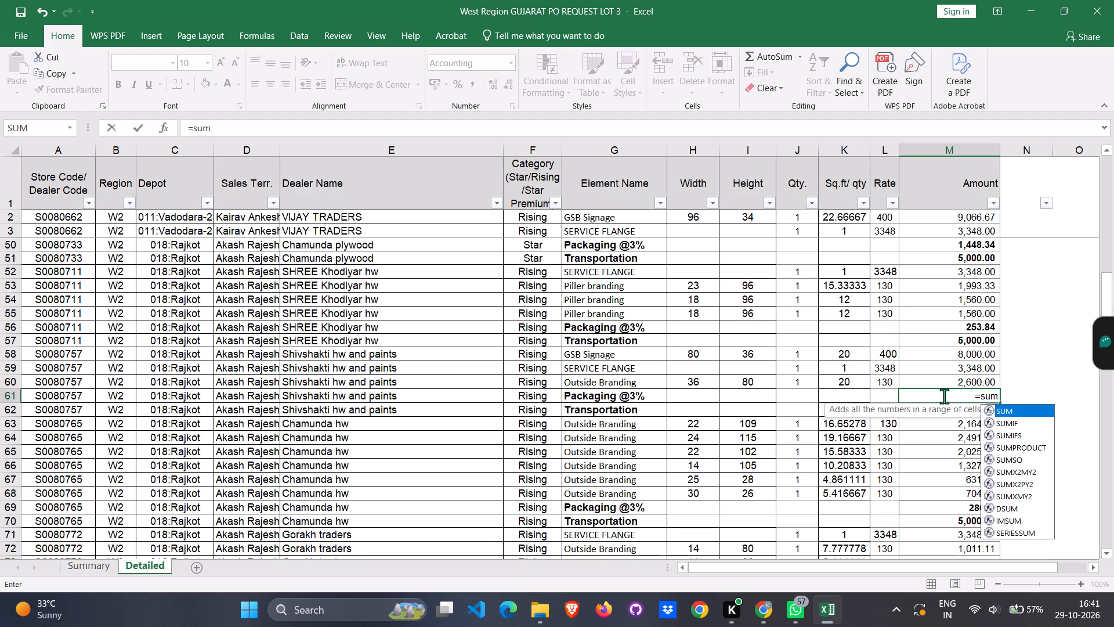
{"action": "key", "text": "shift+parenleft"}
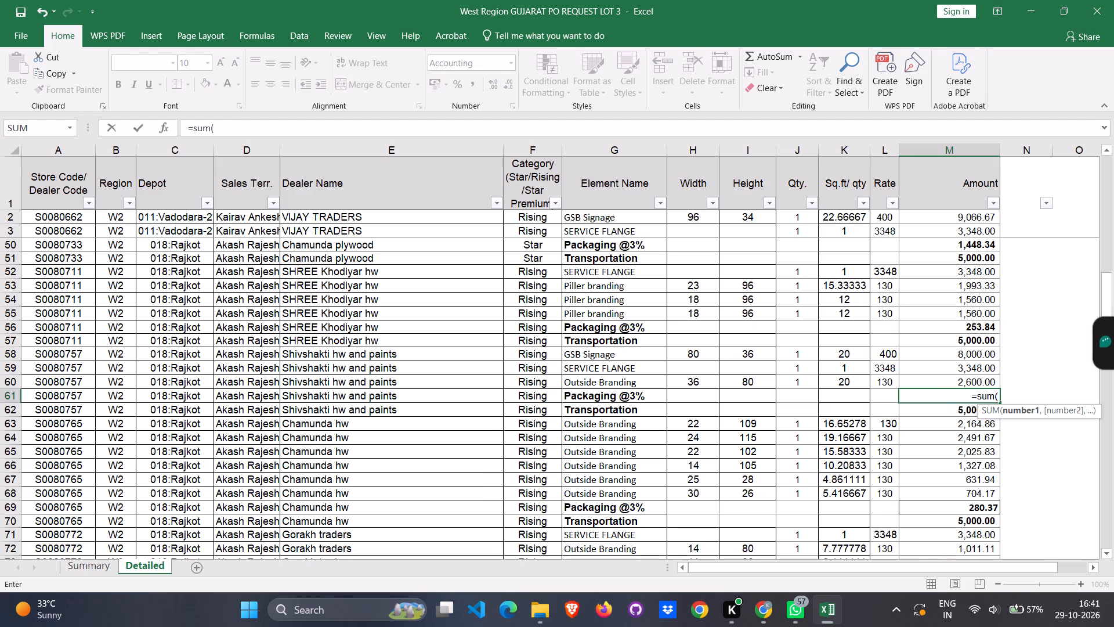
{"action": "left_click_drag", "start_coordinate": [963, 354], "coordinate": [970, 380]}
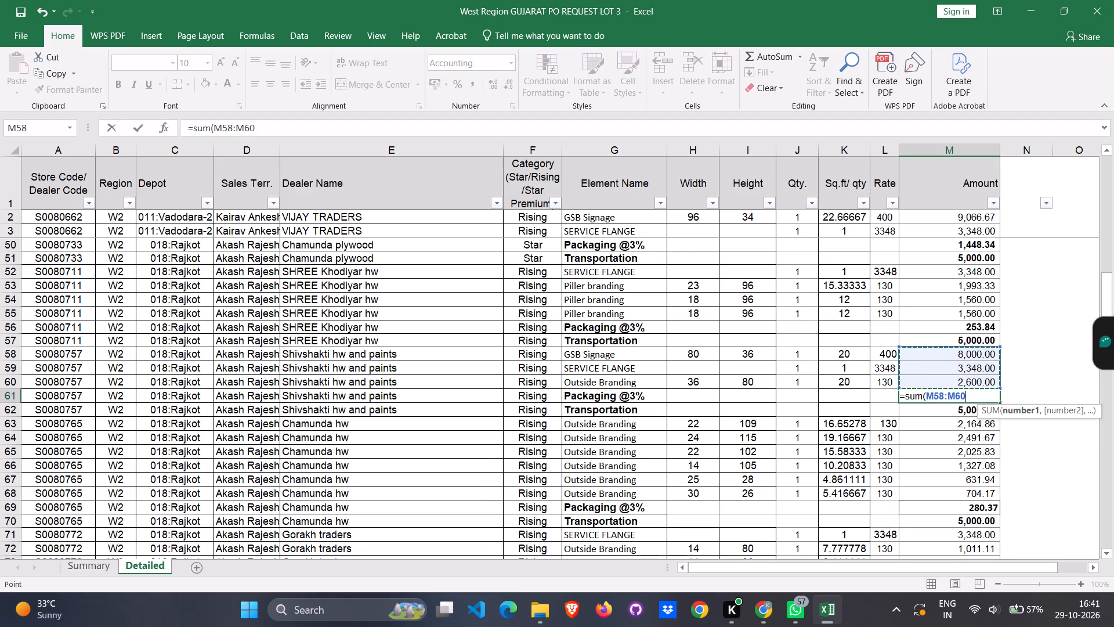
{"action": "key", "text": "shift+parenright"}
{"action": "key", "text": "shift+asterisk"}
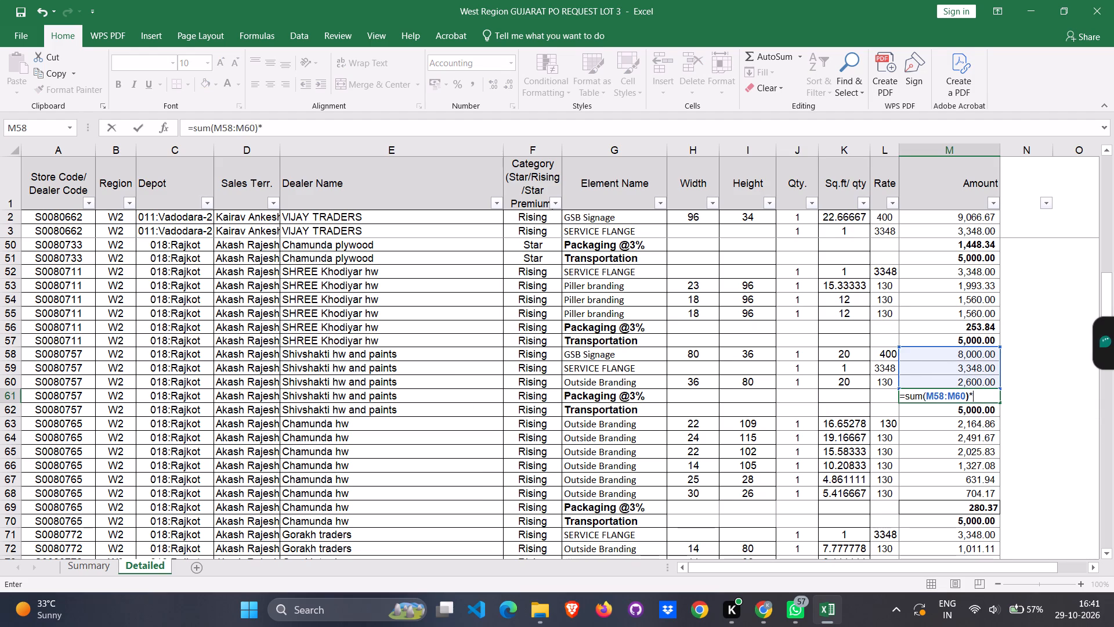
{"action": "key", "text": "3"}
{"action": "key", "text": "shift+percent"}
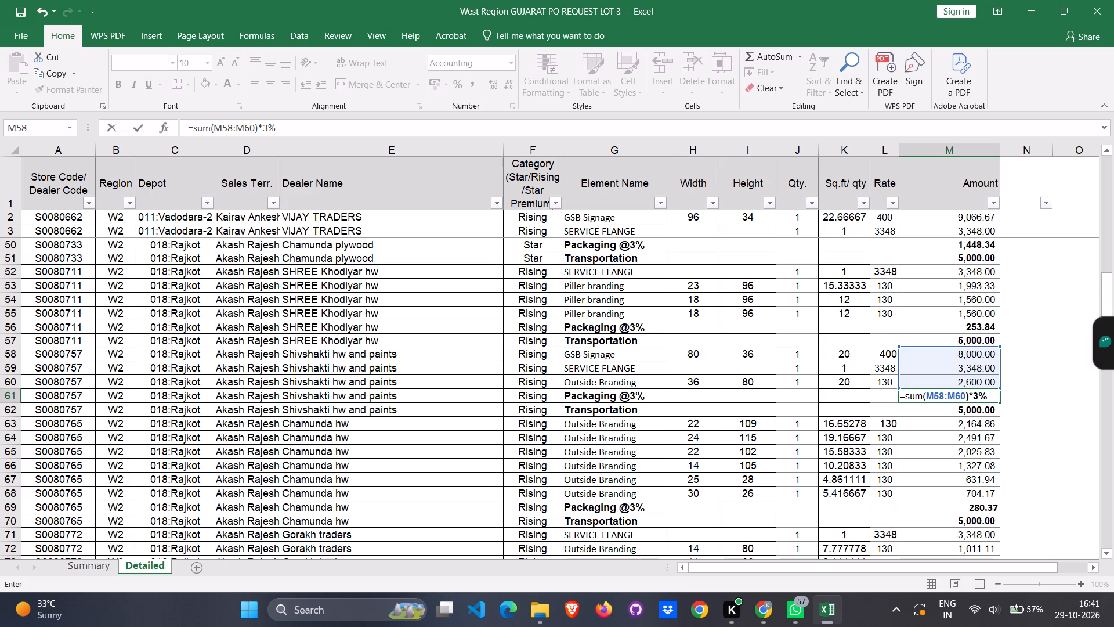
{"action": "key", "text": "Return"}
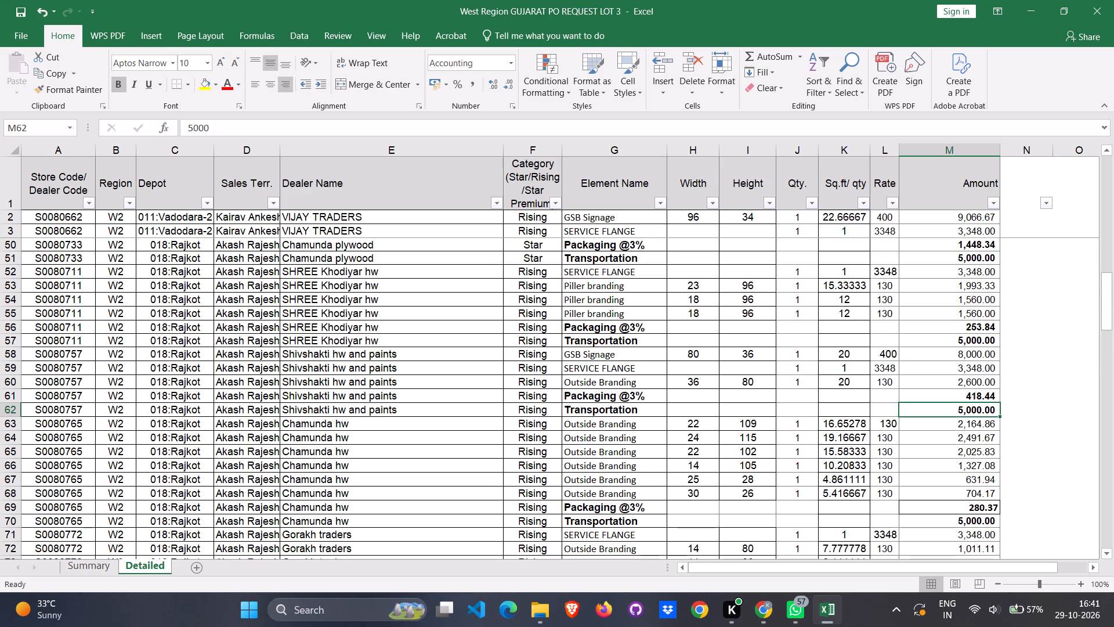
{"action": "key", "text": "ctrl+s"}
Enter =SUM(M52:M55)*3% as store S0080711's Packaging @3% amount in M56 and save the workbook.
{"action": "left_click", "coordinate": [972, 327]}
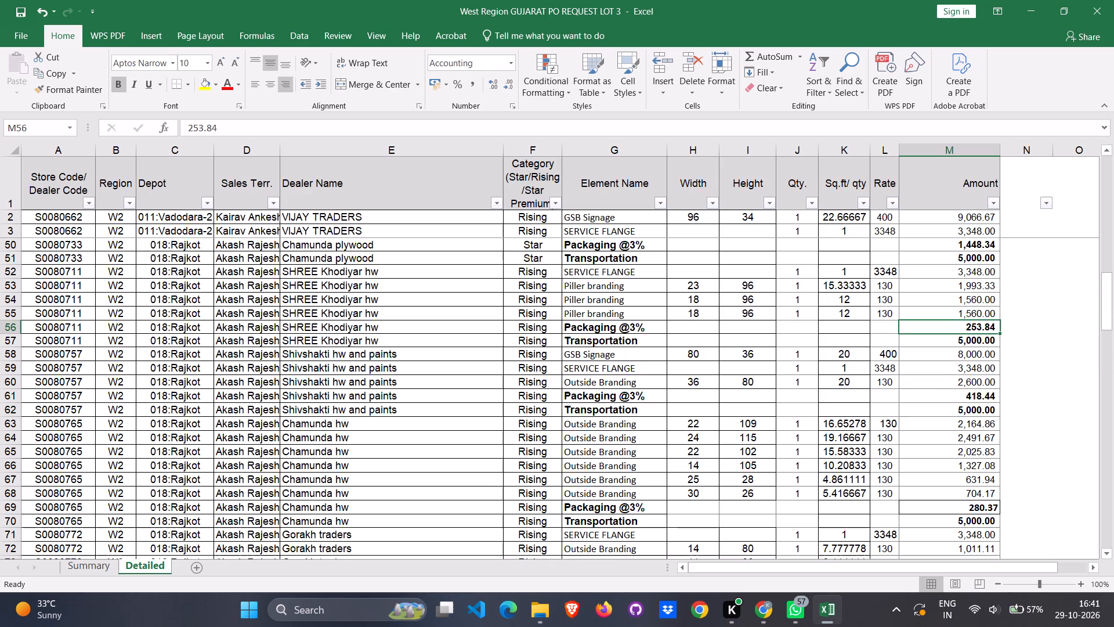
{"action": "scroll", "coordinate": [969, 428], "scroll_direction": "up", "scroll_amount": 5}
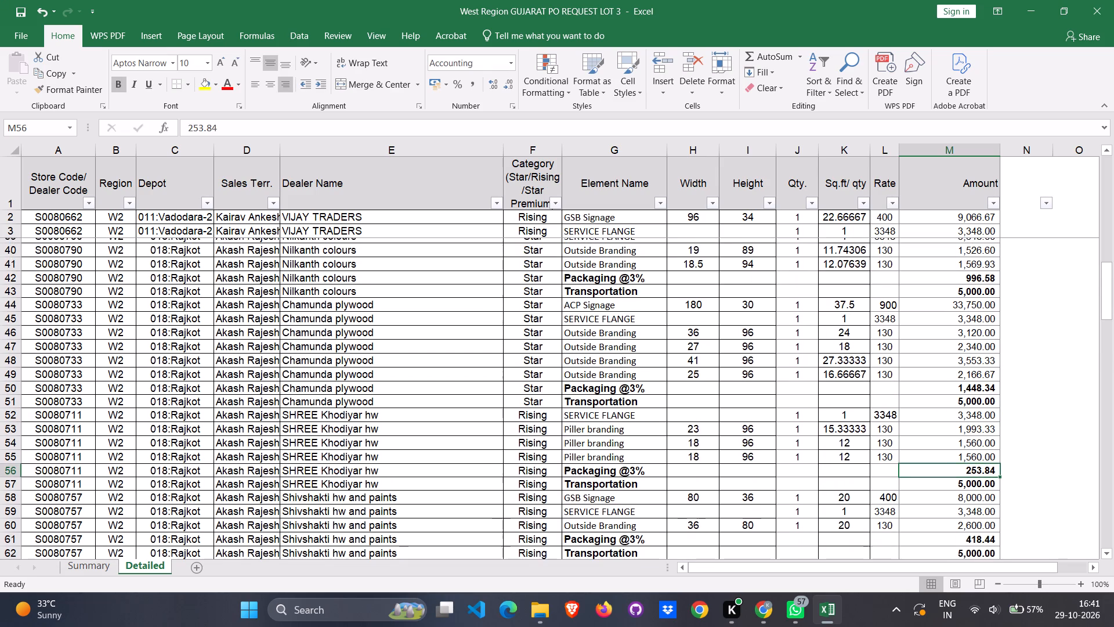
{"action": "scroll", "coordinate": [969, 428], "scroll_direction": "up", "scroll_amount": 1}
{"action": "type", "text": "=sum"}
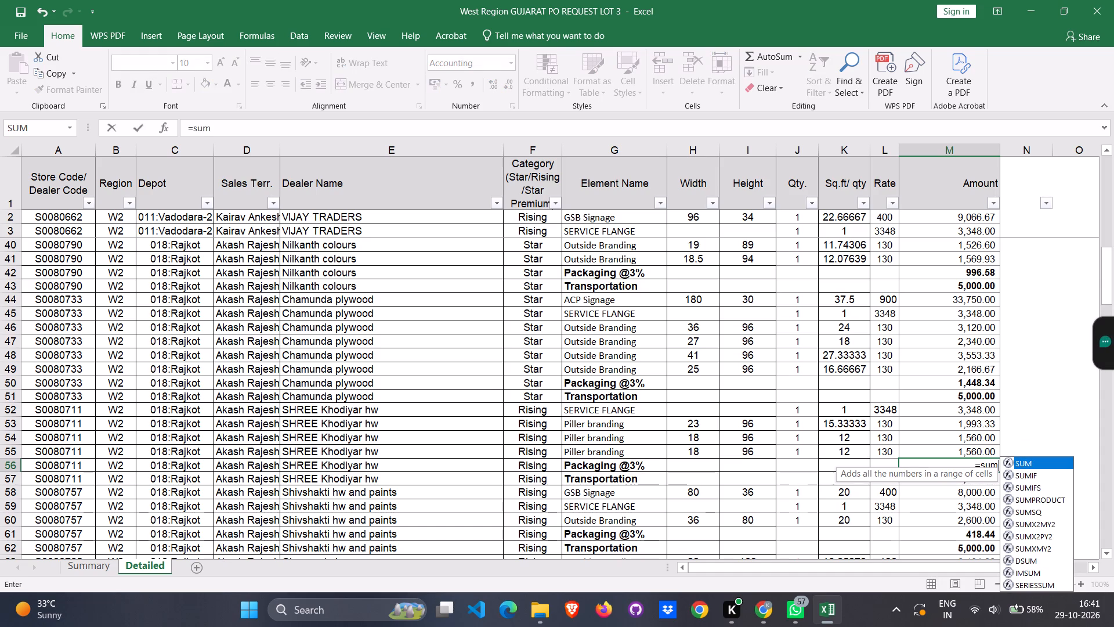
{"action": "key", "text": "shift+parenleft"}
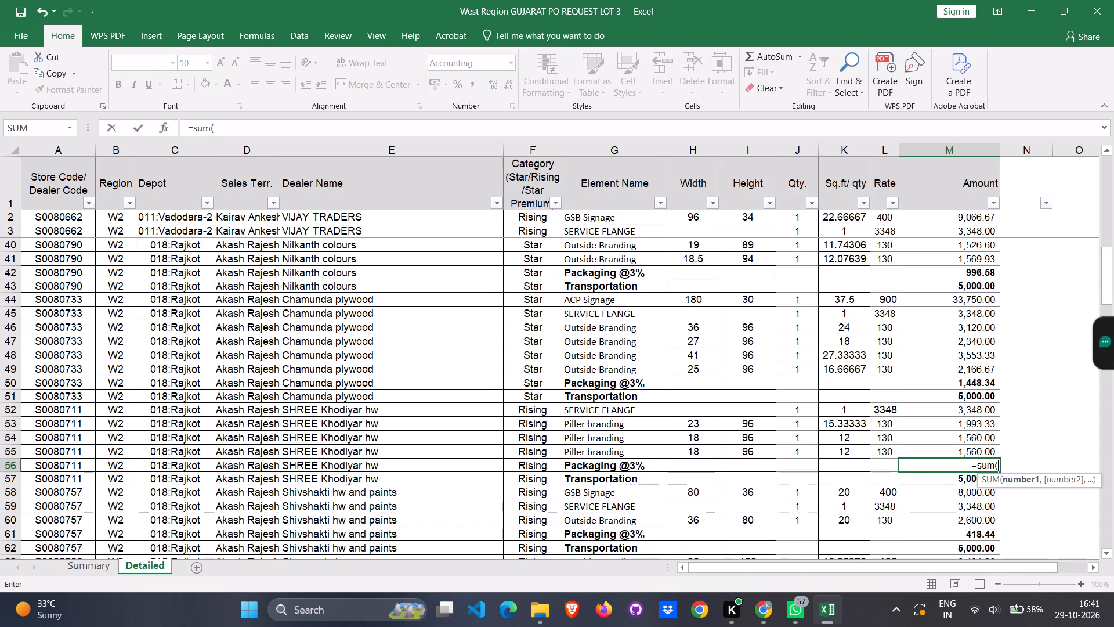
{"action": "left_click_drag", "start_coordinate": [966, 410], "coordinate": [975, 446]}
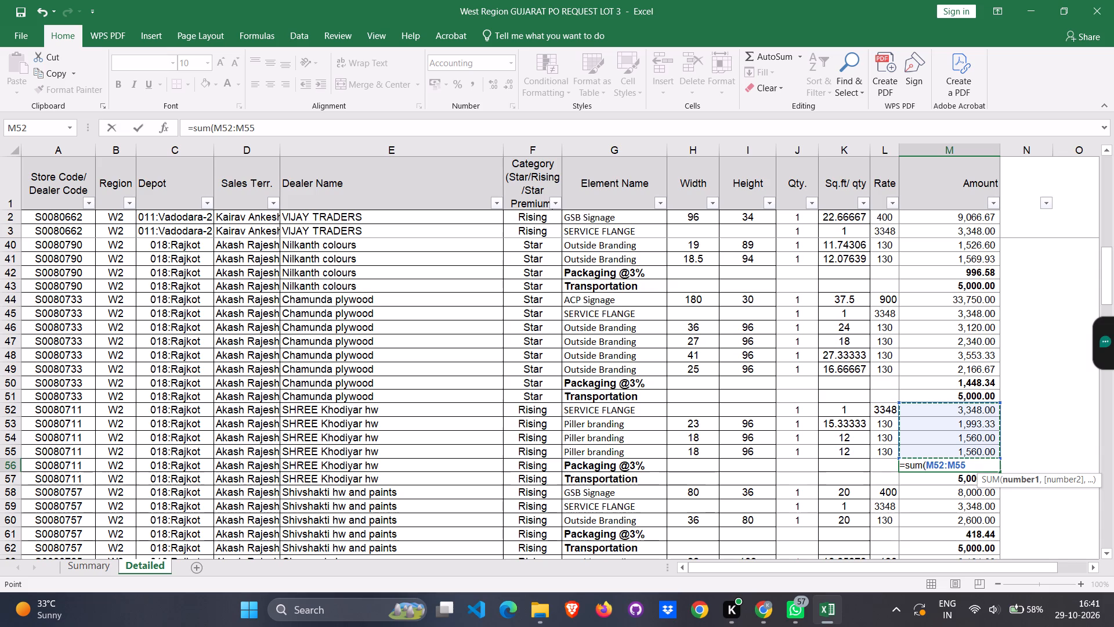
{"action": "key", "text": "shift+parenright"}
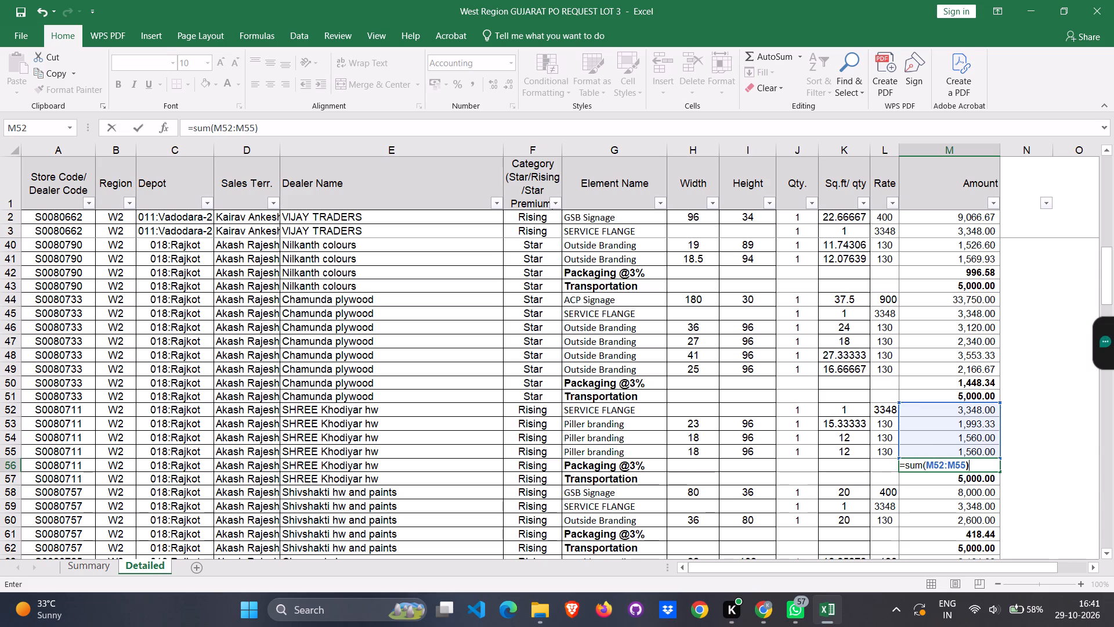
{"action": "key", "text": "shift+asterisk"}
{"action": "key", "text": "3"}
{"action": "key", "text": "shift+percent"}
{"action": "key", "text": "Return"}
{"action": "key", "text": "ctrl+s"}
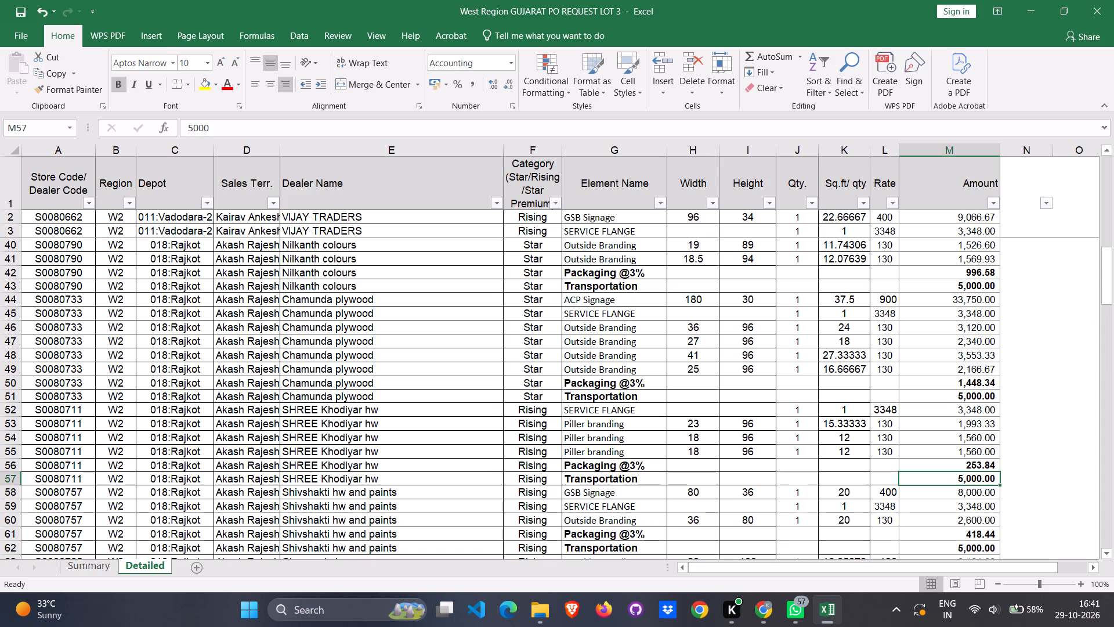
Enter =SUM(M44:M49)*3% as store S0080733's Packaging @3% amount in M50 and save the workbook.
{"action": "left_click", "coordinate": [946, 385]}
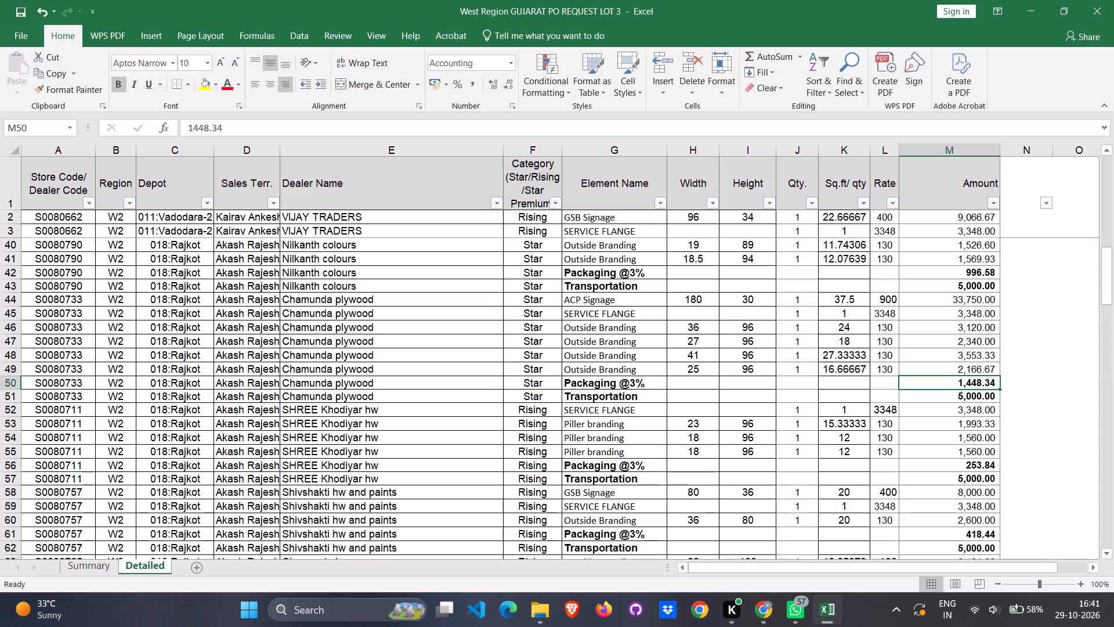
{"action": "type", "text": "=sum"}
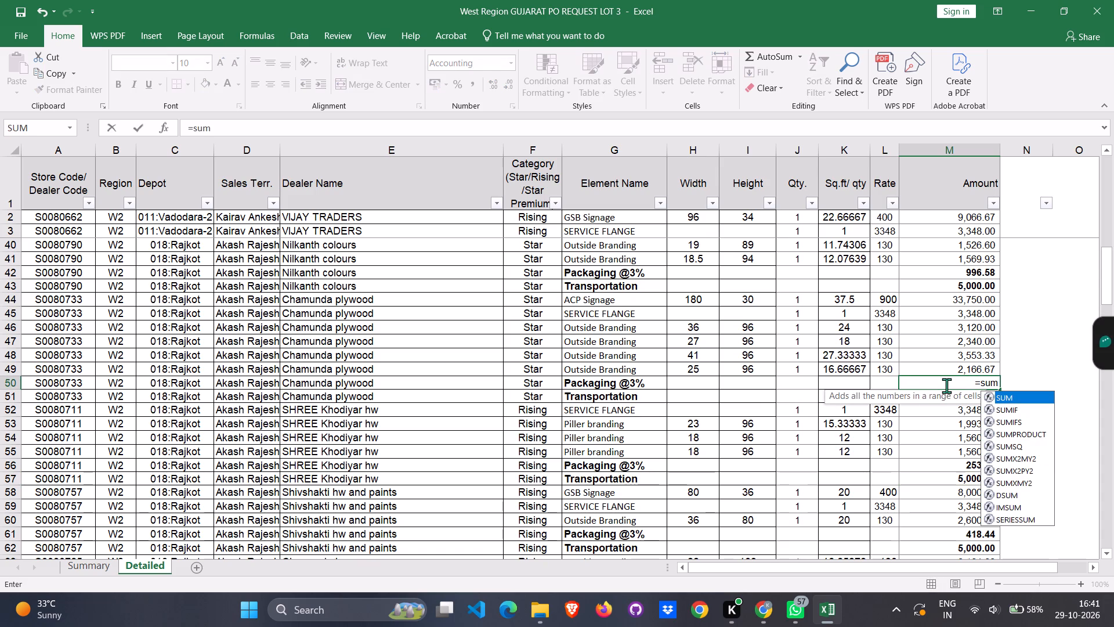
{"action": "key", "text": "shift+parenleft"}
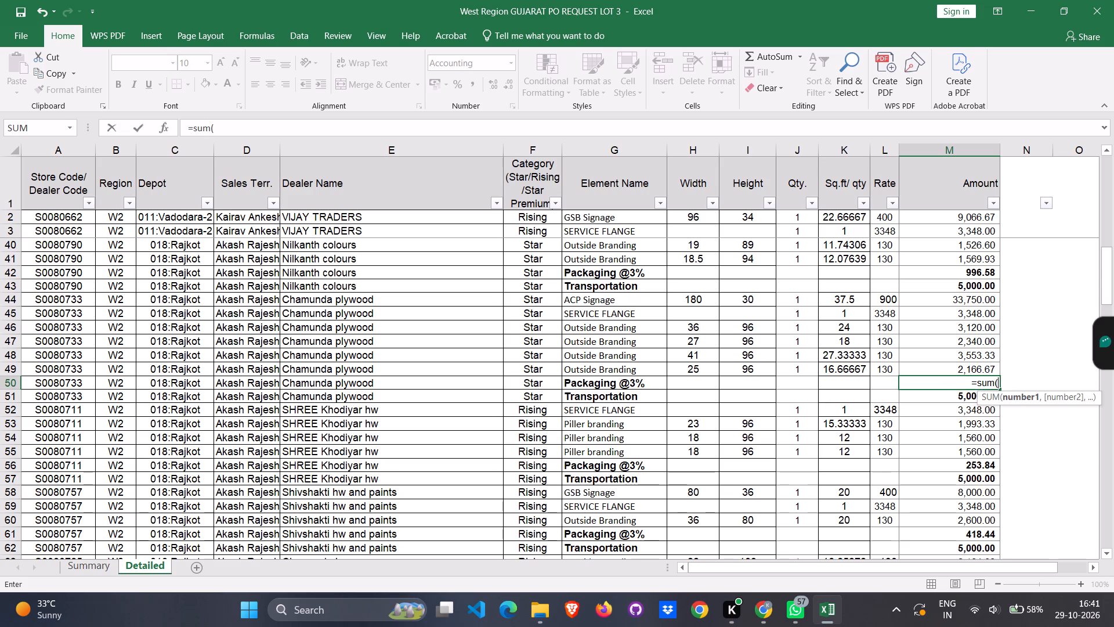
{"action": "left_click_drag", "start_coordinate": [968, 297], "coordinate": [978, 365]}
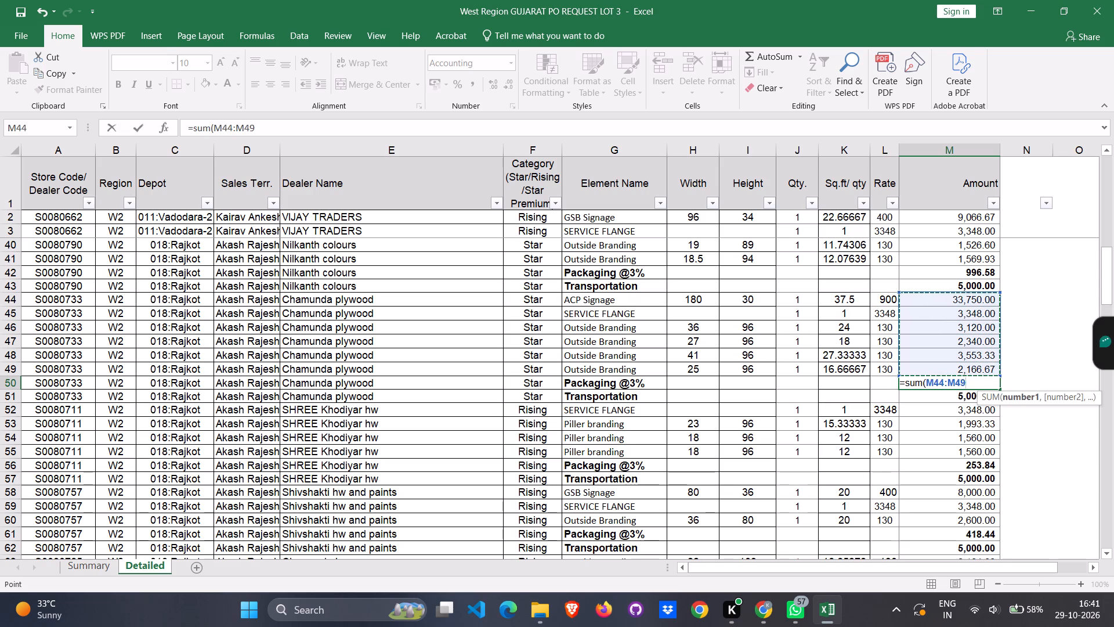
{"action": "key", "text": "shift+parenright"}
{"action": "type", "text": "*3%"}
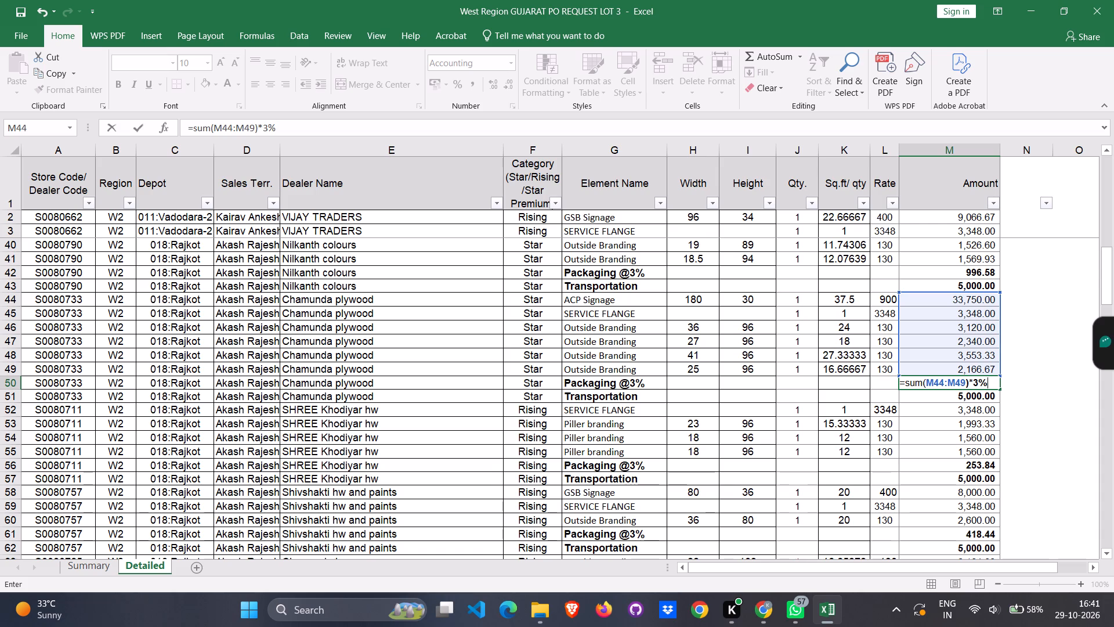
{"action": "key", "text": "Return"}
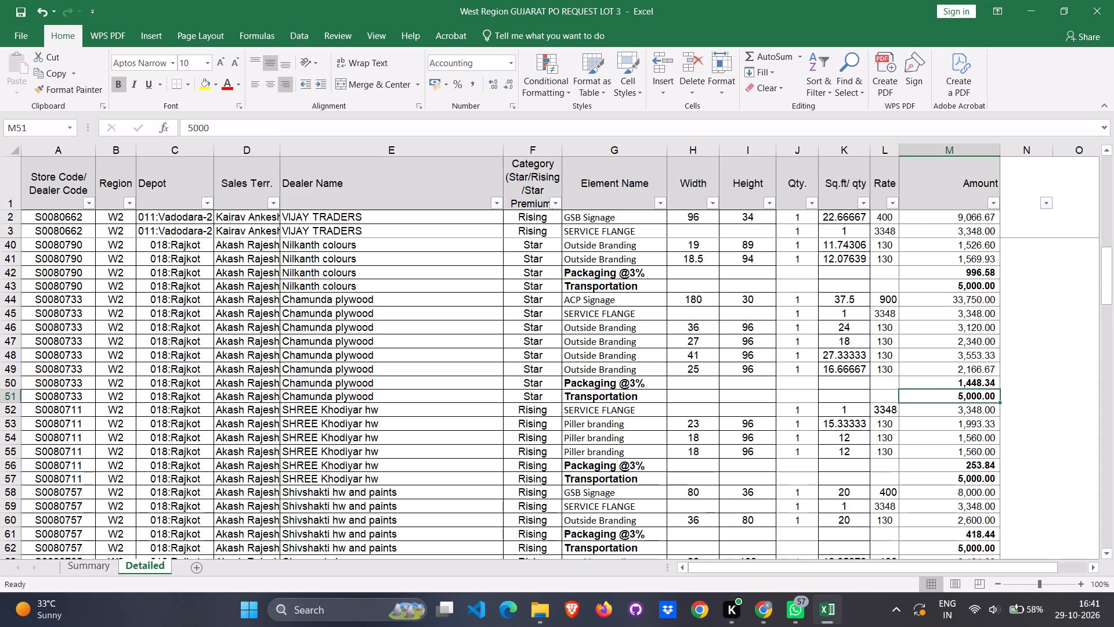
{"action": "key", "text": "ctrl+s"}
Enter =SUM(M38:M41)*3% as store S0080790's Packaging @3% amount in M42 and save the workbook.
{"action": "scroll", "coordinate": [977, 379], "scroll_direction": "up", "scroll_amount": 7}
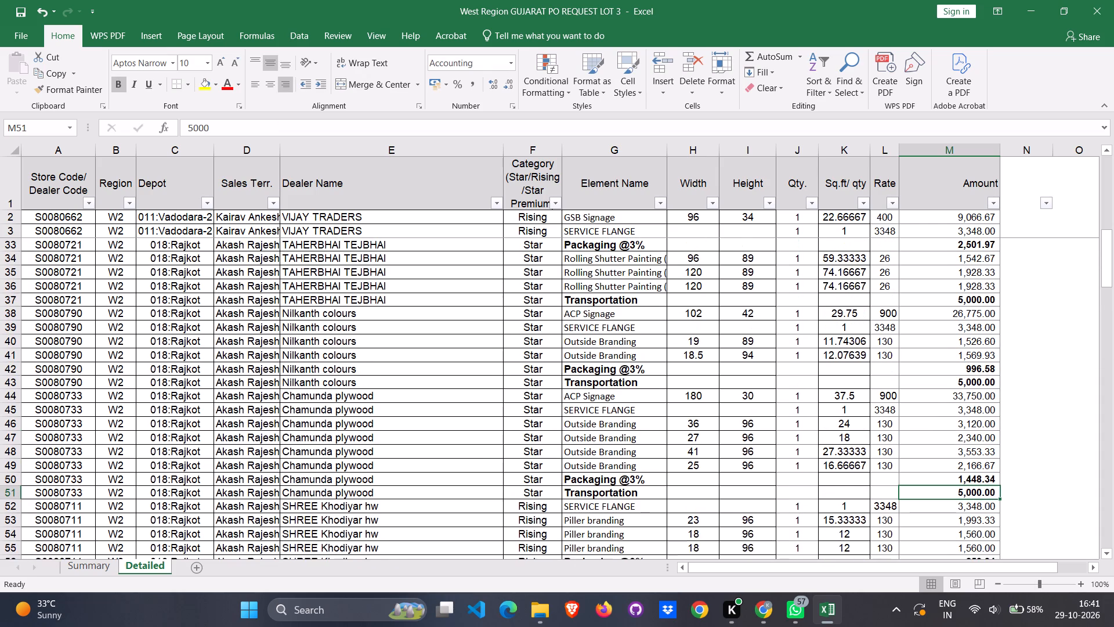
{"action": "scroll", "coordinate": [978, 384], "scroll_direction": "up", "scroll_amount": 3}
{"action": "left_click", "coordinate": [974, 410]}
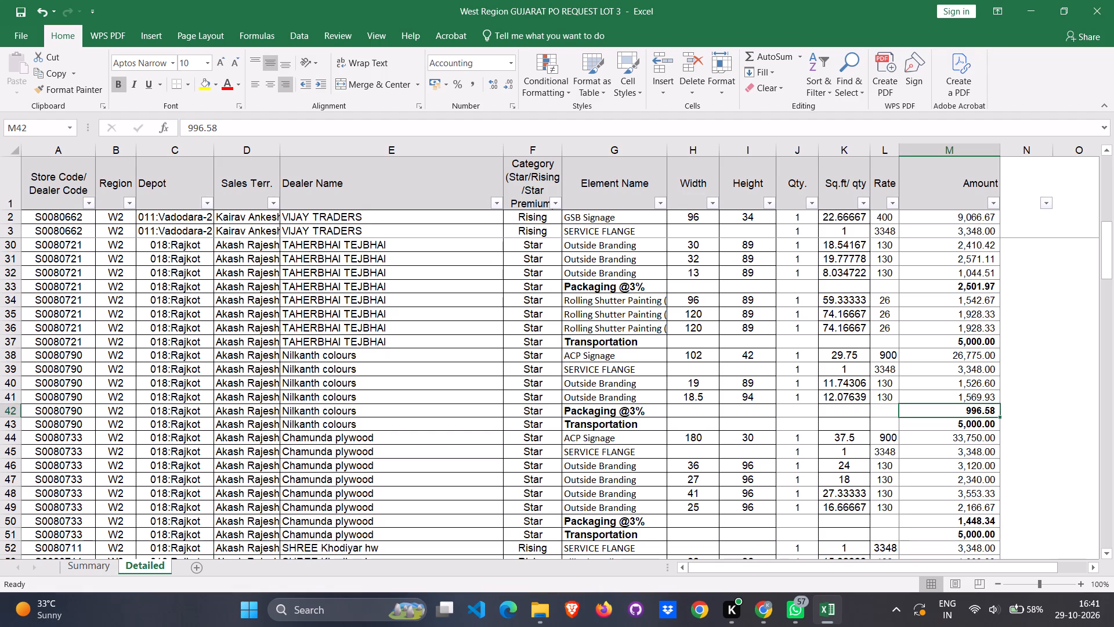
{"action": "type", "text": "=sum"}
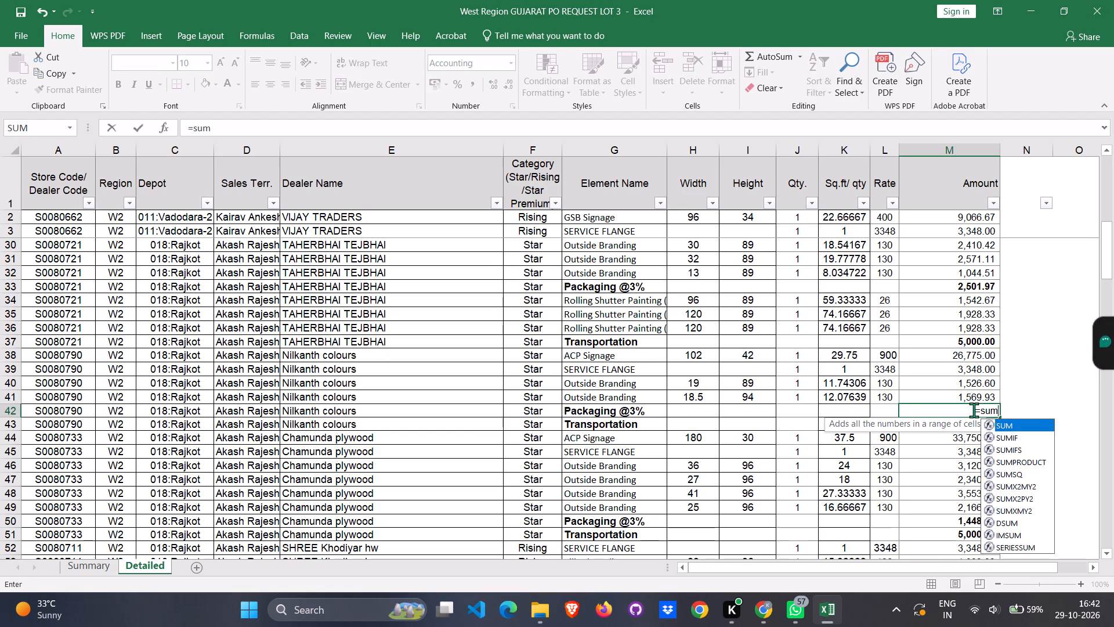
{"action": "key", "text": "shift+parenleft"}
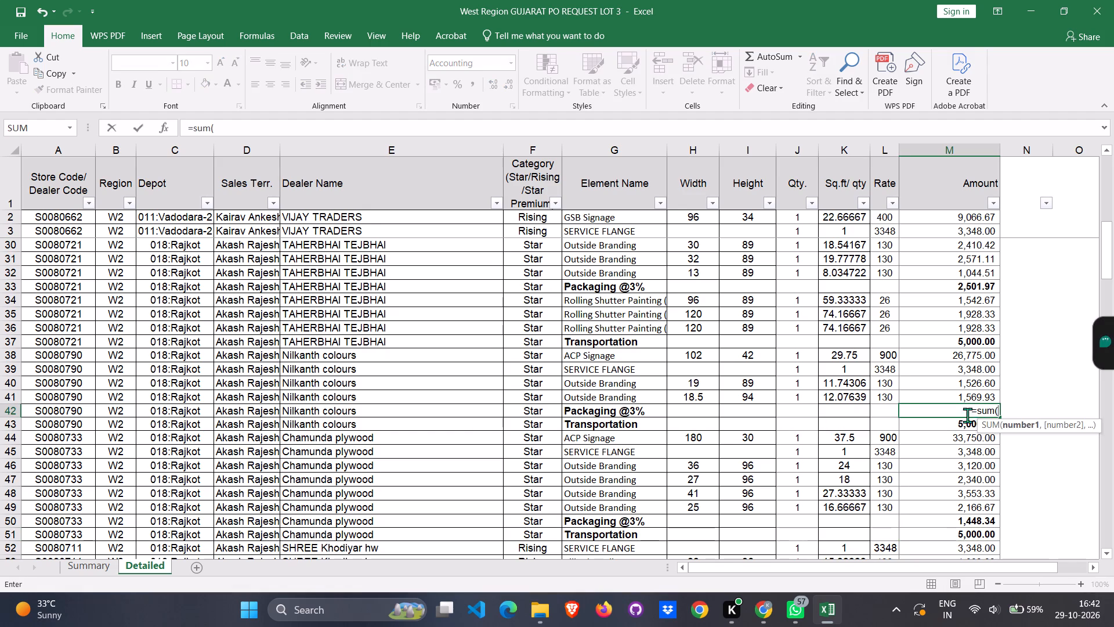
{"action": "left_click_drag", "start_coordinate": [967, 354], "coordinate": [976, 391]}
{"action": "key", "text": "shift+parenright"}
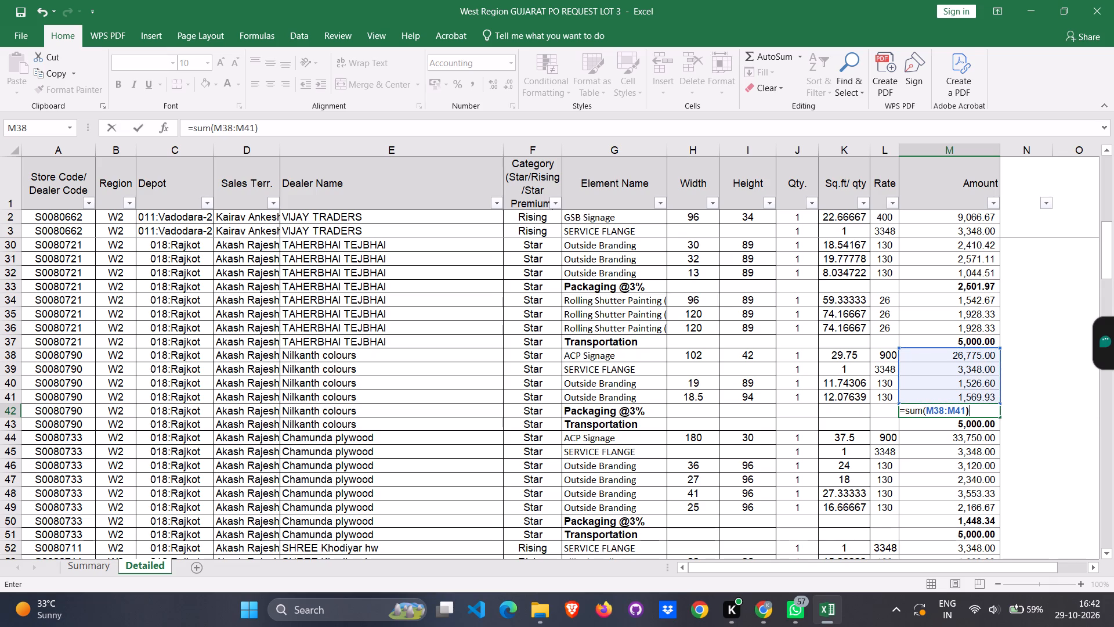
{"action": "key", "text": "shift+asterisk"}
{"action": "key", "text": "3"}
{"action": "key", "text": "shift+percent"}
{"action": "key", "text": "Return"}
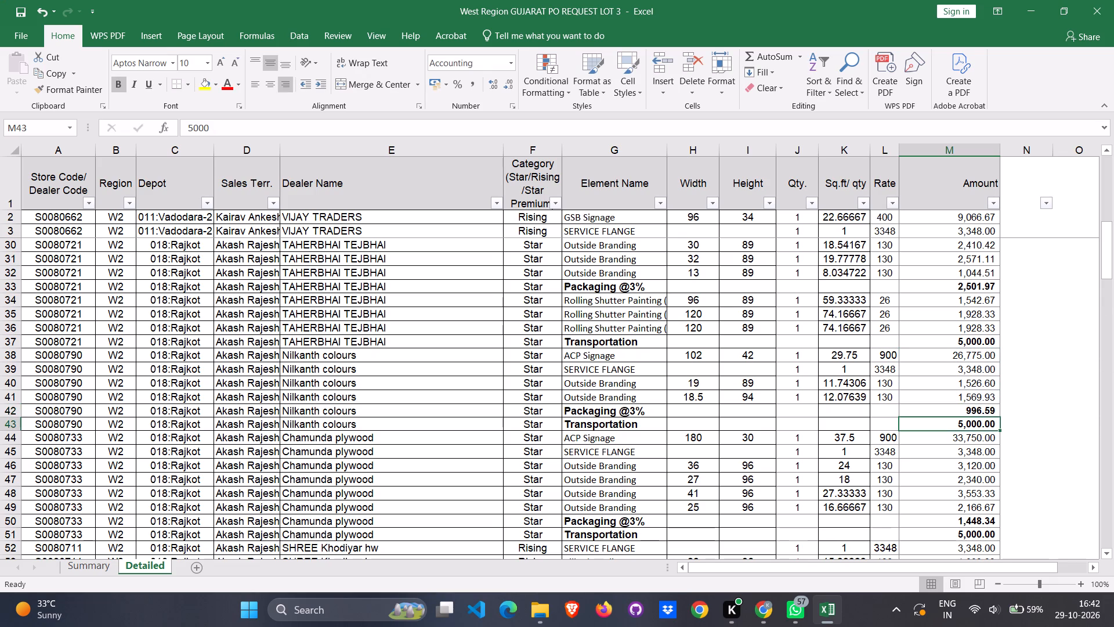
{"action": "key", "text": "ctrl+s"}
Enter =SUM(M27:M32)*3% as store S0080721's Packaging @3% amount in M33 and save the workbook.
{"action": "scroll", "coordinate": [976, 383], "scroll_direction": "up", "scroll_amount": 7}
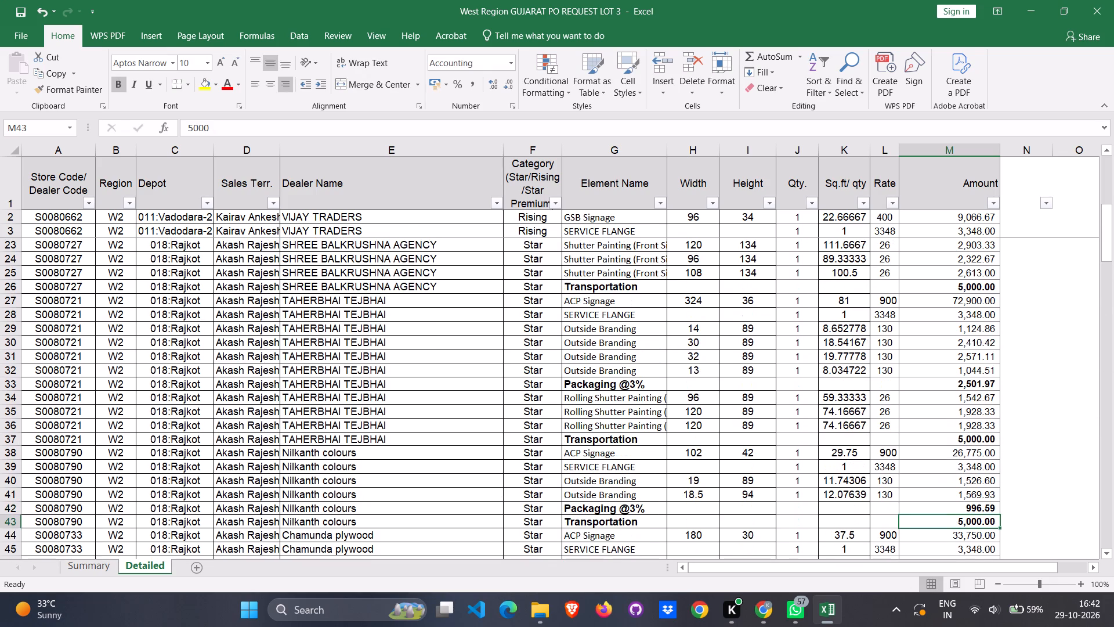
{"action": "scroll", "coordinate": [979, 401], "scroll_direction": "up", "scroll_amount": 2}
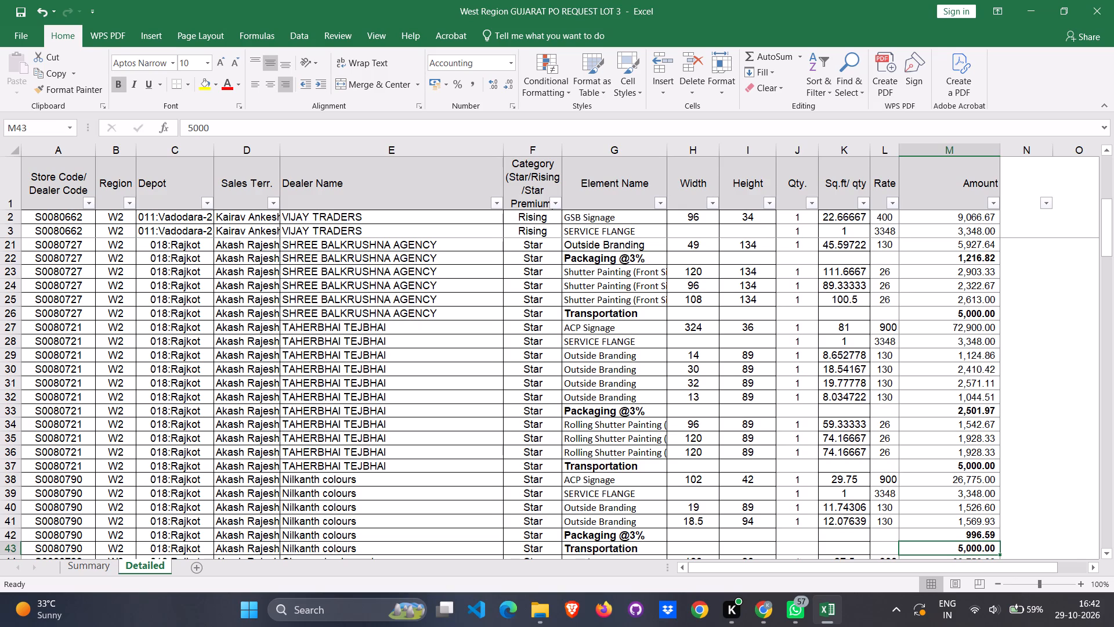
{"action": "scroll", "coordinate": [979, 483], "scroll_direction": "up", "scroll_amount": 2}
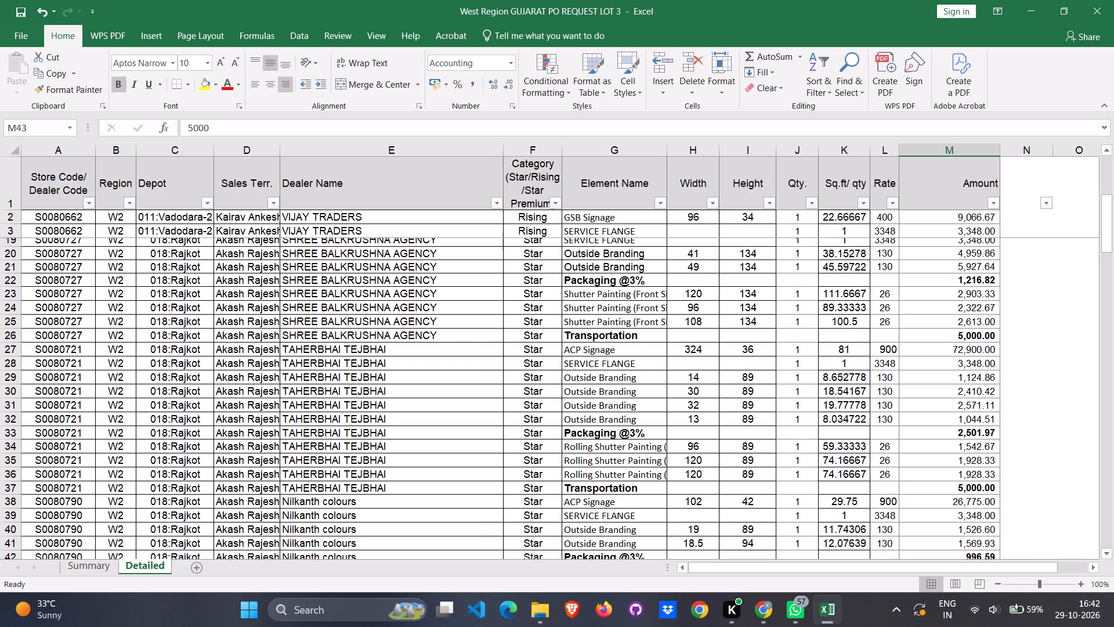
{"action": "left_click", "coordinate": [967, 437]}
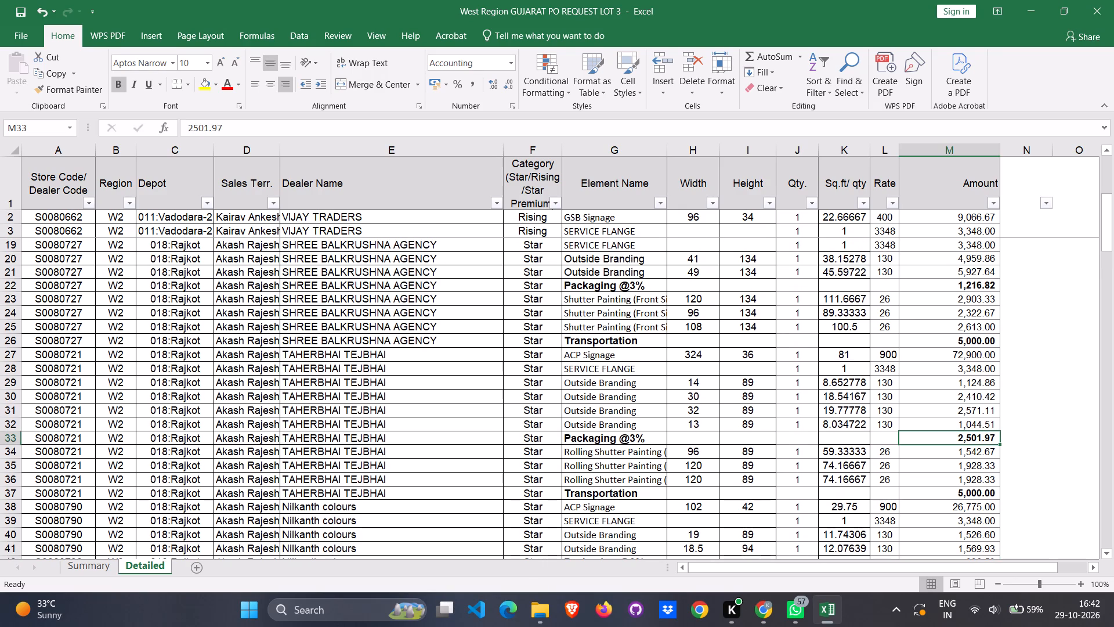
{"action": "key", "text": "equal"}
{"action": "type", "text": "sum"}
{"action": "key", "text": "shift+parenleft"}
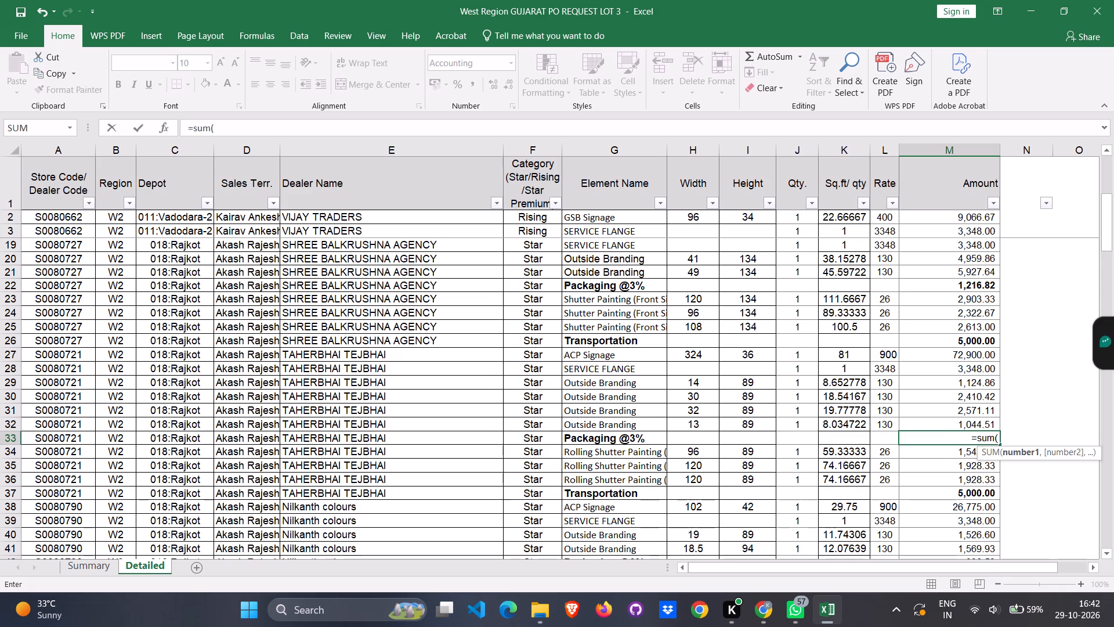
{"action": "left_click_drag", "start_coordinate": [965, 355], "coordinate": [965, 421]}
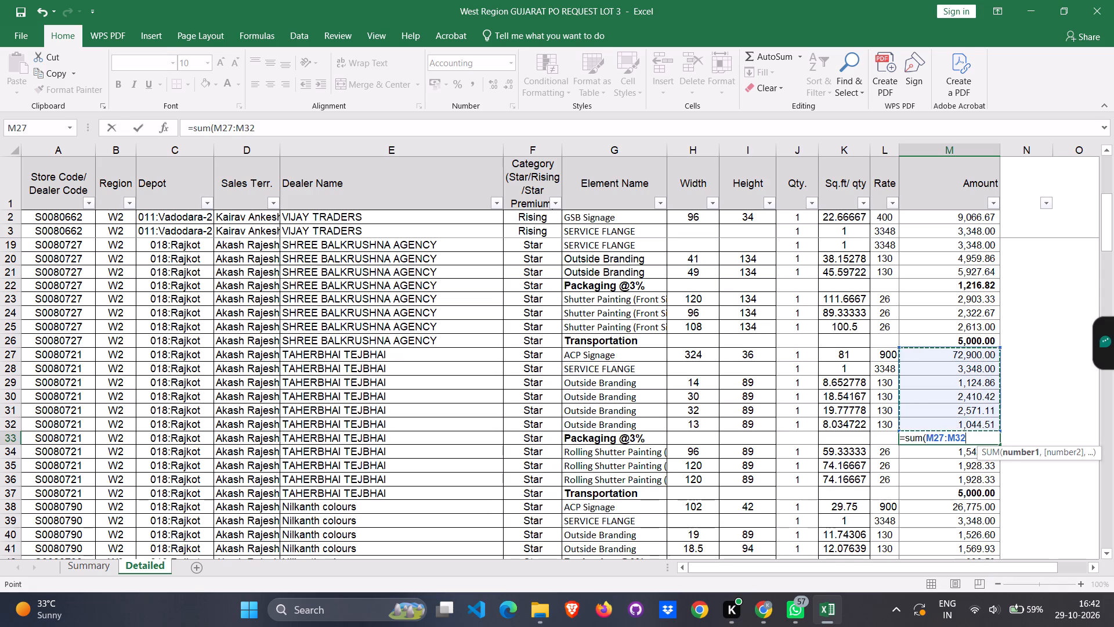
{"action": "key", "text": "shift+parenright"}
{"action": "key", "text": "shift+asterisk"}
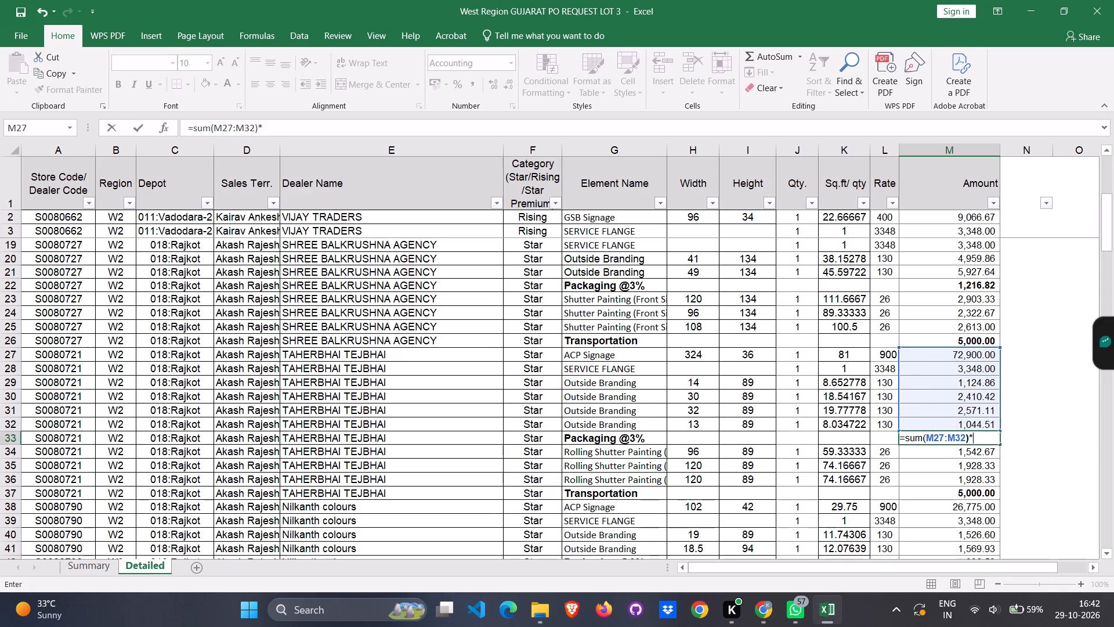
{"action": "key", "text": "3"}
{"action": "key", "text": "shift+percent"}
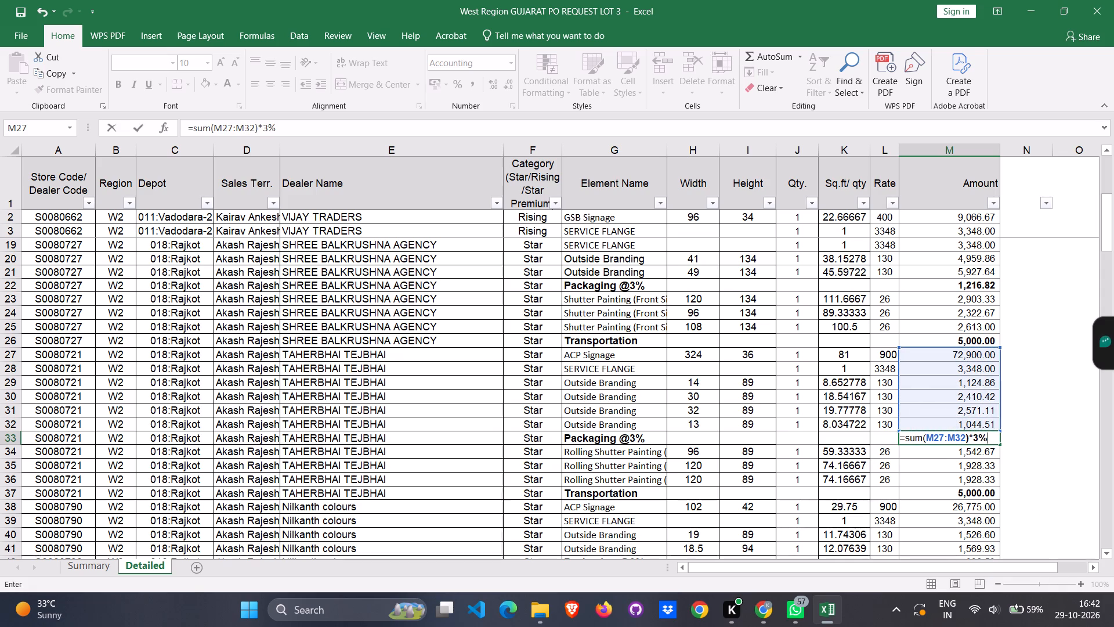
{"action": "key", "text": "Return"}
{"action": "key", "text": "ctrl+s"}
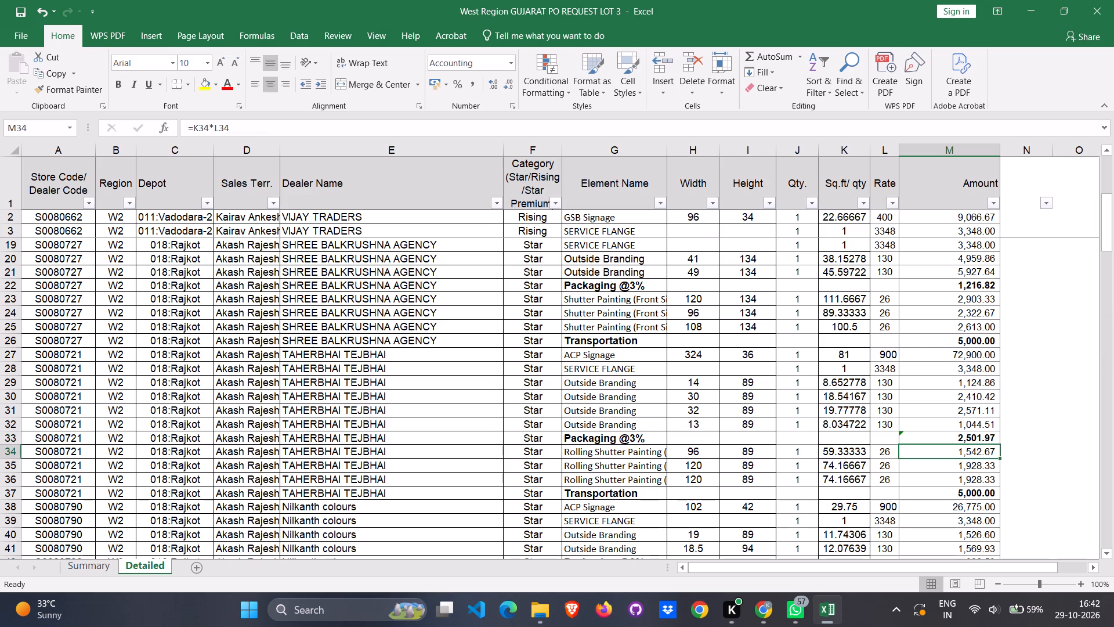
Enter =SUM(M18:M21)*3% as store S0080727's Packaging @3% amount in M22 and save the workbook.
{"action": "scroll", "coordinate": [965, 421], "scroll_direction": "up", "scroll_amount": 5}
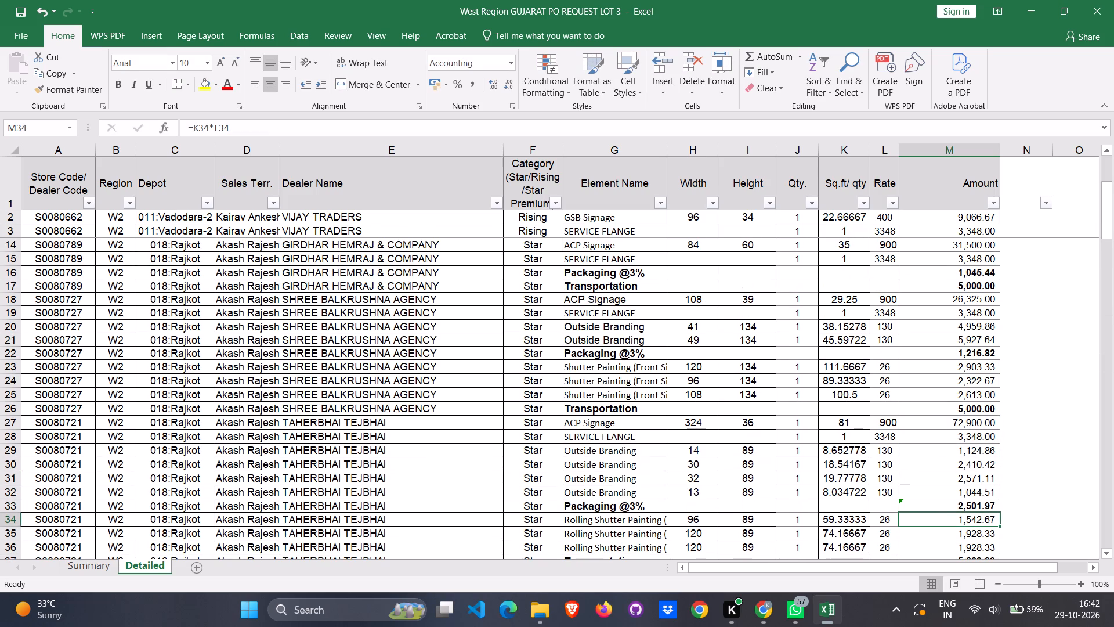
{"action": "scroll", "coordinate": [950, 428], "scroll_direction": "up", "scroll_amount": 2}
{"action": "left_click", "coordinate": [961, 378]}
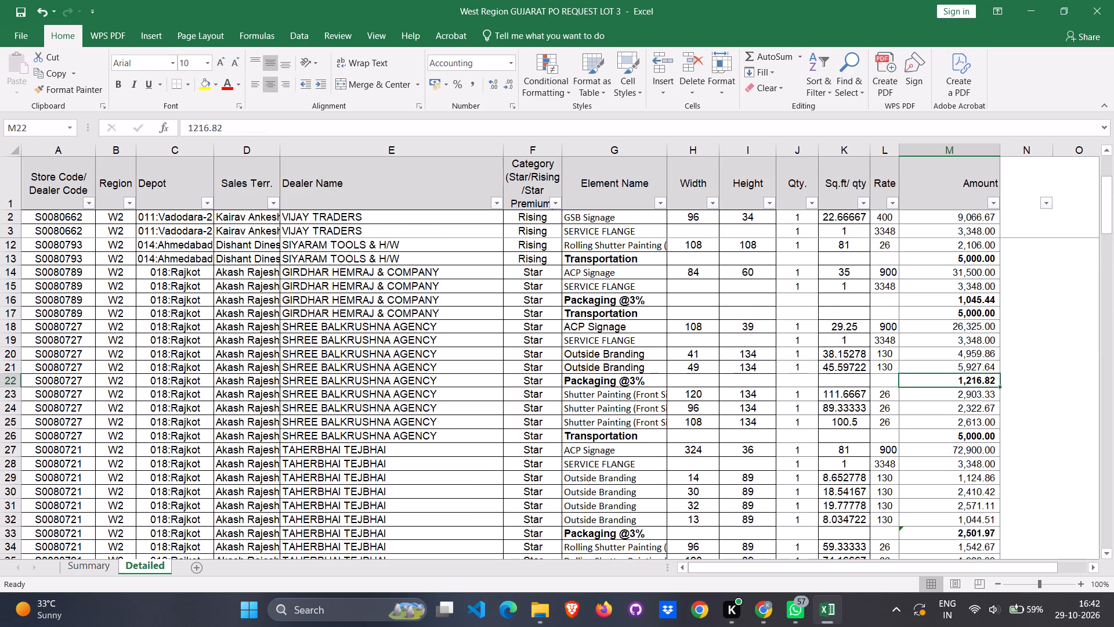
{"action": "type", "text": "=sum"}
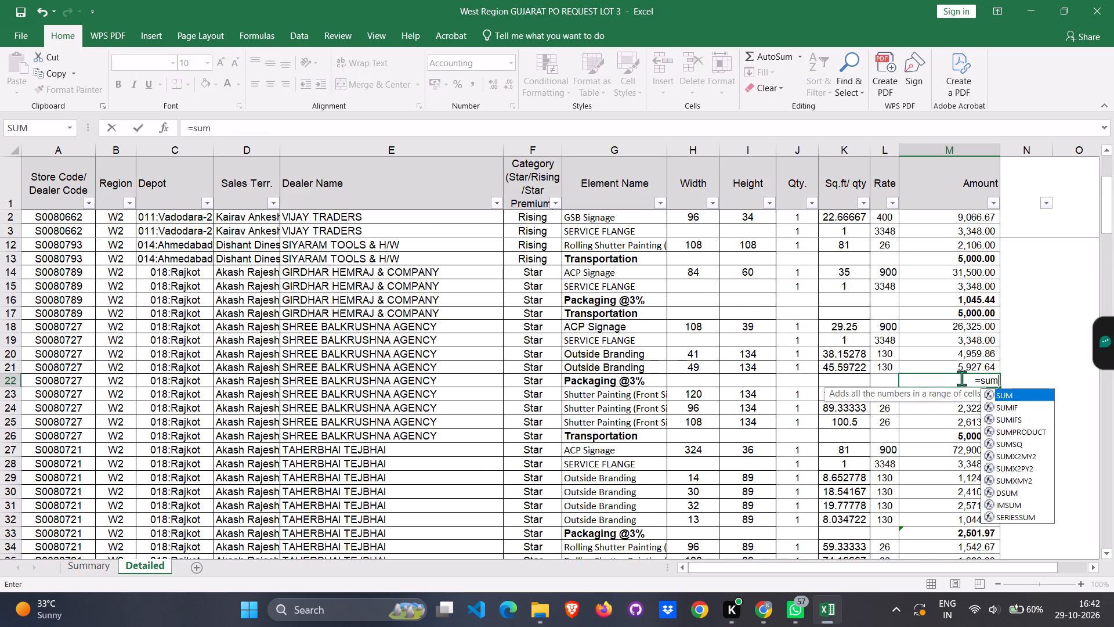
{"action": "key", "text": "shift+parenleft"}
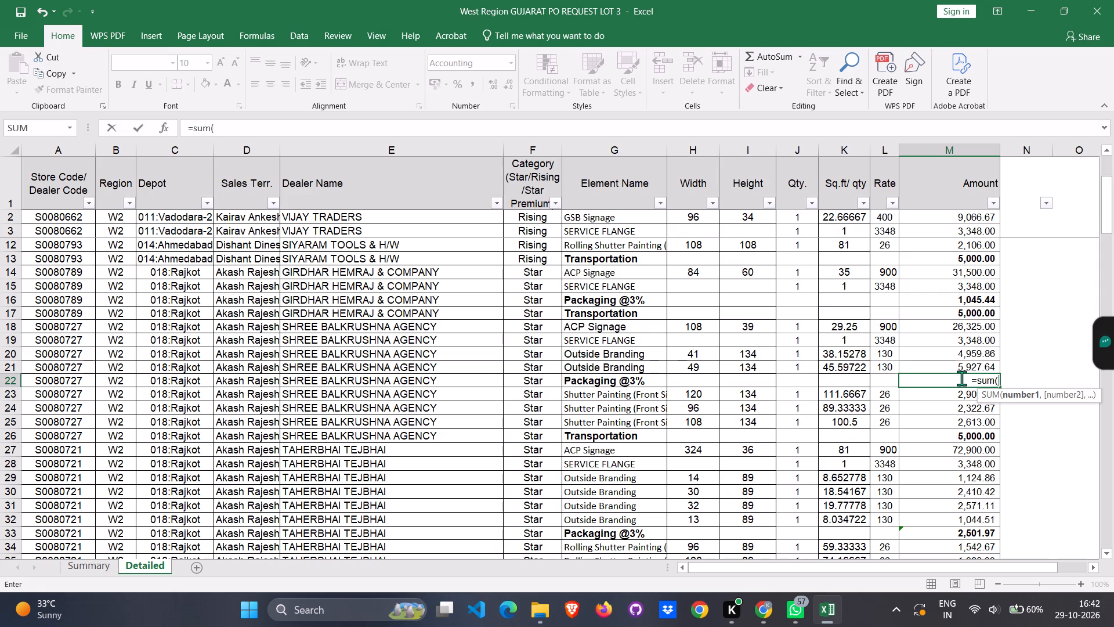
{"action": "left_click_drag", "start_coordinate": [968, 325], "coordinate": [971, 369]}
{"action": "key", "text": "shift+parenright"}
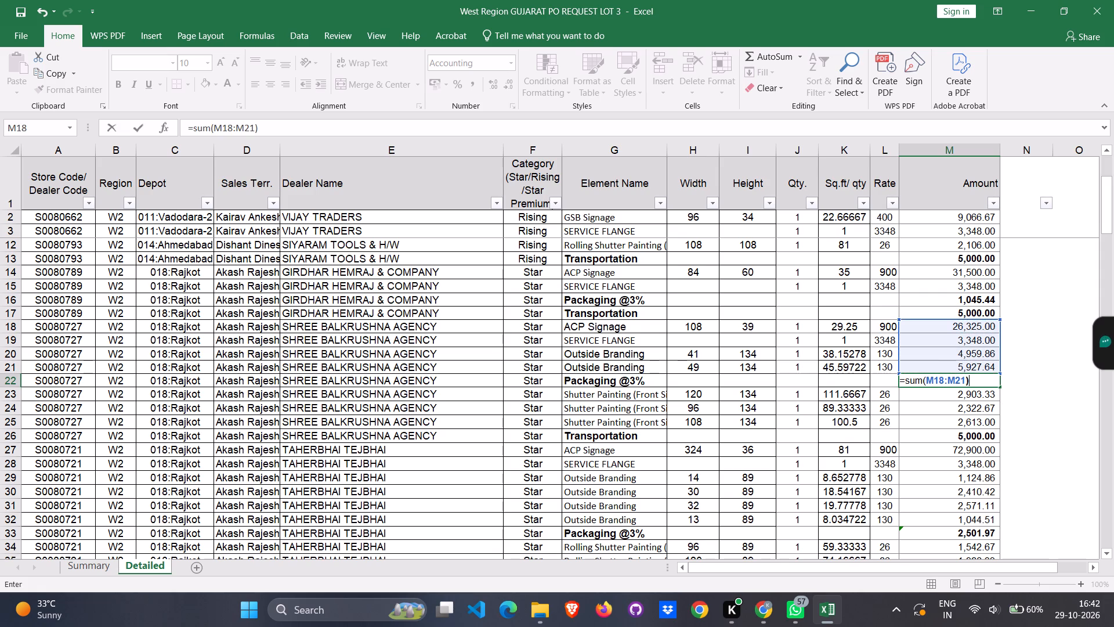
{"action": "key", "text": "shift+asterisk"}
{"action": "key", "text": "3"}
{"action": "key", "text": "shift+percent"}
{"action": "key", "text": "Return"}
{"action": "key", "text": "ctrl+s"}
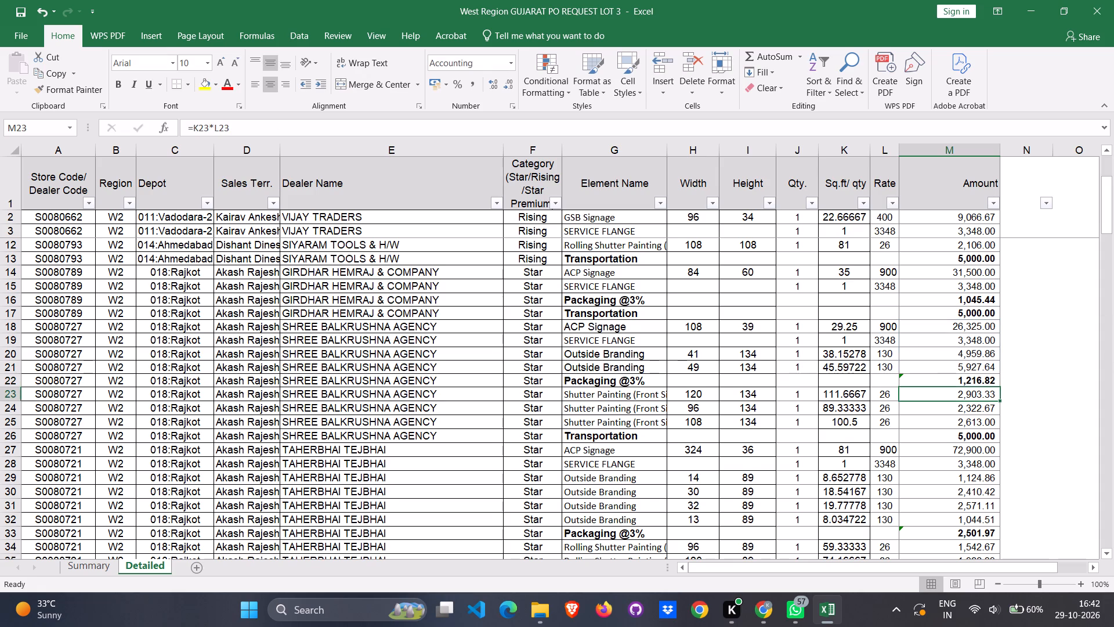
Enter =SUM(M14:M15)*3% as store S0080789's Packaging @3% amount in M16 and save the workbook.
{"action": "scroll", "coordinate": [970, 378], "scroll_direction": "up", "scroll_amount": 7}
{"action": "scroll", "coordinate": [963, 449], "scroll_direction": "up", "scroll_amount": 6}
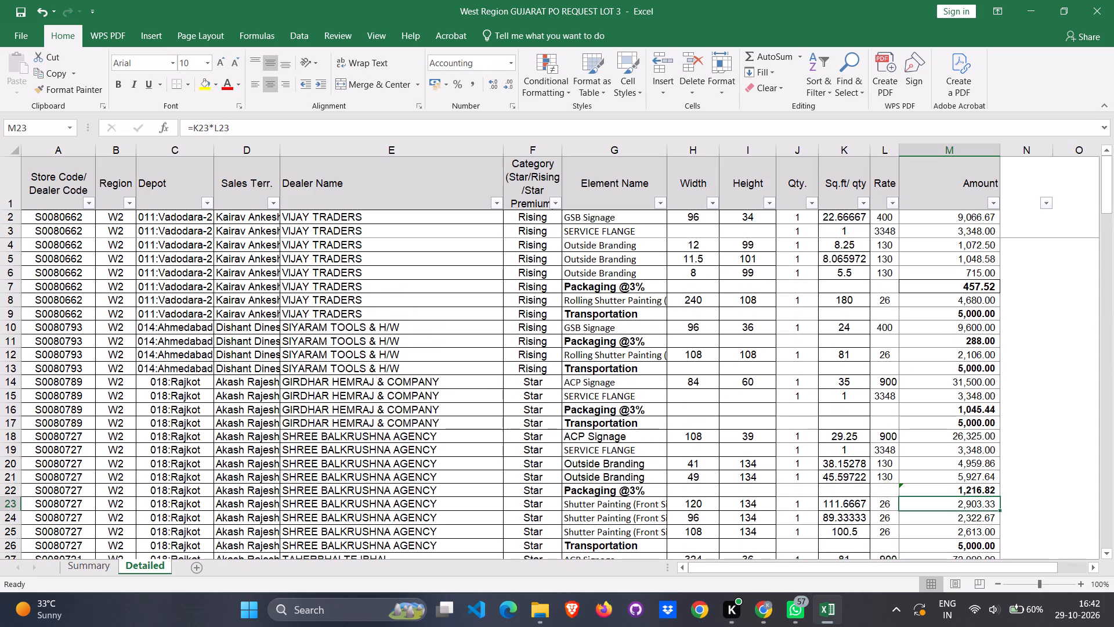
{"action": "left_click", "coordinate": [977, 410]}
{"action": "type", "text": "=sum"}
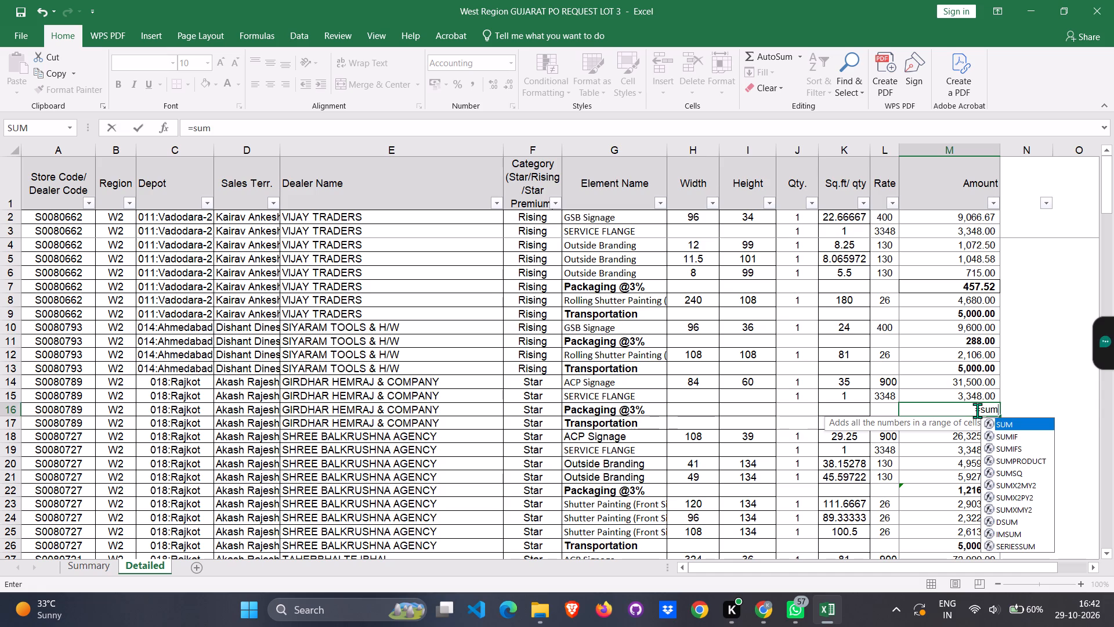
{"action": "key", "text": "shift+parenleft"}
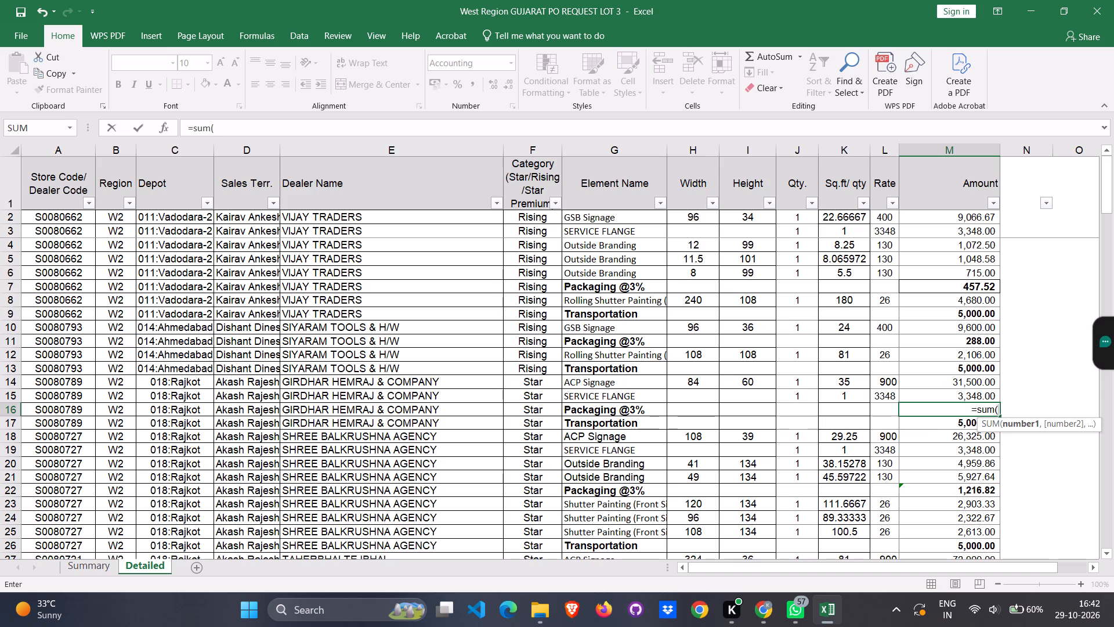
{"action": "left_click_drag", "start_coordinate": [965, 381], "coordinate": [970, 394]}
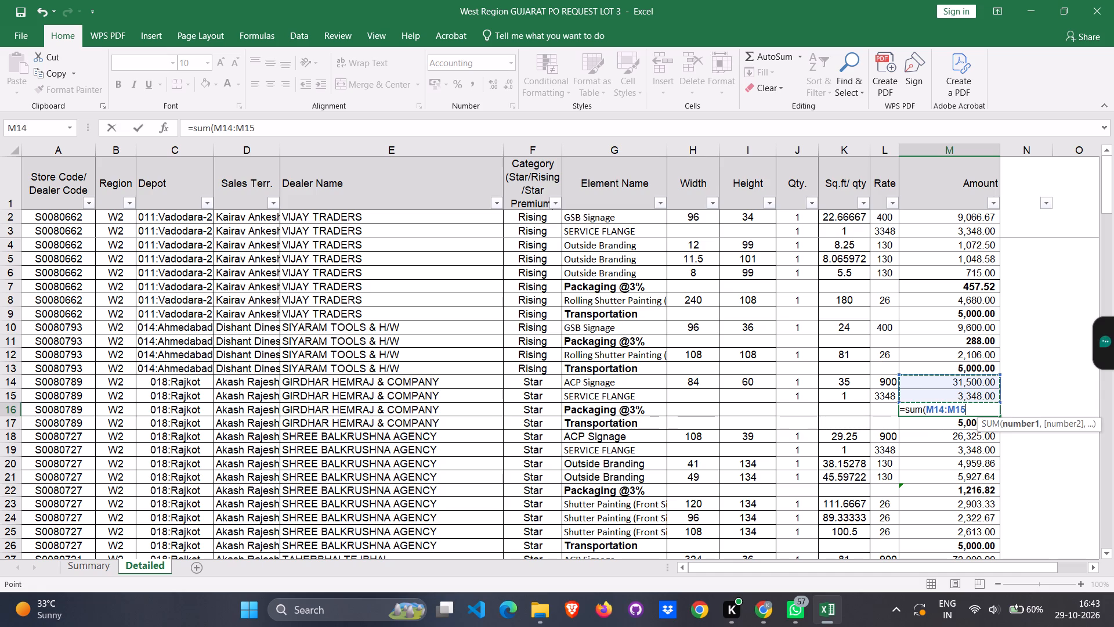
{"action": "key", "text": "shift+parenright"}
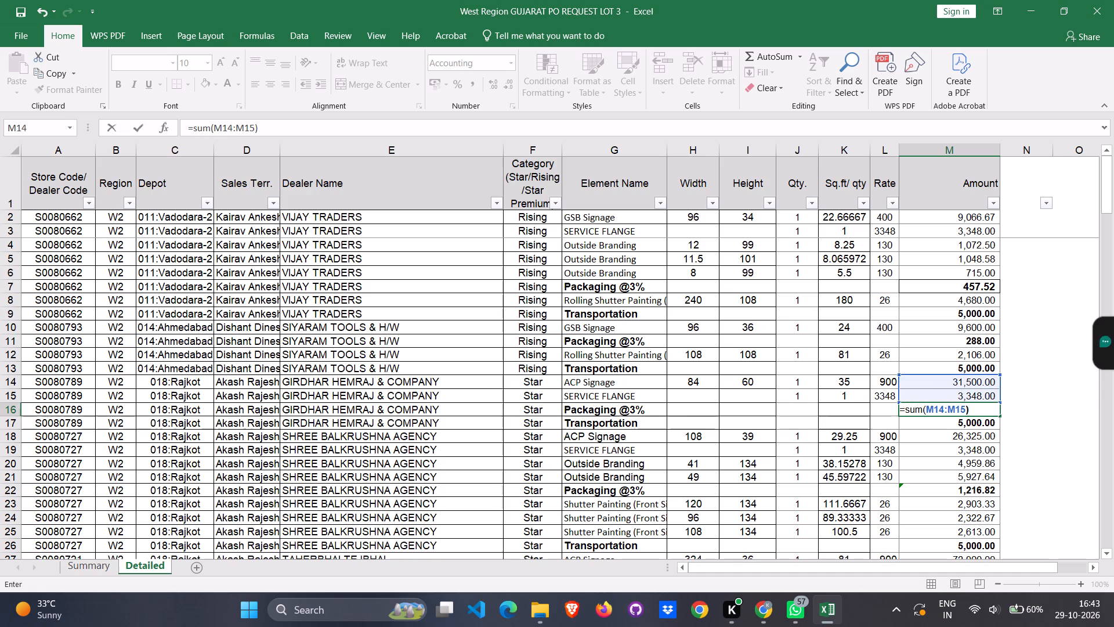
{"action": "key", "text": "shift+asterisk"}
{"action": "key", "text": "3"}
{"action": "key", "text": "shift+percent"}
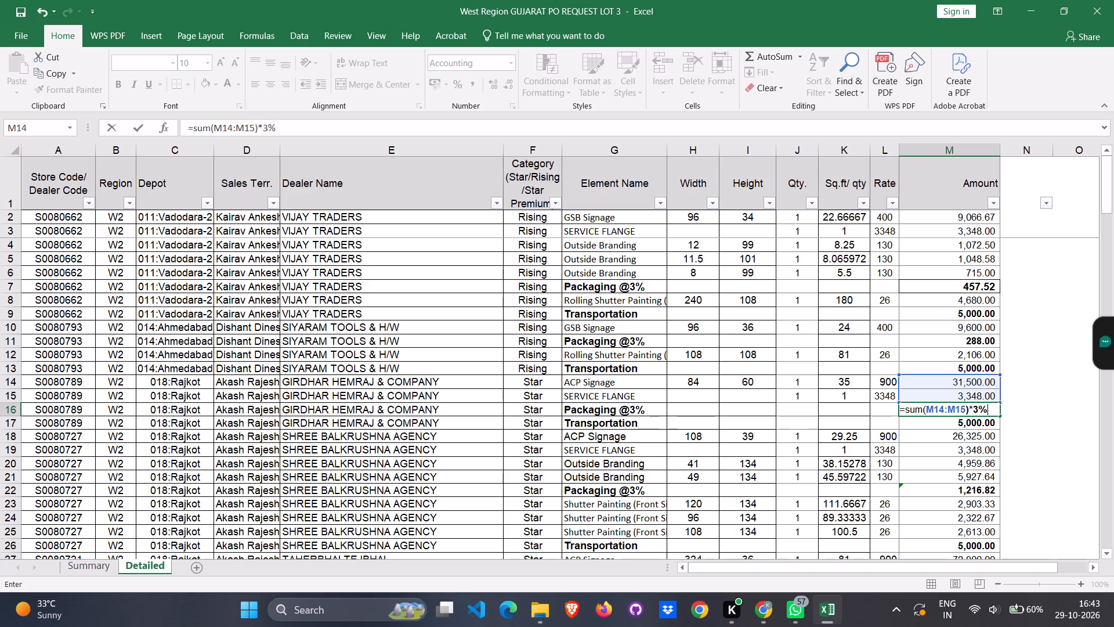
{"action": "key", "text": "Return"}
{"action": "key", "text": "ctrl+s"}
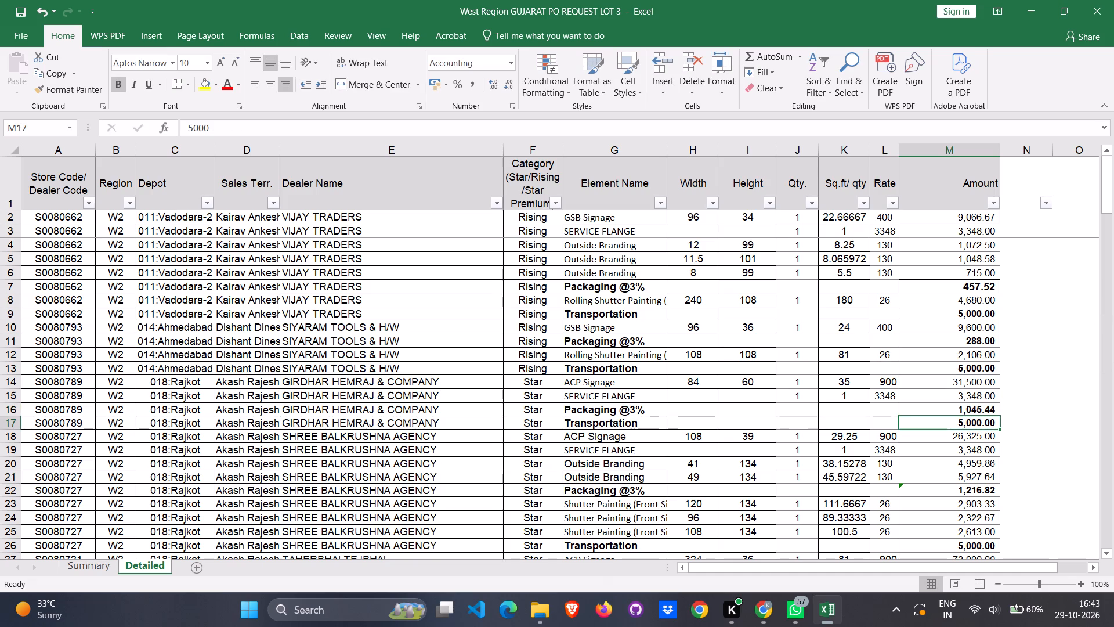
Enter =SUM(M10)*3% as store S0080793's Packaging @3% amount in M11 and save the workbook.
{"action": "left_click", "coordinate": [971, 343]}
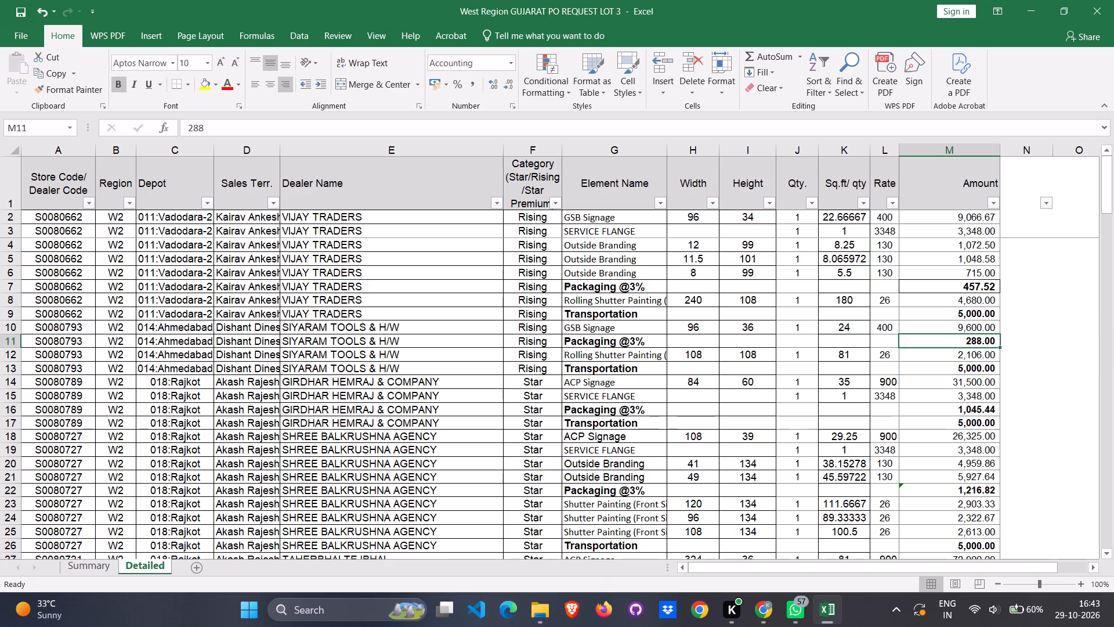
{"action": "type", "text": "=sum"}
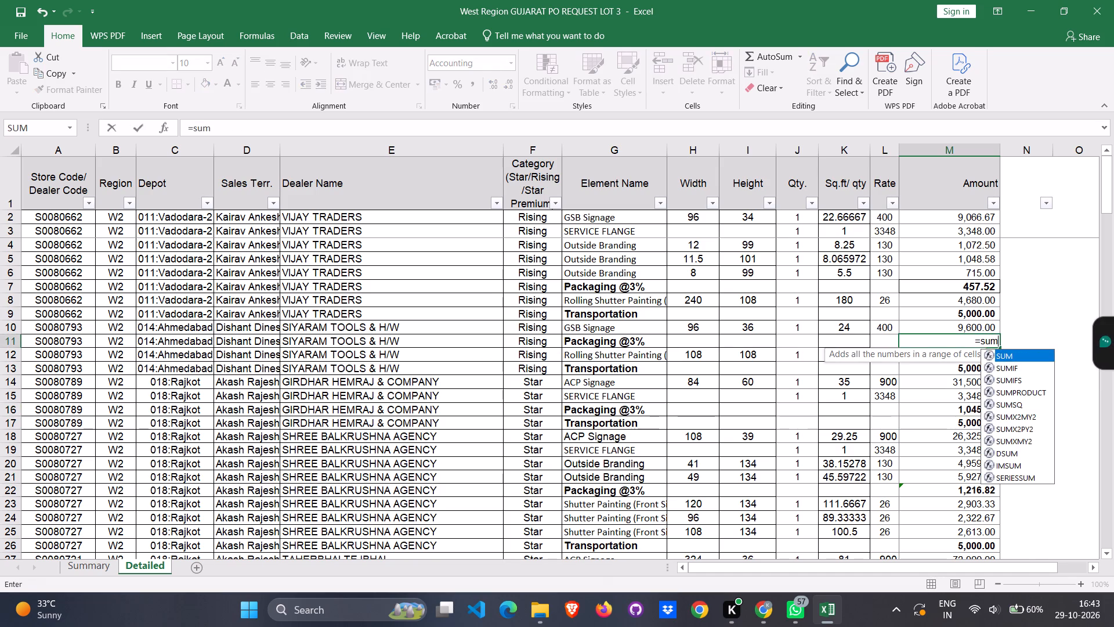
{"action": "key", "text": "shift+parenleft"}
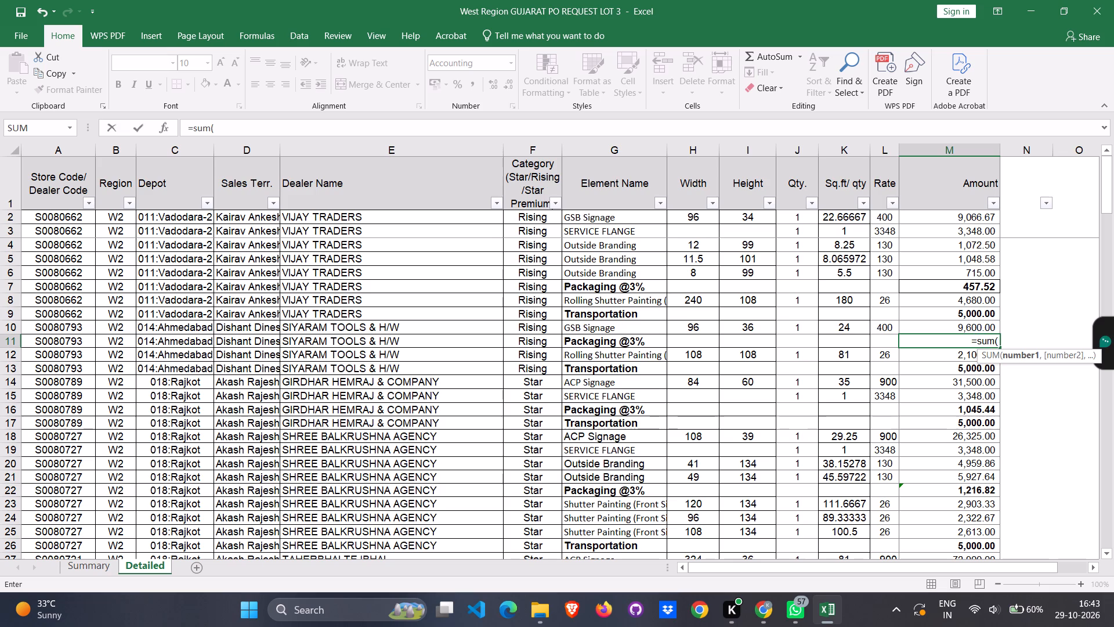
{"action": "left_click", "coordinate": [960, 329]}
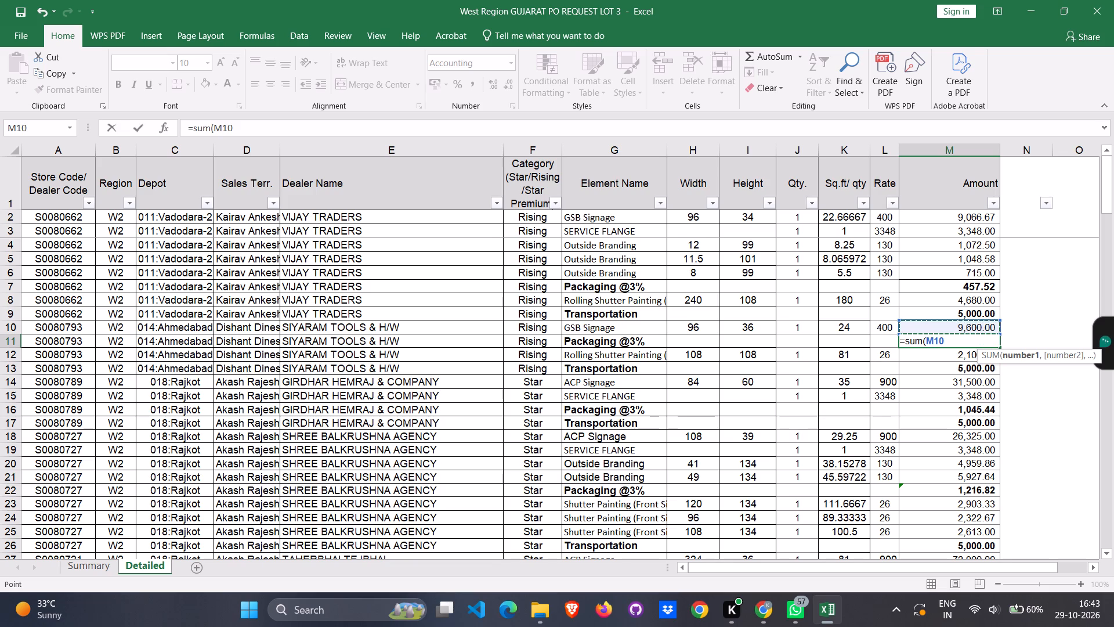
{"action": "key", "text": "shift+parenright"}
{"action": "type", "text": "*3"}
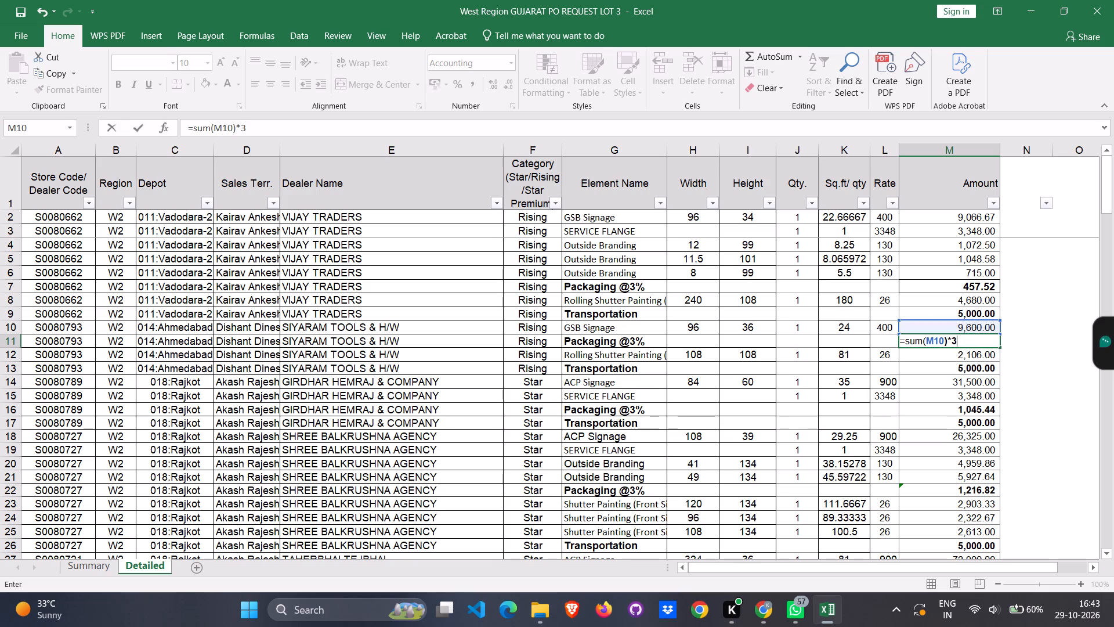
{"action": "key", "text": "shift+percent"}
{"action": "key", "text": "Return"}
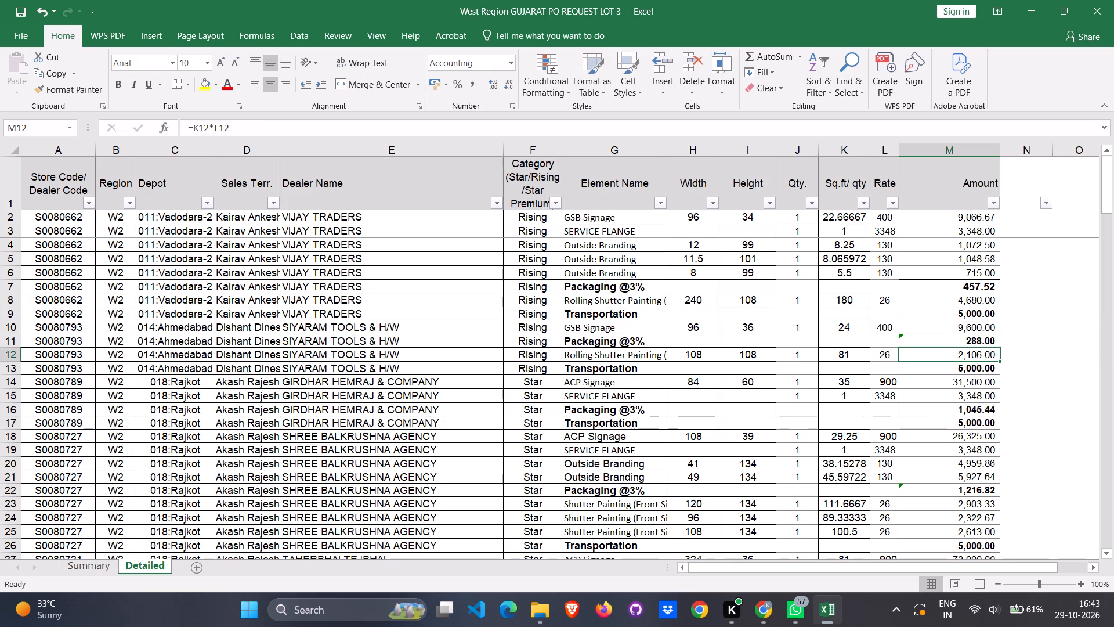
{"action": "key", "text": "ctrl+s"}
Enter =SUM(M2:M6)*3% as store S0080662's Packaging @3% amount in M7 and save the workbook.
{"action": "left_click", "coordinate": [951, 286]}
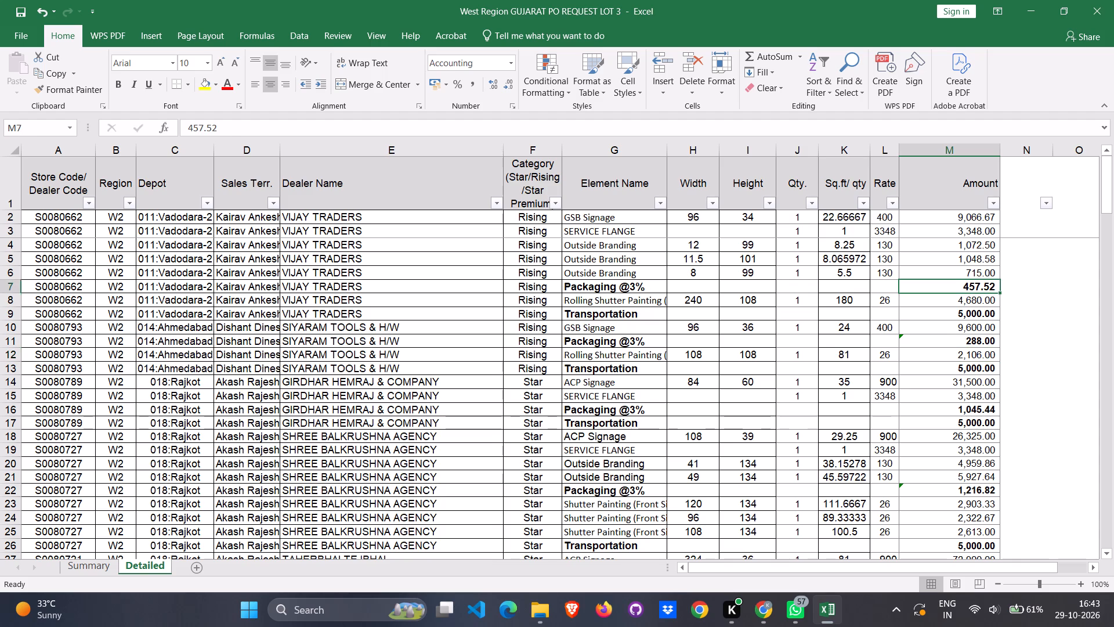
{"action": "scroll", "coordinate": [924, 312], "scroll_direction": "up", "scroll_amount": 2}
{"action": "type", "text": "=sum"}
{"action": "key", "text": "shift+parenleft"}
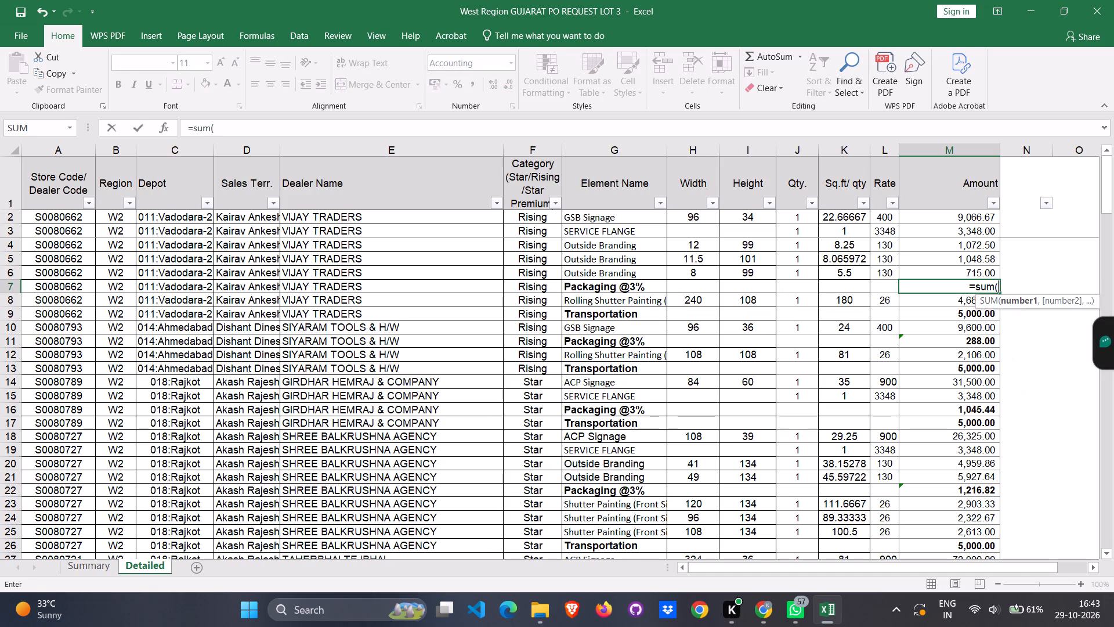
{"action": "left_click_drag", "start_coordinate": [963, 217], "coordinate": [967, 258]}
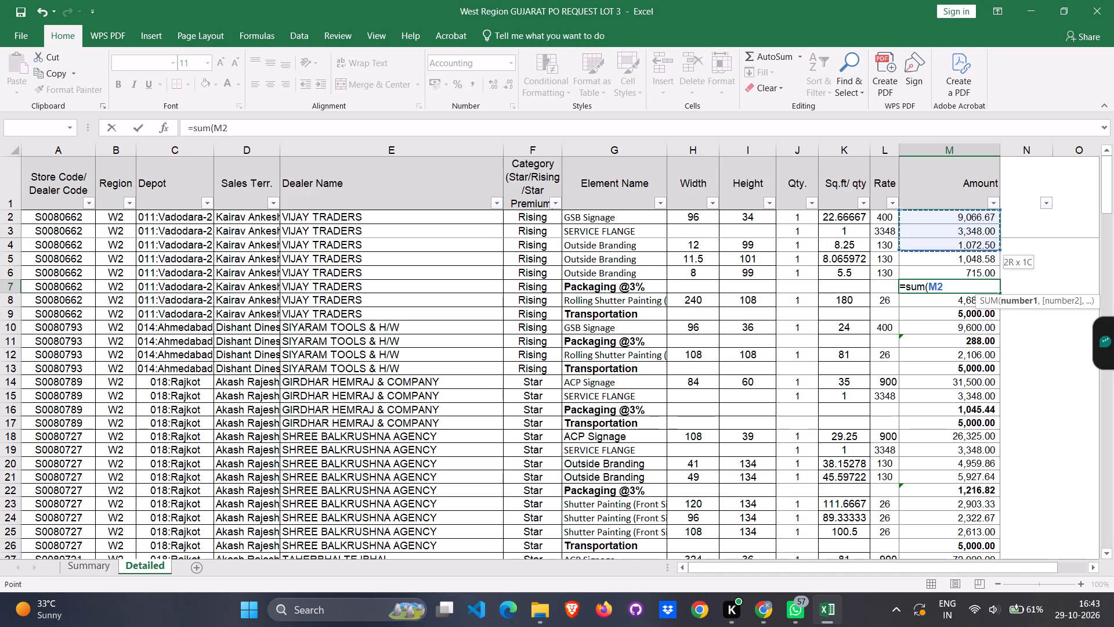
{"action": "left_click_drag", "start_coordinate": [967, 258], "coordinate": [968, 275]}
{"action": "key", "text": "shift+parenright"}
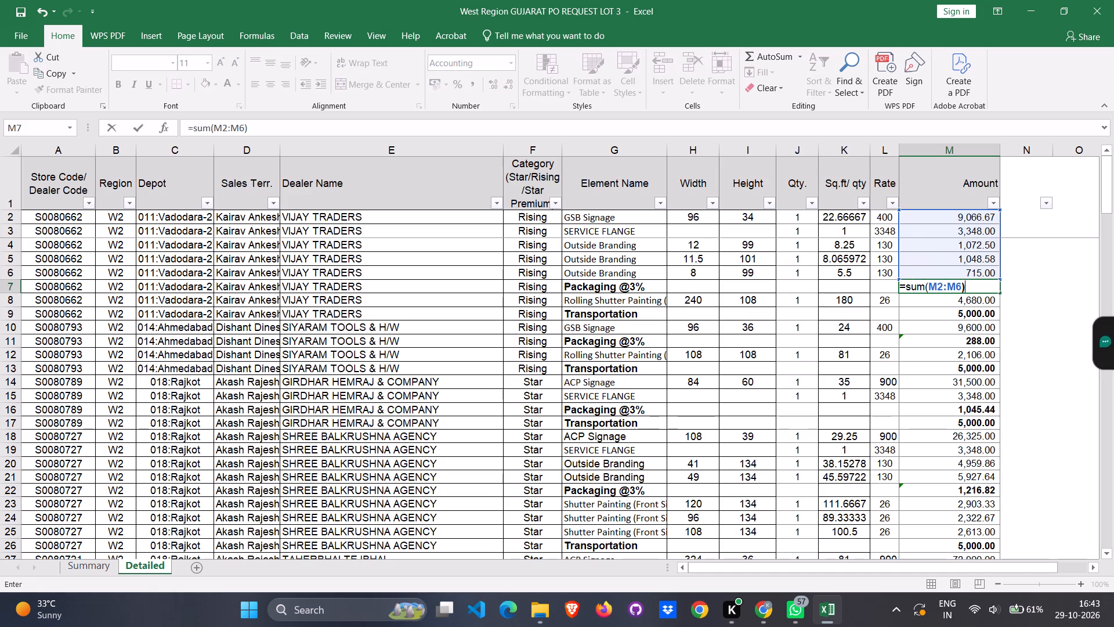
{"action": "key", "text": "shift+asterisk"}
{"action": "type", "text": "3%"}
{"action": "key", "text": "Return"}
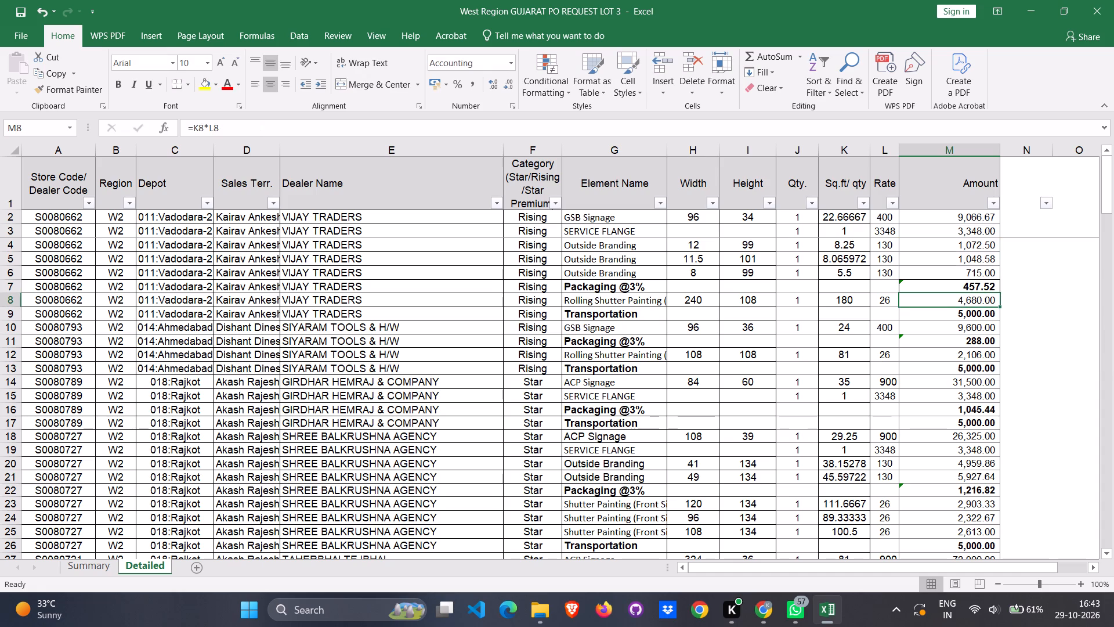
{"action": "key", "text": "ctrl+s"}
{"action": "scroll", "coordinate": [936, 381], "scroll_direction": "down", "scroll_amount": 7}
{"action": "scroll", "coordinate": [282, 203], "scroll_direction": "down", "scroll_amount": 3}
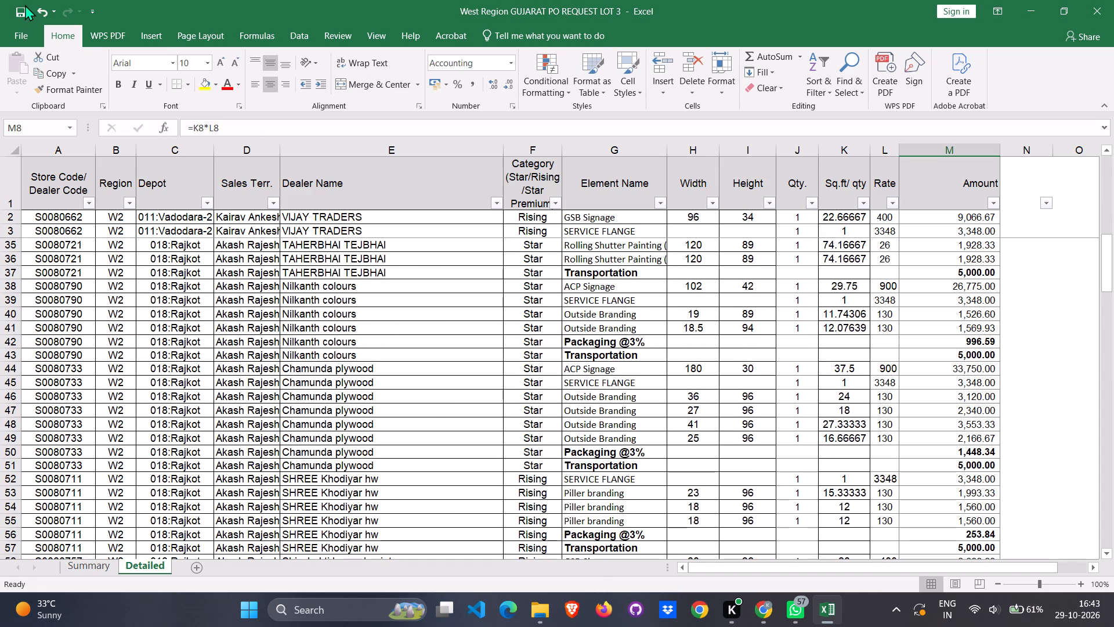
{"action": "left_click", "coordinate": [25, 5]}
Review the remaining Detailed rows down to the grand total in M155, and open the Summary sheet to compare its total.
{"action": "scroll", "coordinate": [156, 201], "scroll_direction": "down", "scroll_amount": 6}
{"action": "scroll", "coordinate": [751, 340], "scroll_direction": "down", "scroll_amount": 5}
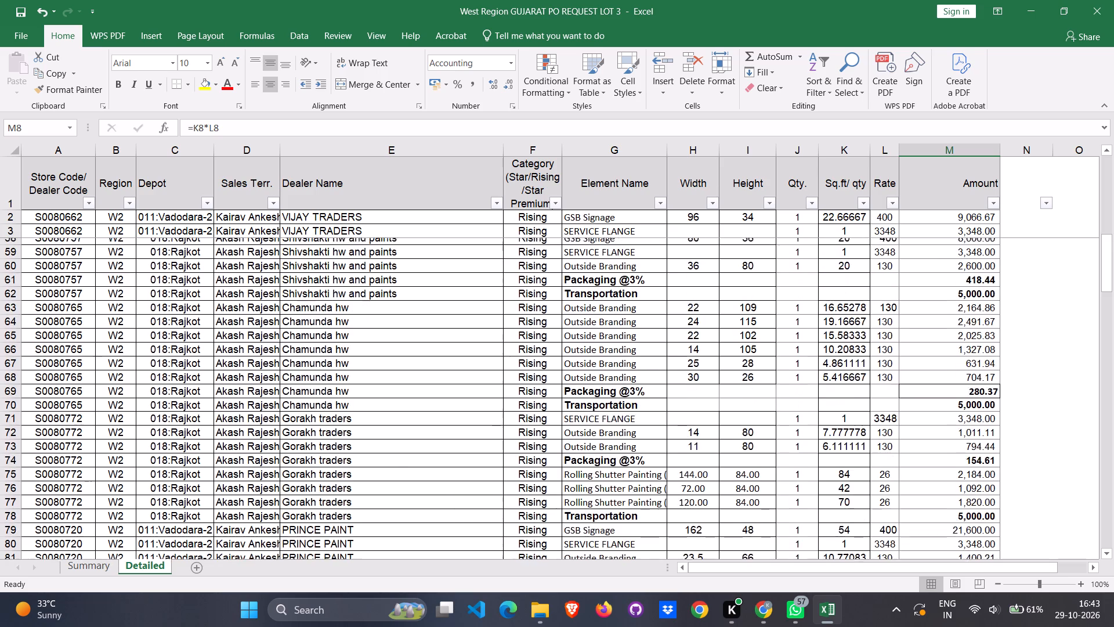
{"action": "scroll", "coordinate": [751, 340], "scroll_direction": "down", "scroll_amount": 14}
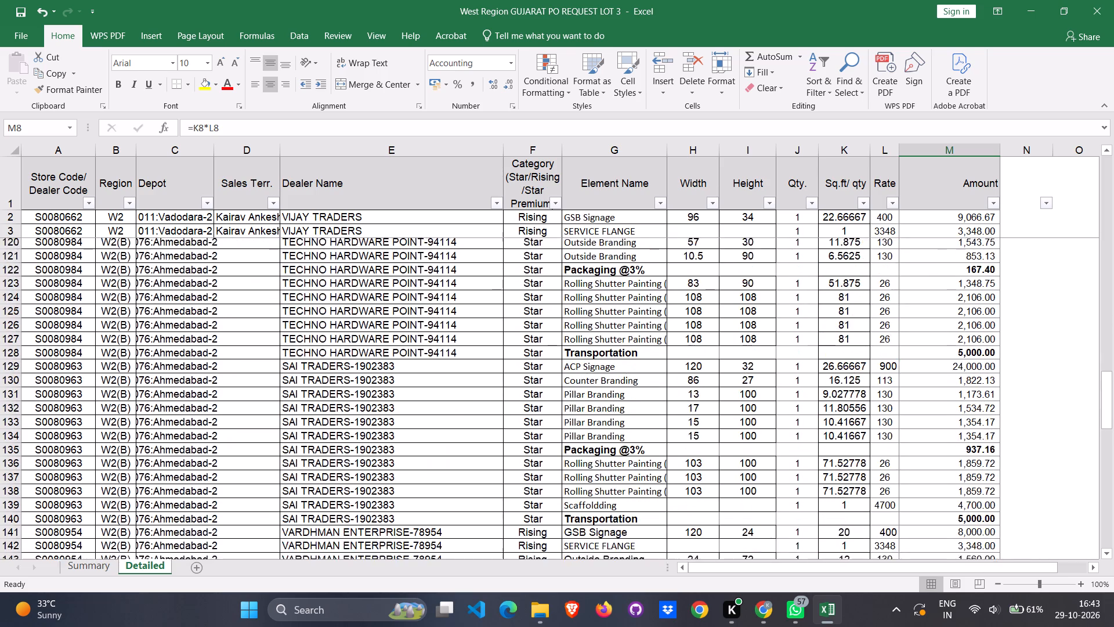
{"action": "scroll", "coordinate": [751, 340], "scroll_direction": "down", "scroll_amount": 6}
{"action": "scroll", "coordinate": [751, 340], "scroll_direction": "up", "scroll_amount": 2}
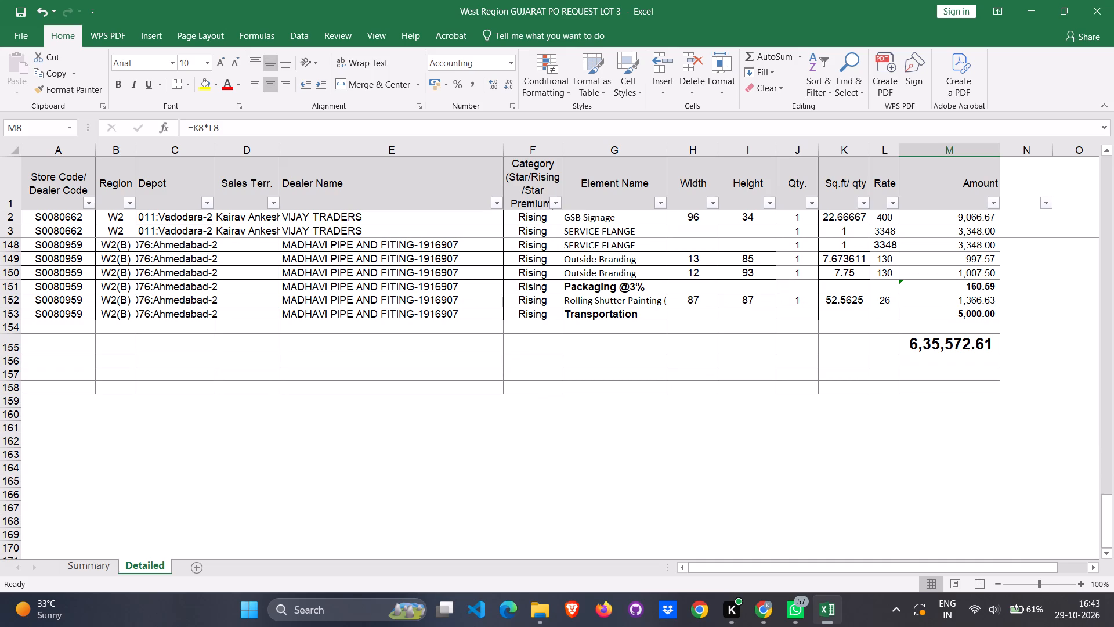
{"action": "left_click", "coordinate": [97, 563]}
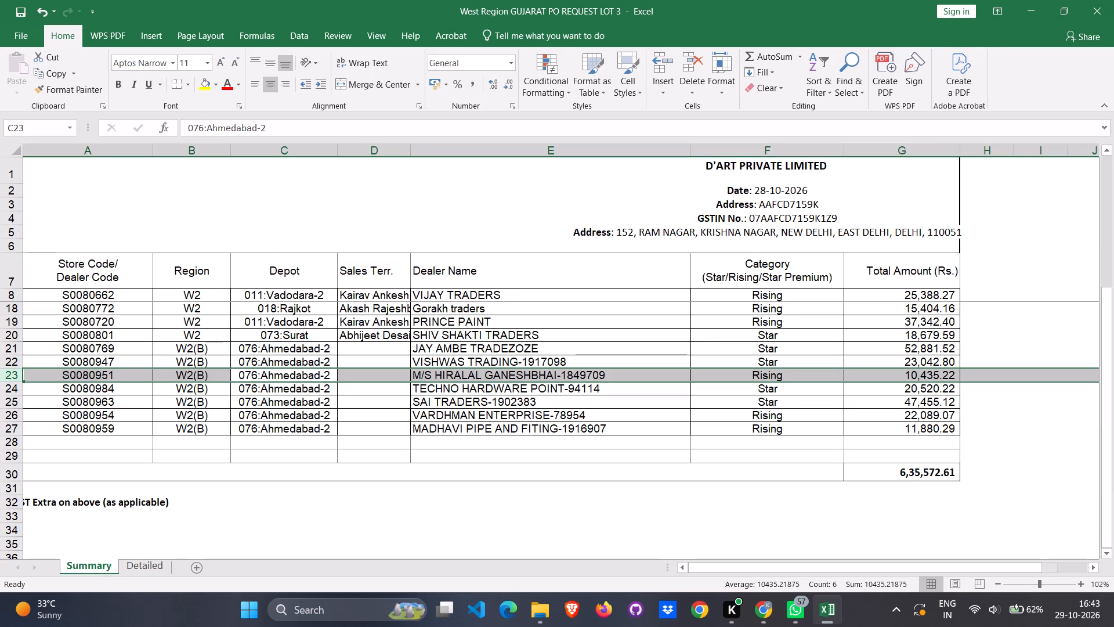
{"action": "left_click", "coordinate": [153, 563]}
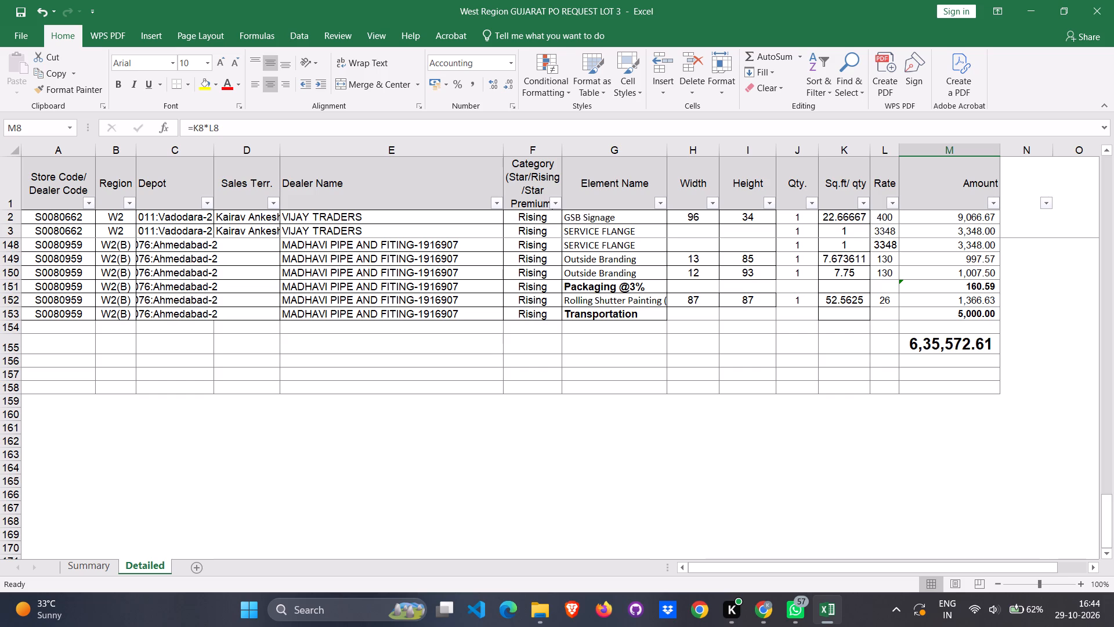
{"action": "triple_click", "coordinate": [18, 9]}
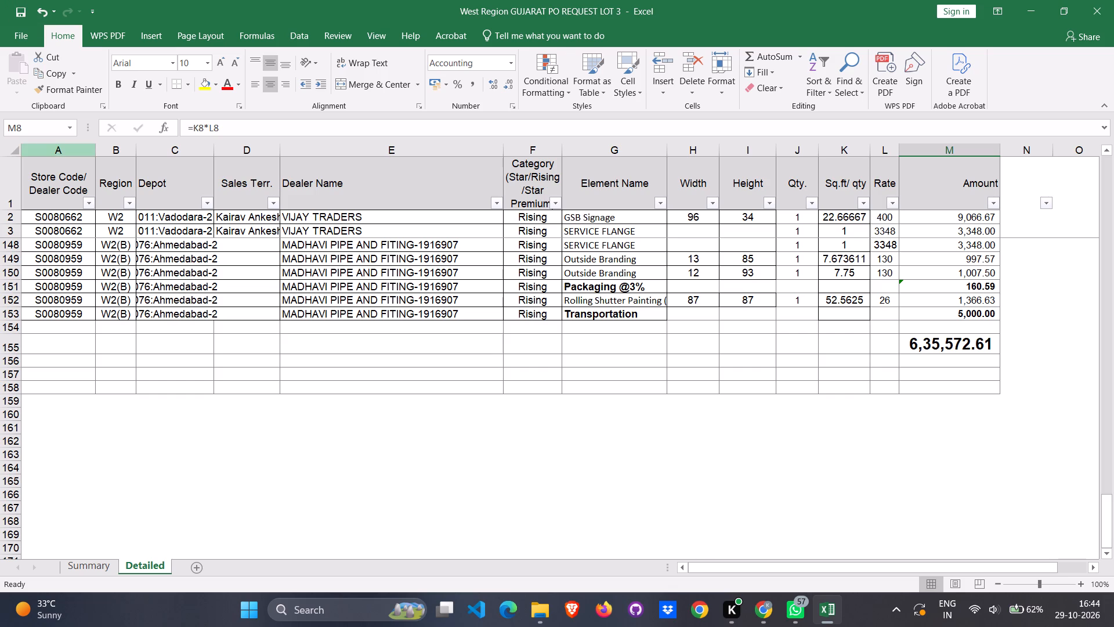